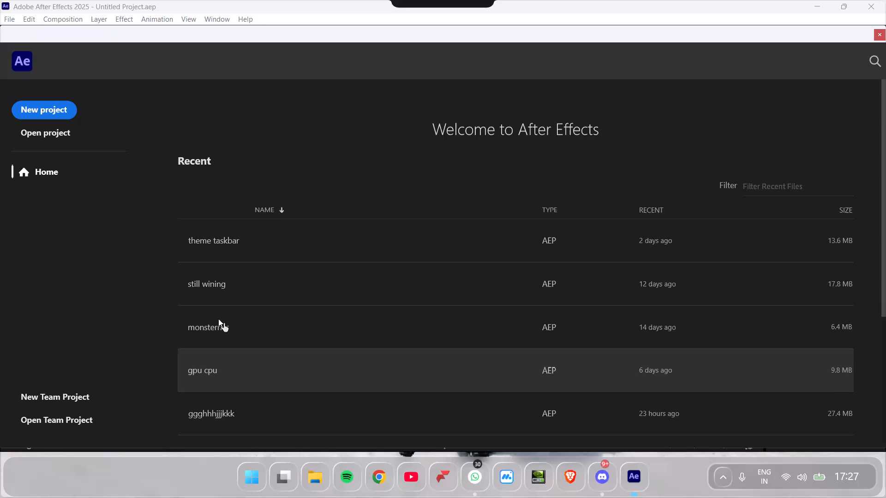
Create a new project and begin a new composition named "hito dama".
left_click(50, 110)
left_click(461, 141)
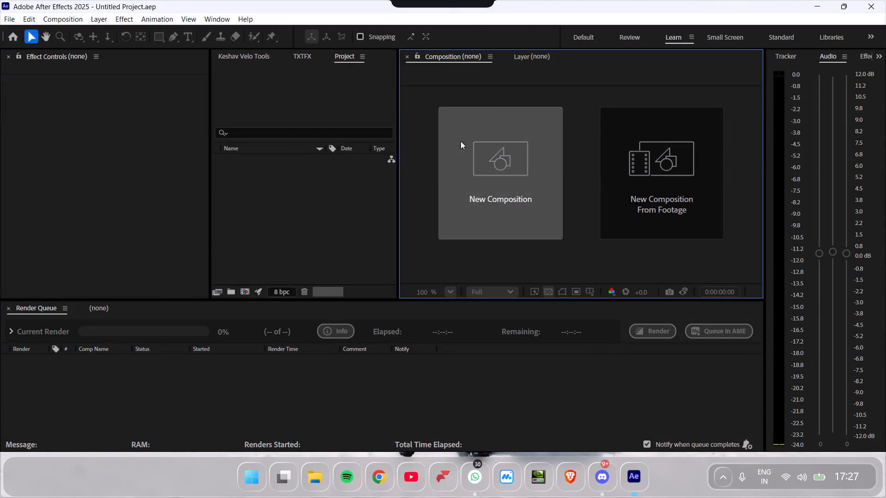
key("BackSpace")
key("BackSpace")
type("hiy")
key("BackSpace")
type("to")
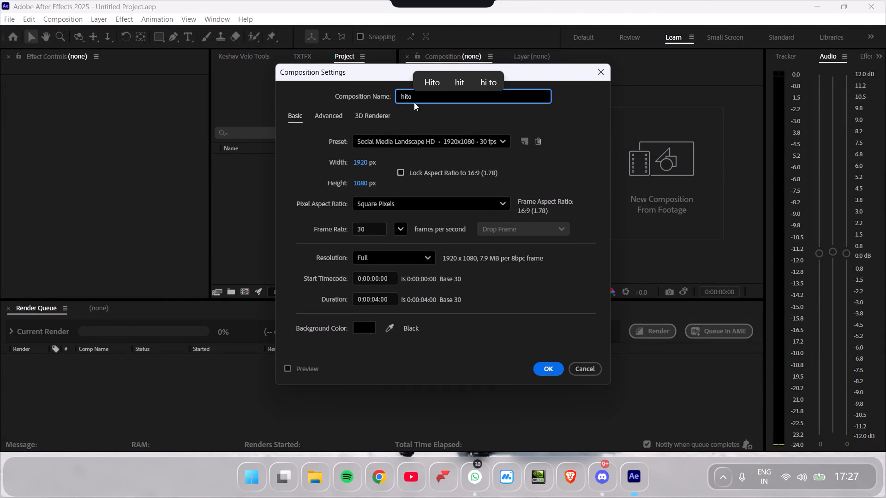
key("space")
type("dama")
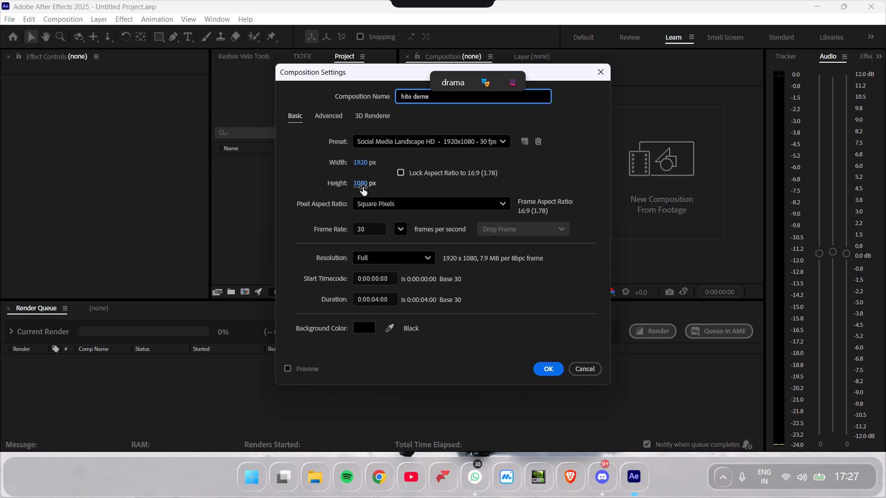
Set the new composition's size to 1080 px wide by 1920 px high and create it.
left_click(367, 167)
key("BackSpace")
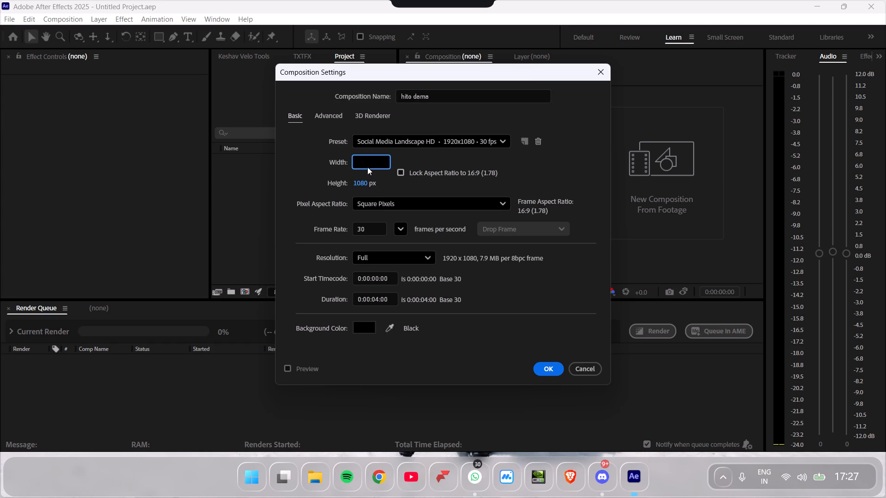
key("1")
key("0")
type("80")
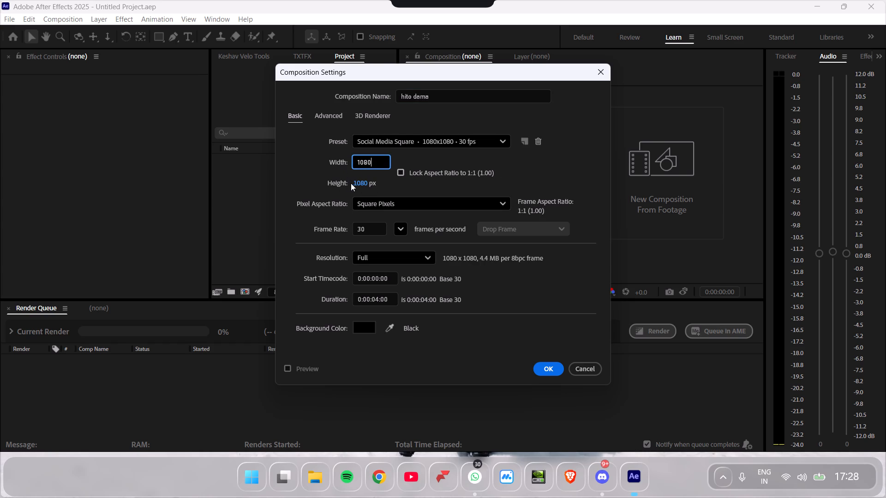
double_click(359, 184)
key("BackSpace")
left_click_drag(369, 184, 292, 184)
key("BackSpace")
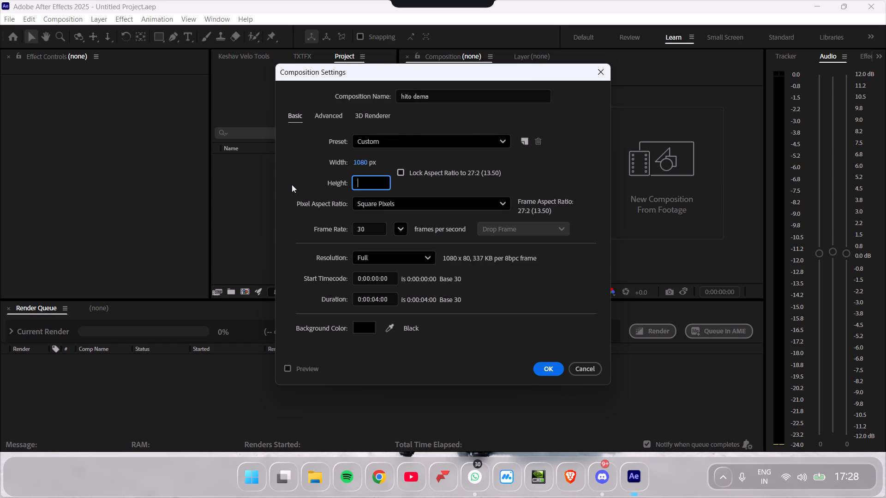
type("1920")
left_click(552, 373)
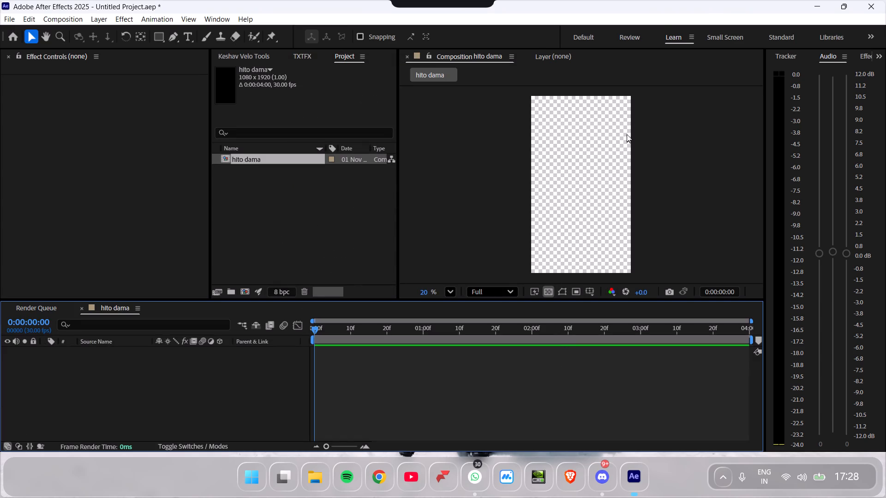
Switch to the Default workspace.
left_click(597, 34)
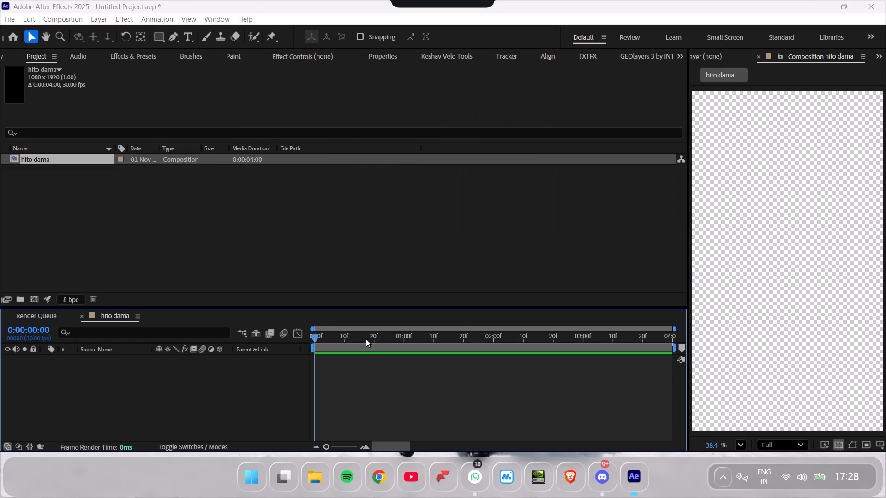
left_click_drag(365, 339, 211, 332)
Import the video file A001_11011605_C684 from the Downloads folder.
left_click(8, 22)
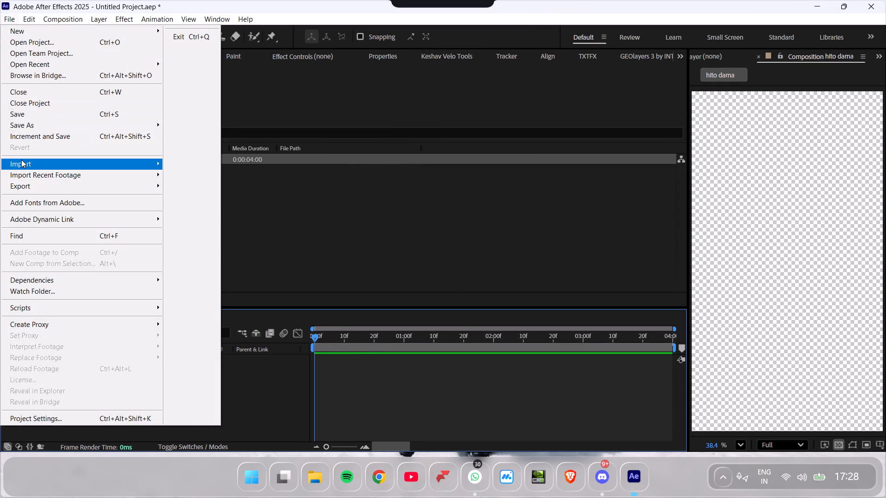
left_click(21, 160)
left_click(195, 161)
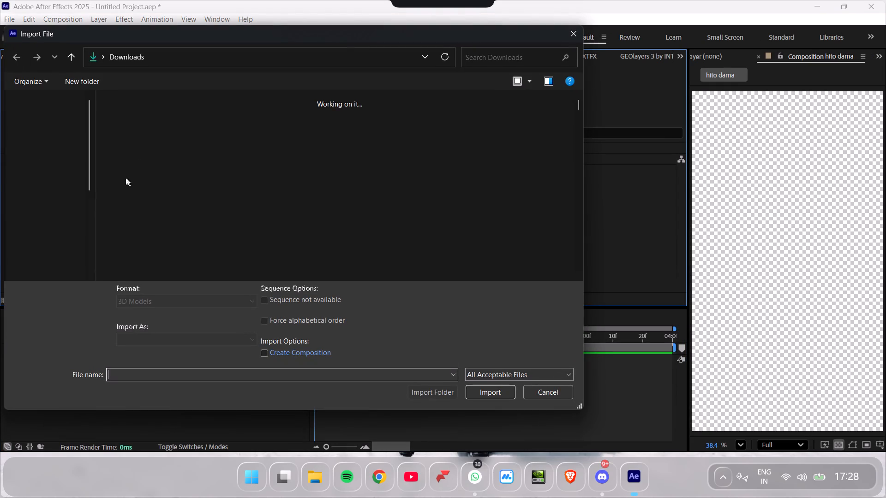
double_click(55, 191)
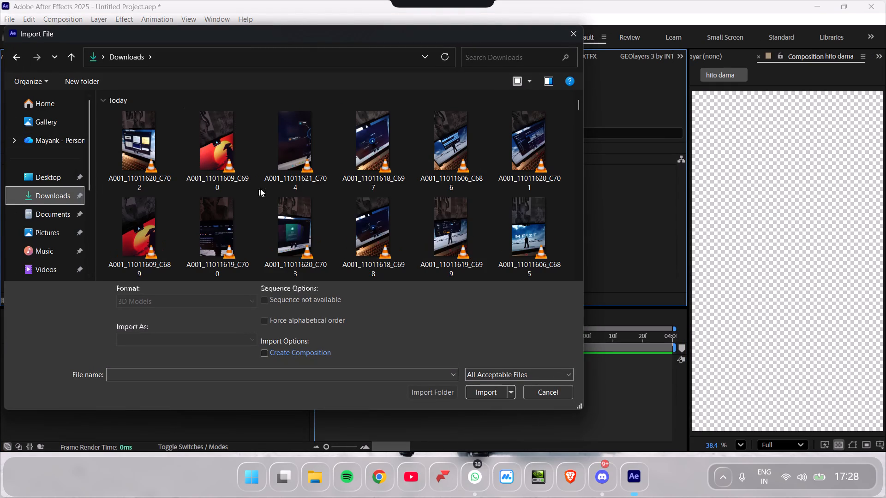
scroll(442, 205, "down", 1)
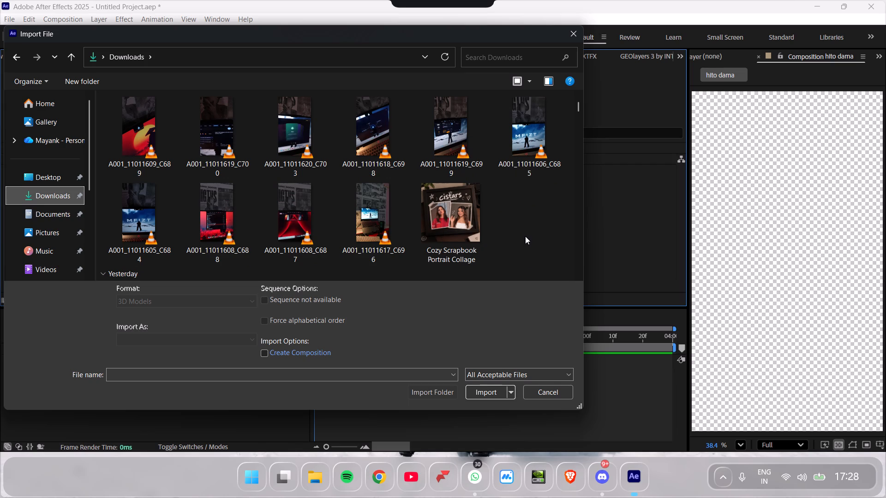
scroll(520, 239, "up", 1)
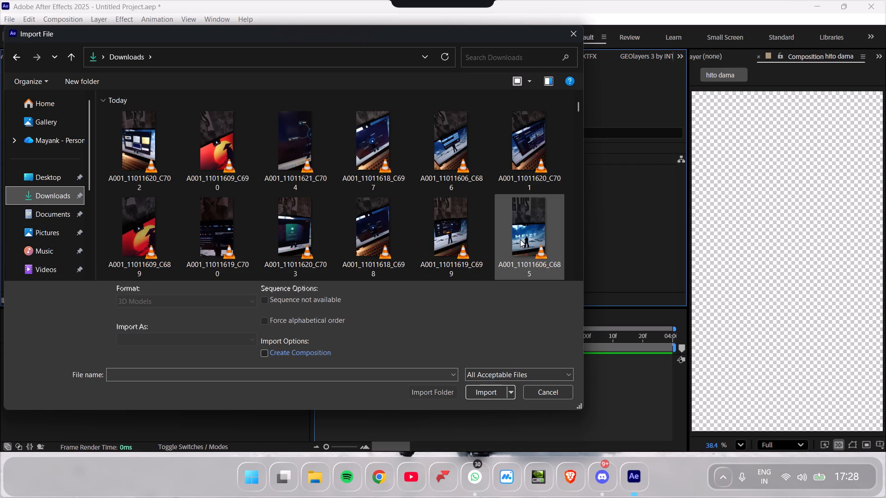
scroll(520, 239, "down", 2)
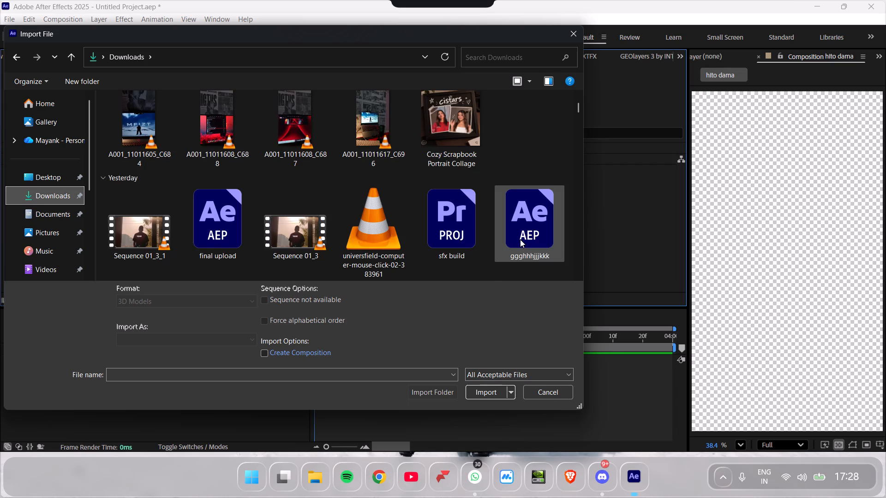
scroll(520, 239, "up", 1)
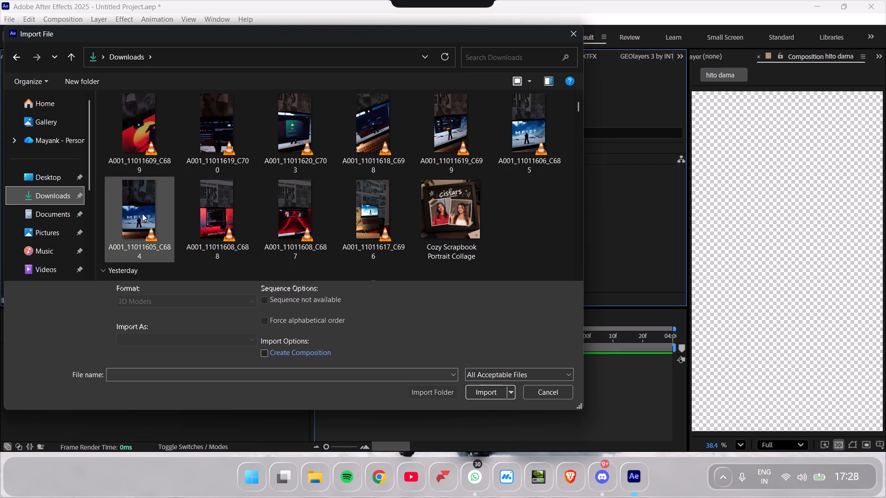
left_click(142, 213)
left_click(477, 391)
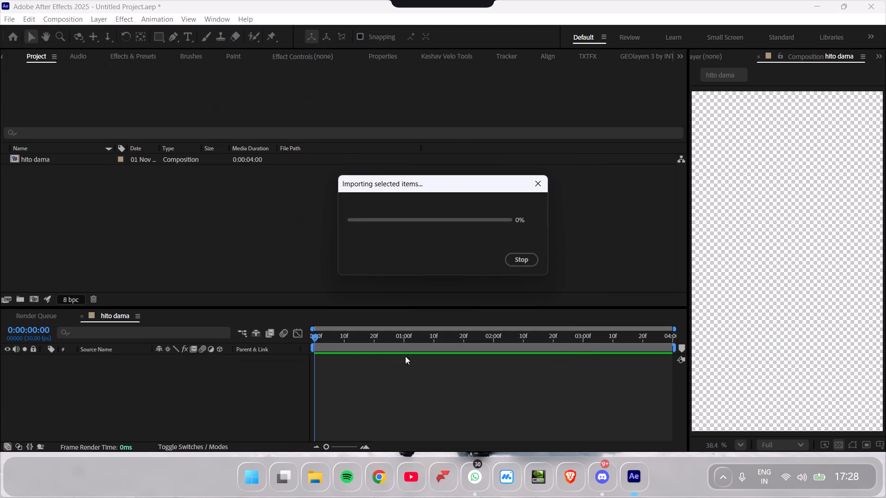
Add the A001_11011605_C684.mp4 clip to the hito dama timeline as a layer.
left_click_drag(84, 168, 102, 181)
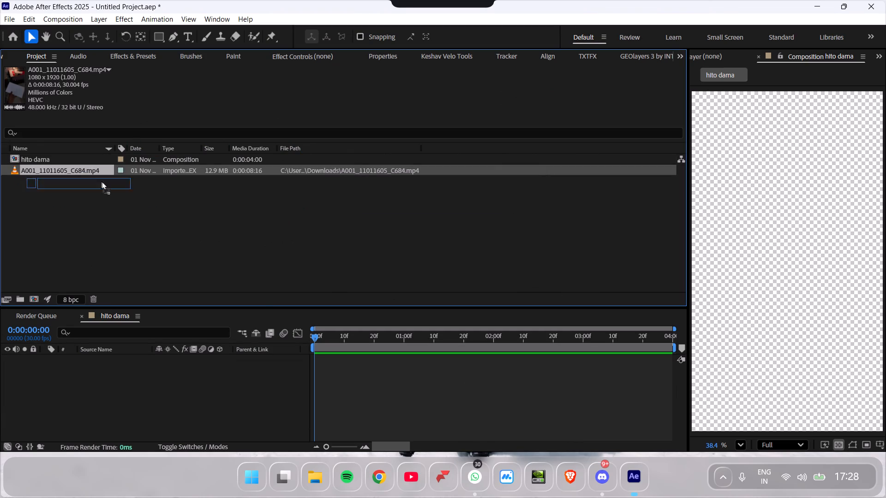
left_click_drag(102, 181, 216, 374)
Preview the clip from the start of the hito dama timeline.
left_click_drag(327, 343, 296, 344)
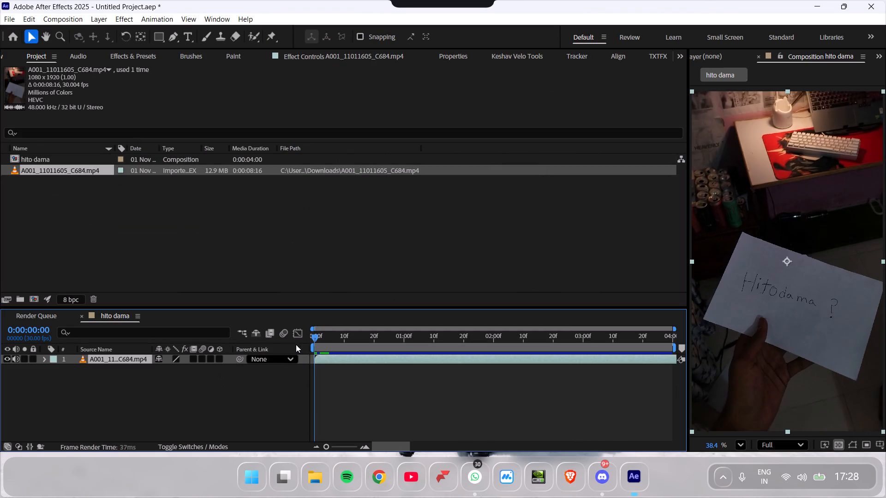
left_click_drag(296, 344, 293, 345)
key("space")
key("space")
key("space")
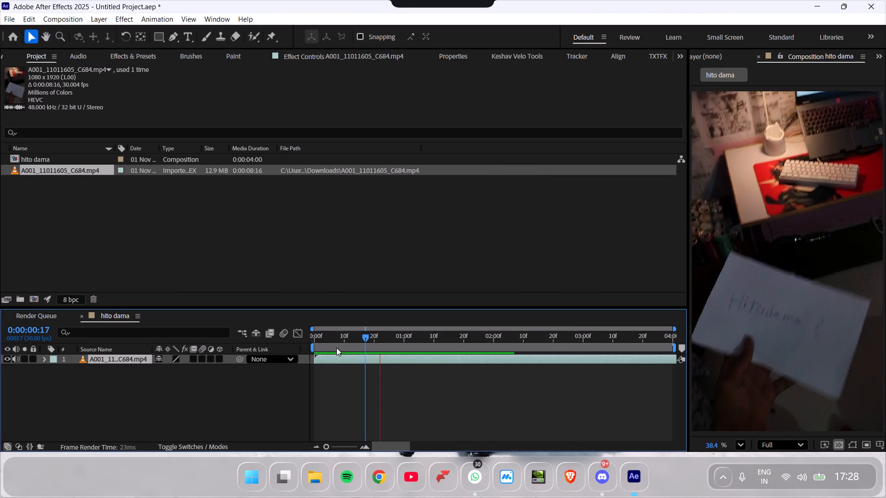
key("space")
key("space")
key("space")
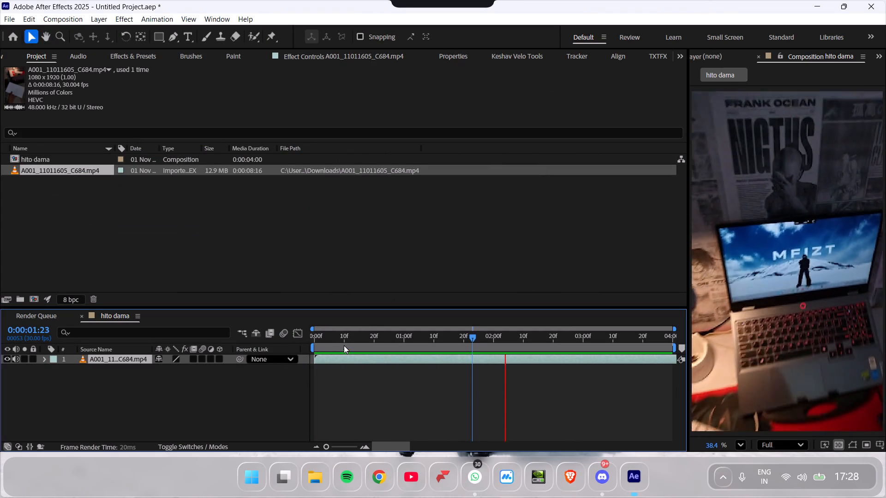
Mute the audio of the clip layer and return the playhead to the start.
left_click(13, 358)
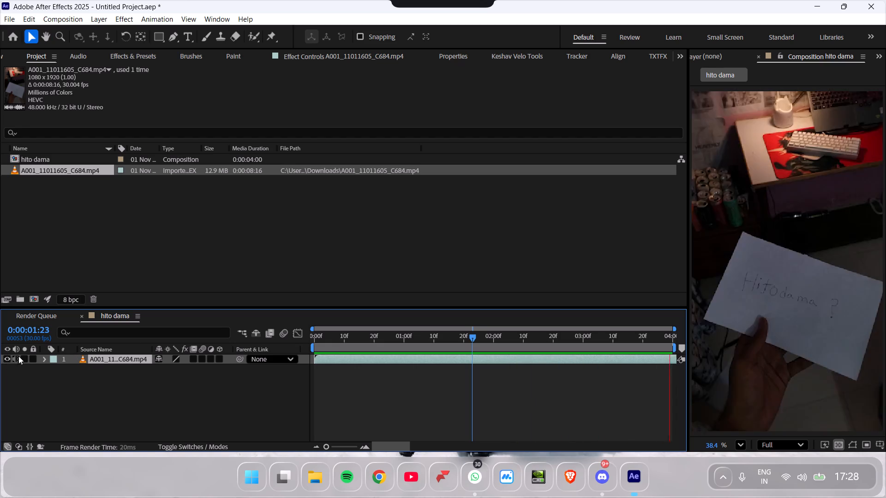
left_click_drag(406, 349, 309, 358)
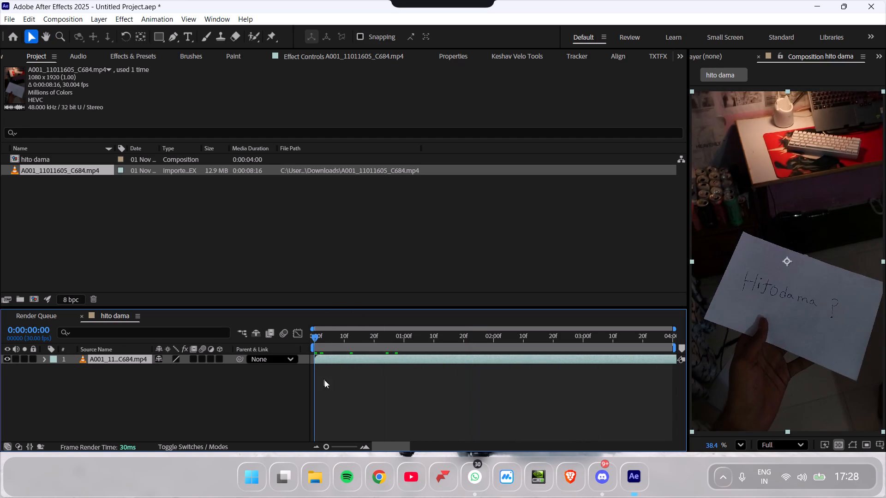
Change the hito dama composition settings to a frame rate of 60 fps and a duration of 0:00:25:00.
left_click_drag(345, 447, 260, 439)
left_click(68, 18)
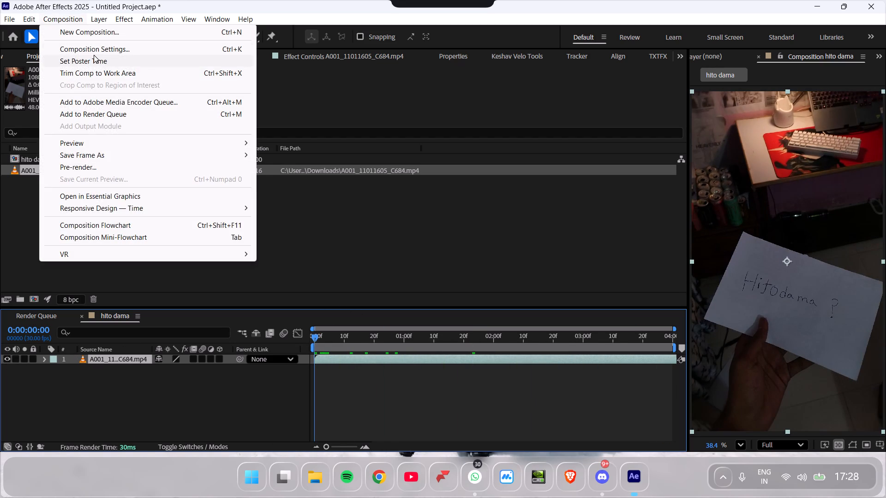
left_click(97, 52)
left_click(367, 230)
key("BackSpace")
key("BackSpace")
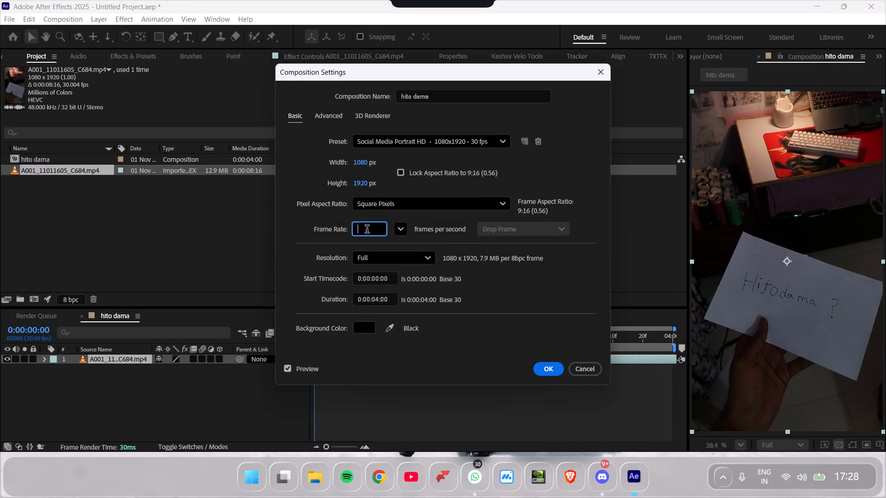
key("BackSpace")
type("60")
left_click(386, 243)
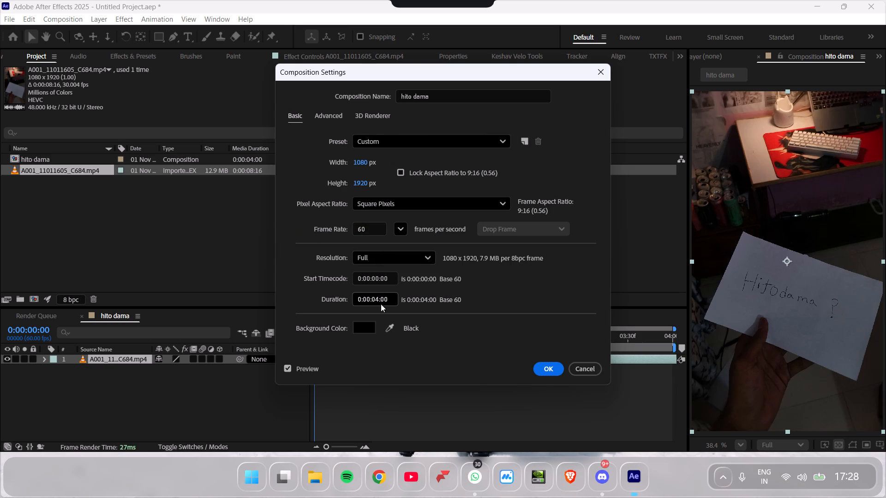
left_click(377, 302)
key("BackSpace")
key("BackSpace")
type("25")
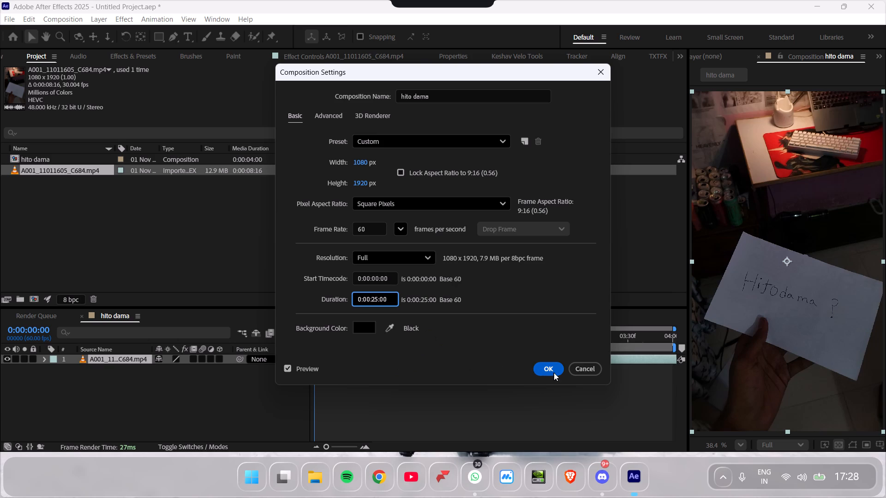
left_click(557, 373)
Preview the clip from the start with the whole composition duration in view, and return the playhead to the beginning.
left_click_drag(347, 341, 244, 359)
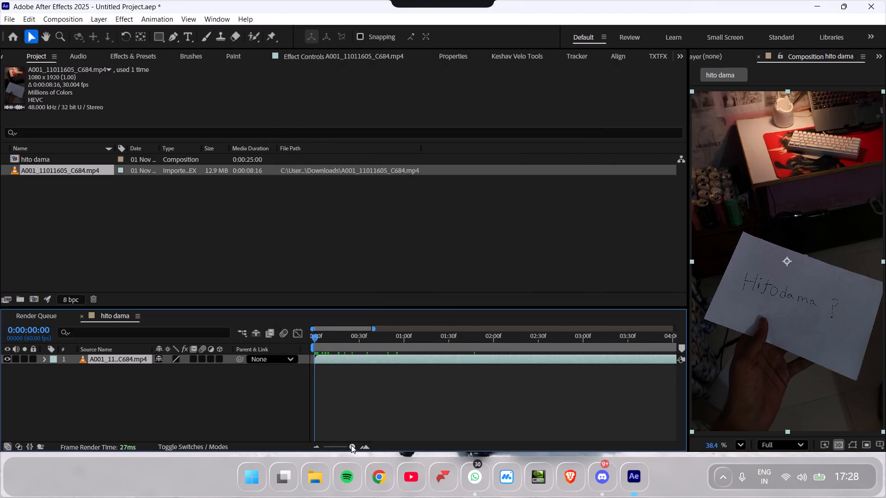
left_click_drag(350, 445, 279, 444)
key("space")
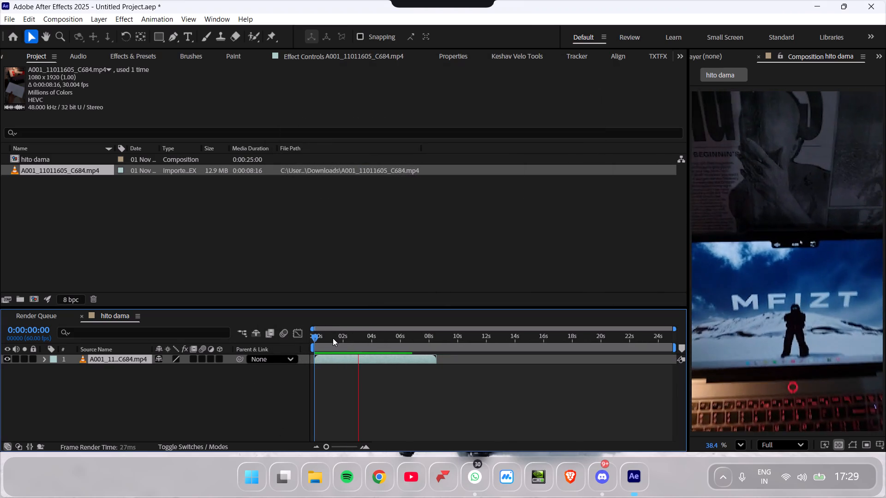
left_click_drag(333, 338, 303, 338)
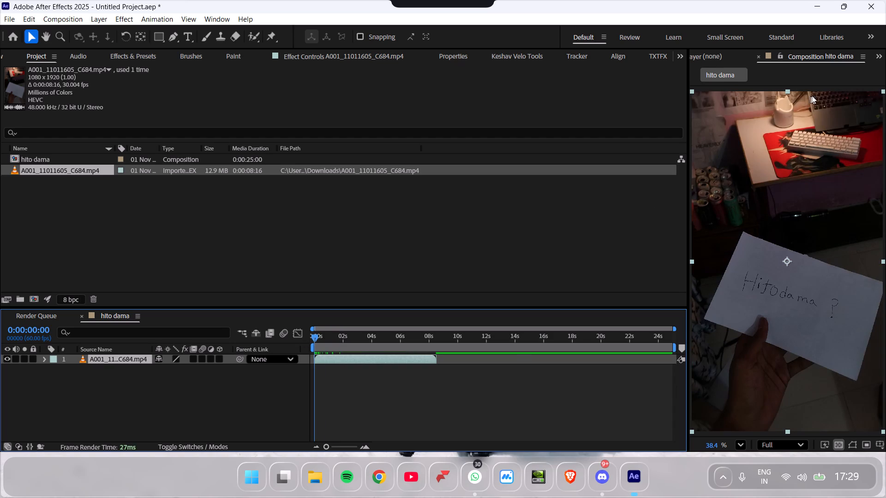
Start a Stabilize Motion track on the A001_11011605_C684.mp4 layer.
left_click(881, 60)
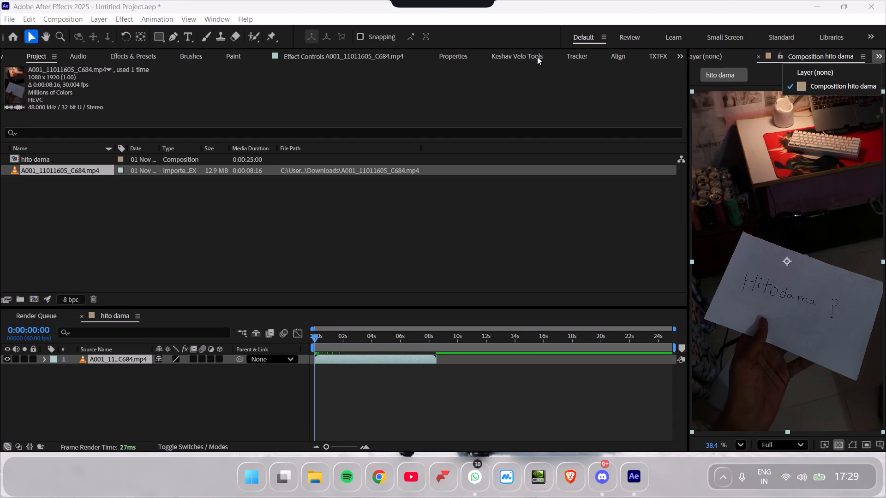
left_click(573, 54)
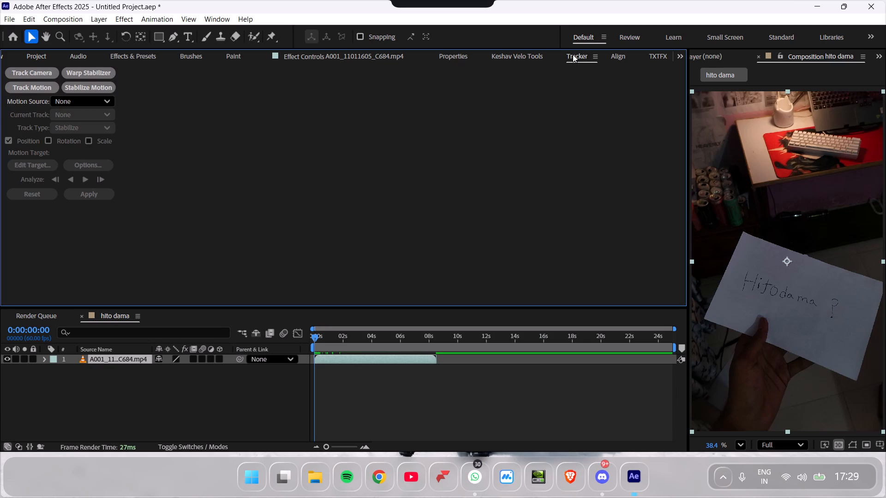
left_click(102, 90)
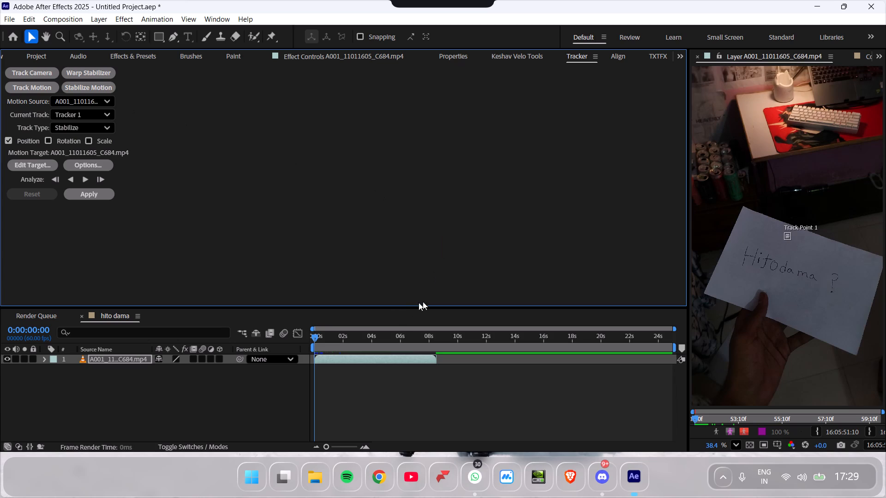
Apply Warp Stabilizer to the A001_11011605_C684.mp4 layer and let it finish processing the clip.
left_click(98, 76)
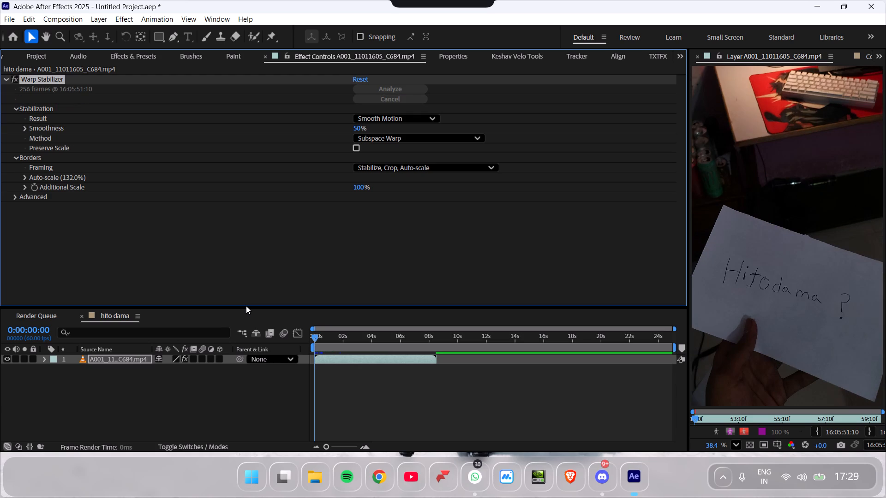
Switch the viewer from the layer to the hito dama composition and preview the stabilized clip from the start.
left_click_drag(333, 342, 263, 342)
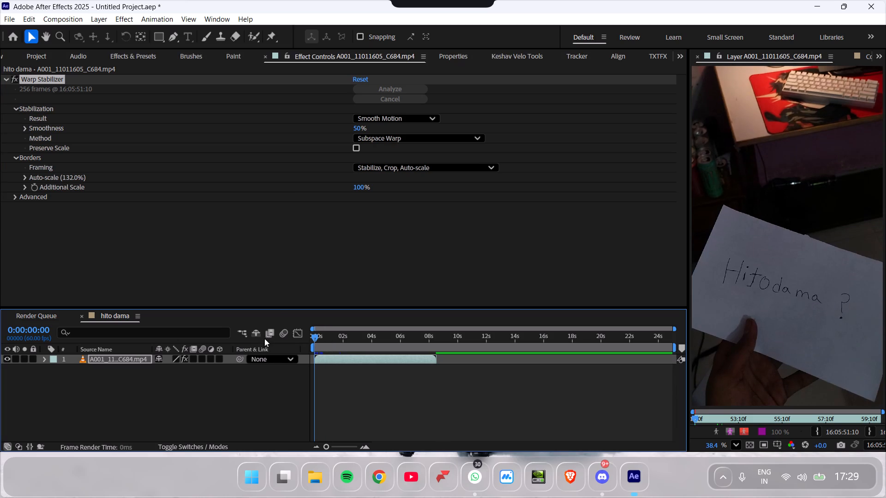
left_click(879, 55)
left_click_drag(829, 85, 829, 85)
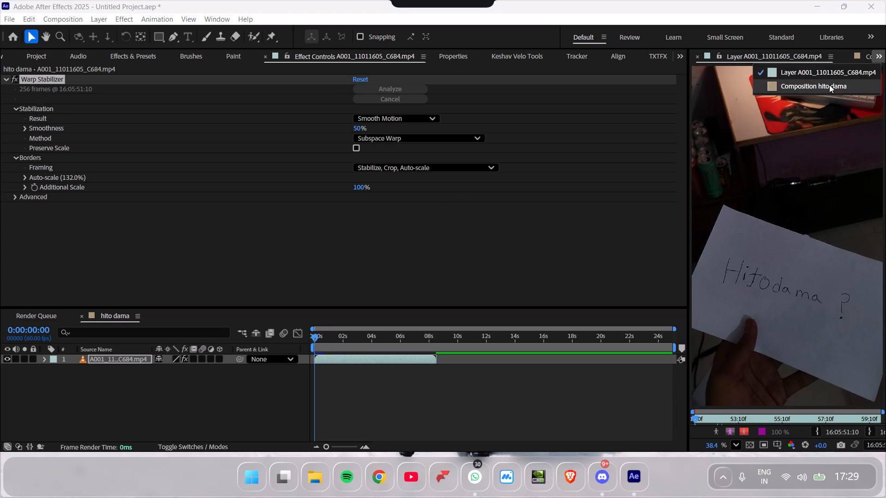
left_click_drag(829, 85, 824, 89)
left_click_drag(368, 344, 275, 354)
key("space")
key("space")
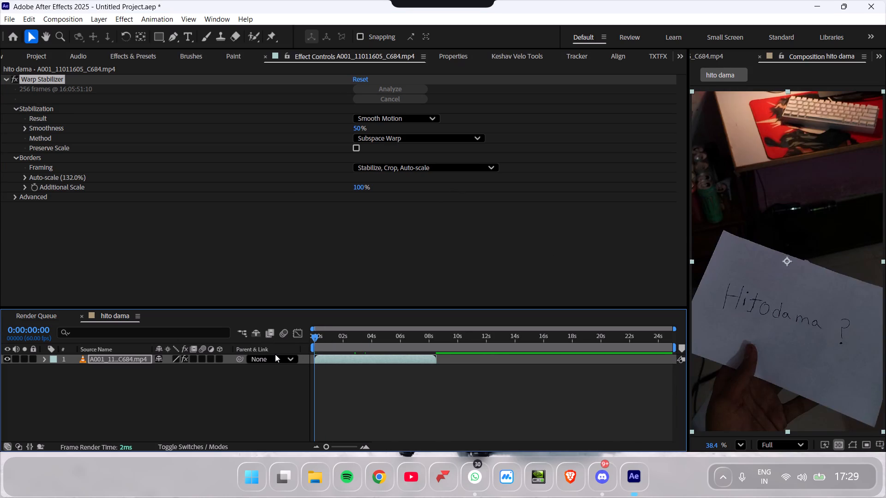
key("space")
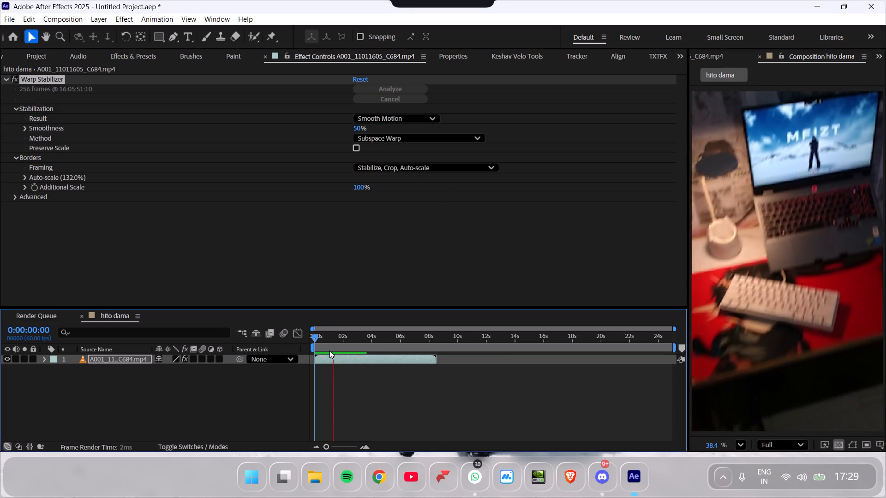
key("space")
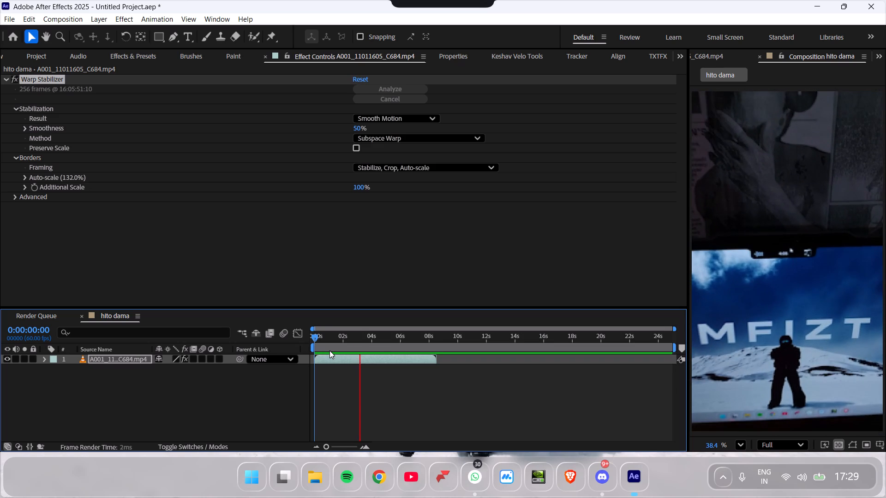
Preview the stabilized clip in the hito dama composition repeatedly, checking it around 4 seconds, and return the playhead to the start.
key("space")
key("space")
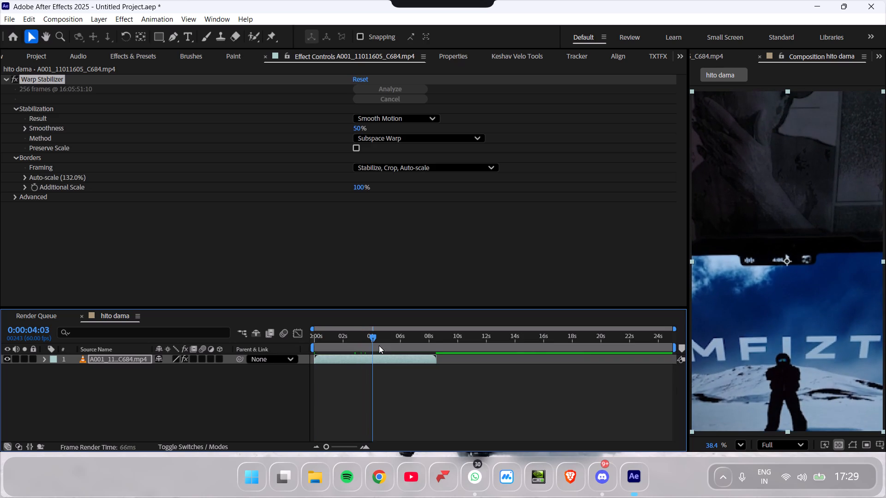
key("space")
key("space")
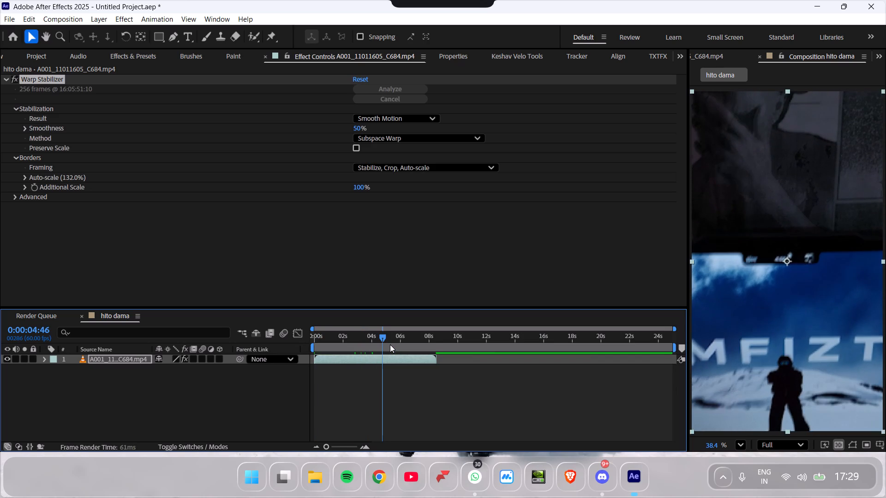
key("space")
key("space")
left_click_drag(390, 344, 305, 346)
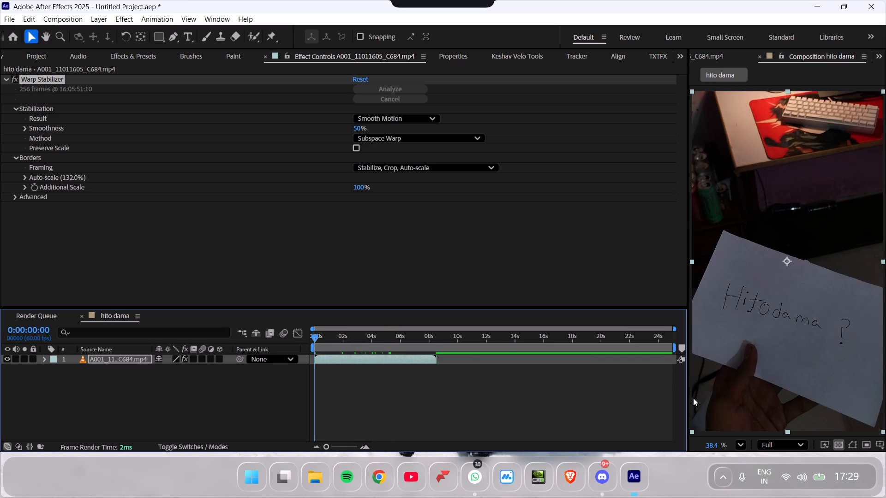
left_click_drag(328, 445, 288, 444)
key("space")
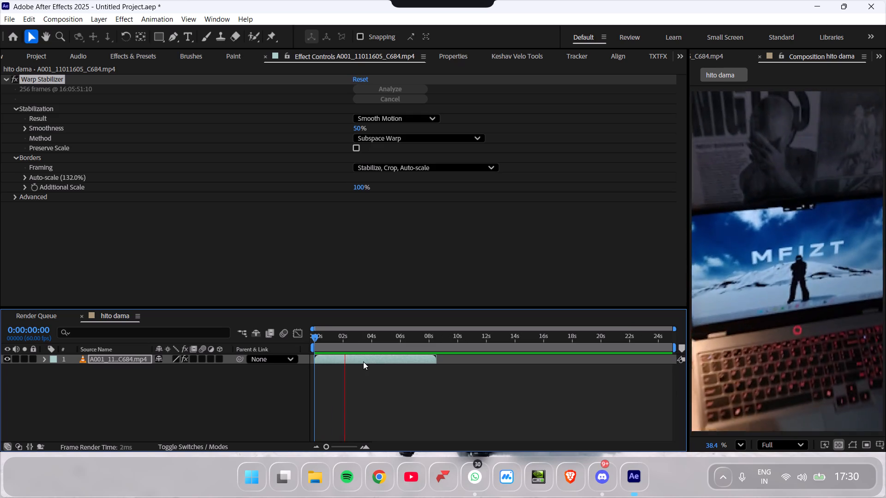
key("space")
left_click_drag(368, 342, 264, 339)
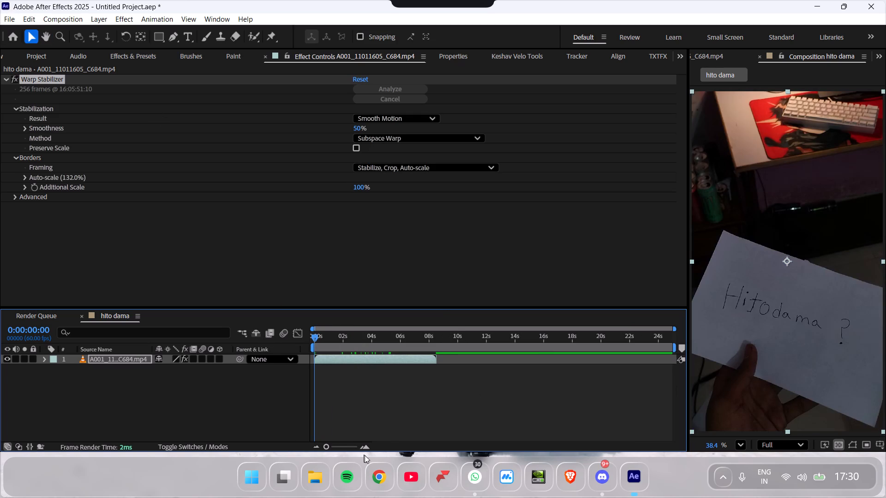
Switch to Chrome and open instagram.com.
left_click(378, 464)
left_click(393, 320)
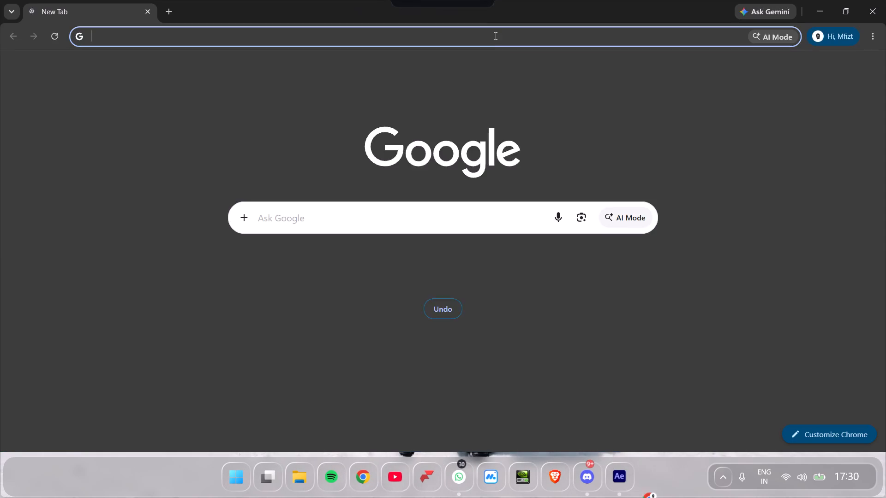
left_click(495, 35)
left_click_drag(361, 57, 357, 58)
left_click(177, 179)
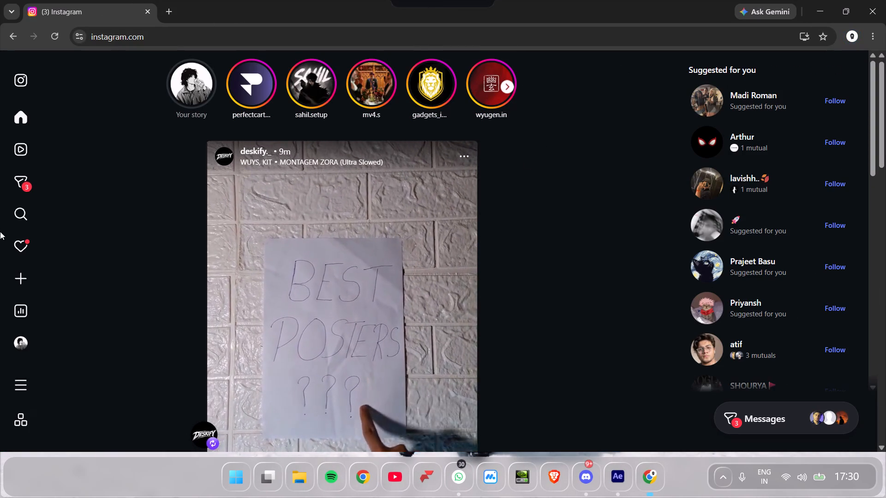
Play the deskify._ poster reel in the feed with its sound on.
scroll(429, 312, "down", 3)
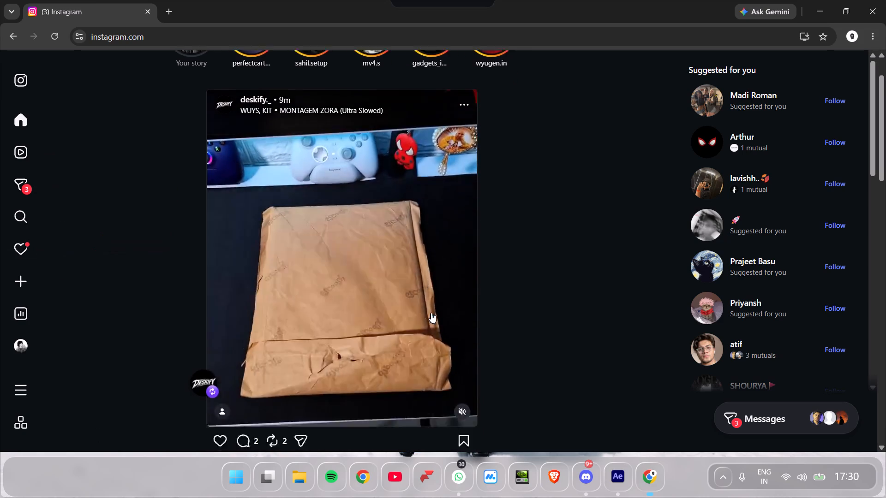
left_click(463, 352)
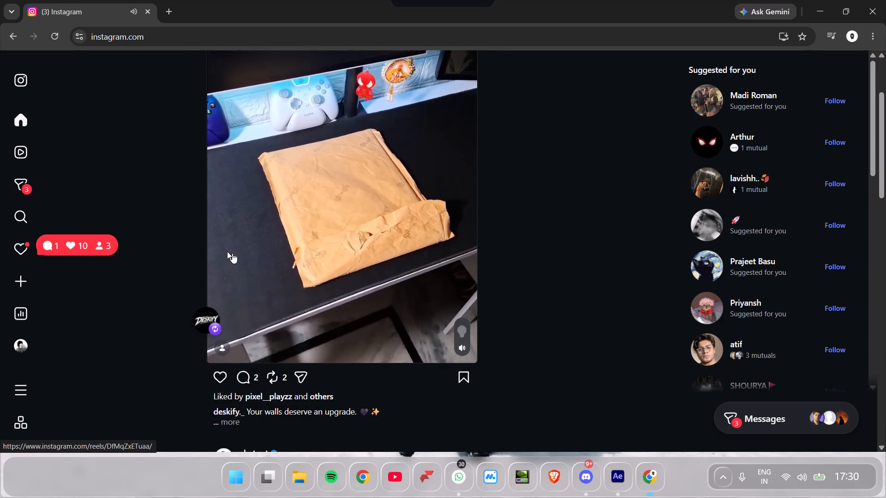
Open the deskify._ profile from the feed post and browse the thumbnails of its reels.
scroll(325, 265, "up", 2)
left_click(256, 113)
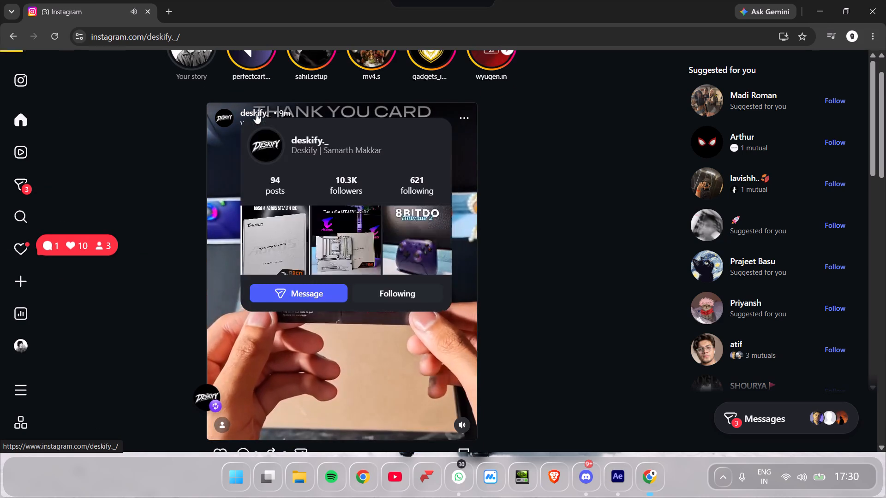
scroll(516, 177, "down", 5)
scroll(377, 293, "down", 2)
left_click(387, 326)
scroll(657, 294, "down", 5)
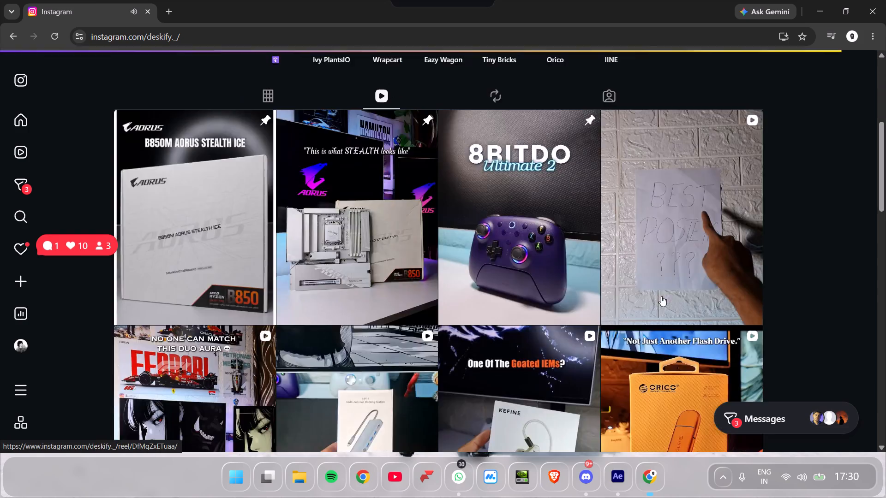
scroll(661, 296, "down", 7)
scroll(569, 298, "down", 5)
View the first pinned deskify._ reel, close it, and play the pinned Spider-Man reel beside it.
left_click(213, 186)
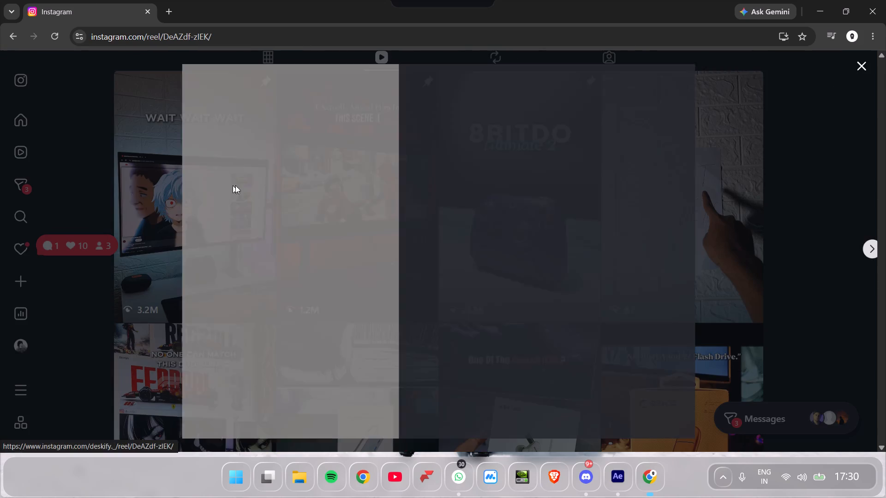
left_click(808, 224)
left_click(365, 219)
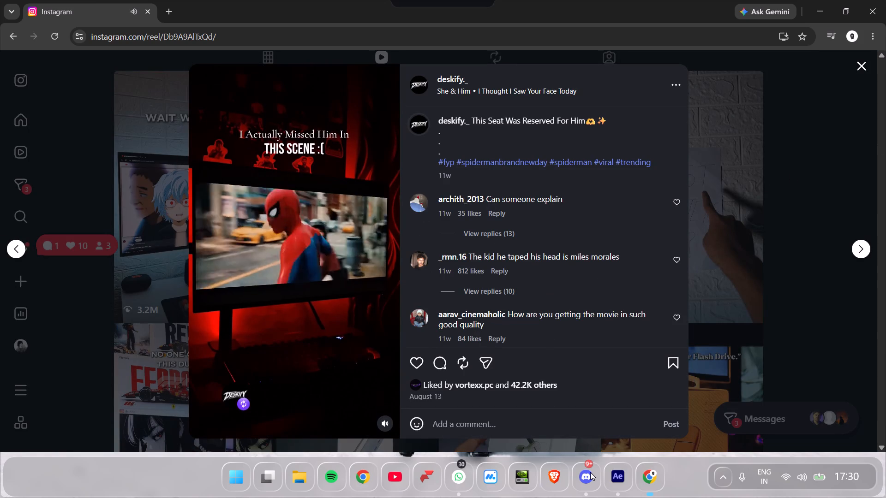
Switch to Discord.
left_click(579, 475)
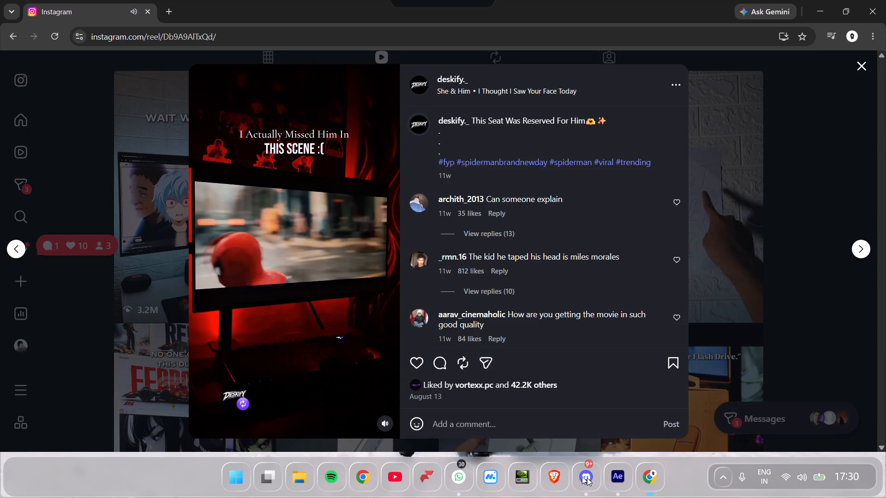
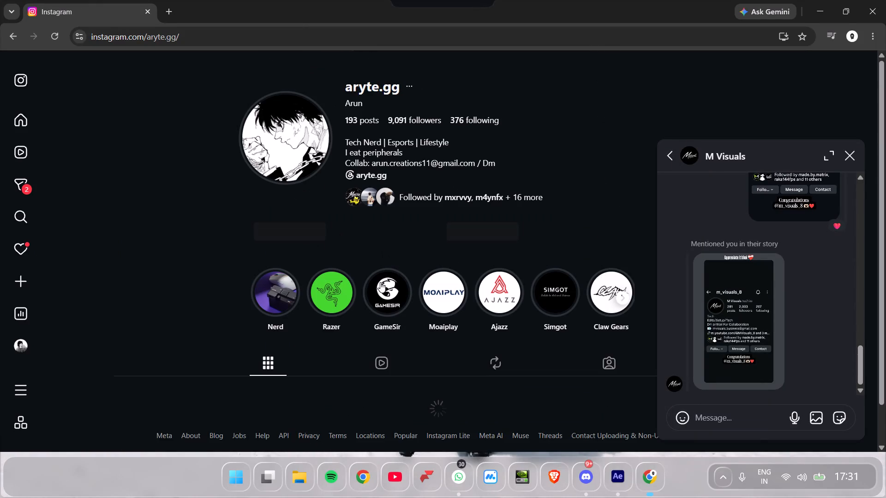
Show aryte.gg's reels on Instagram, close the message chat, and open the Razer Viper v4 pro mouse reel.
left_click(379, 368)
scroll(397, 357, "down", 4)
left_click(851, 157)
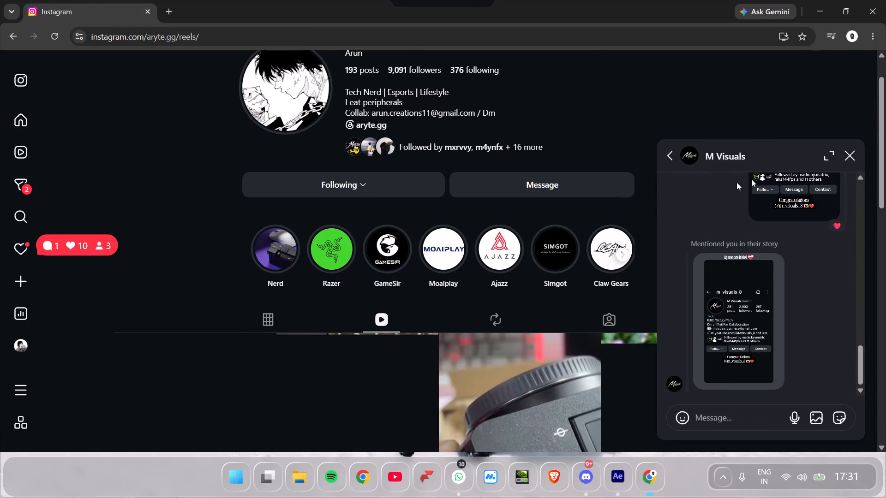
scroll(559, 231, "down", 5)
left_click(678, 246)
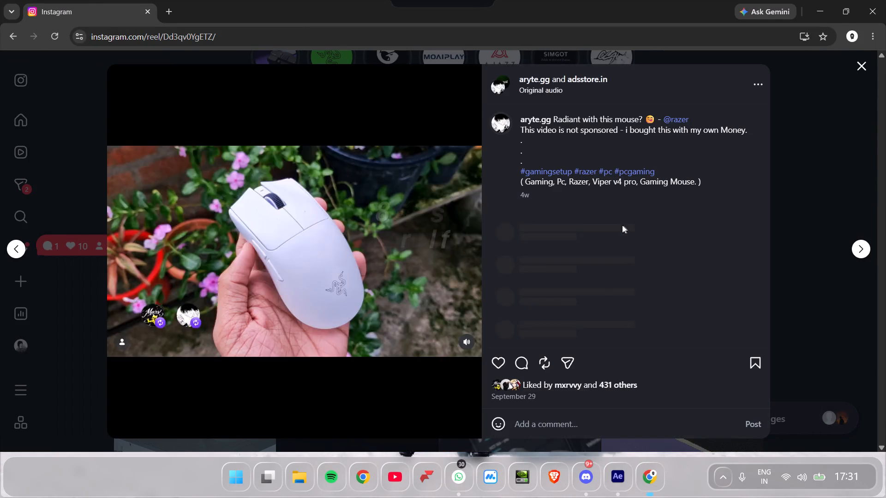
Browse aryte.gg's reels one after another, examining their editing style and music for a reference.
key("Right")
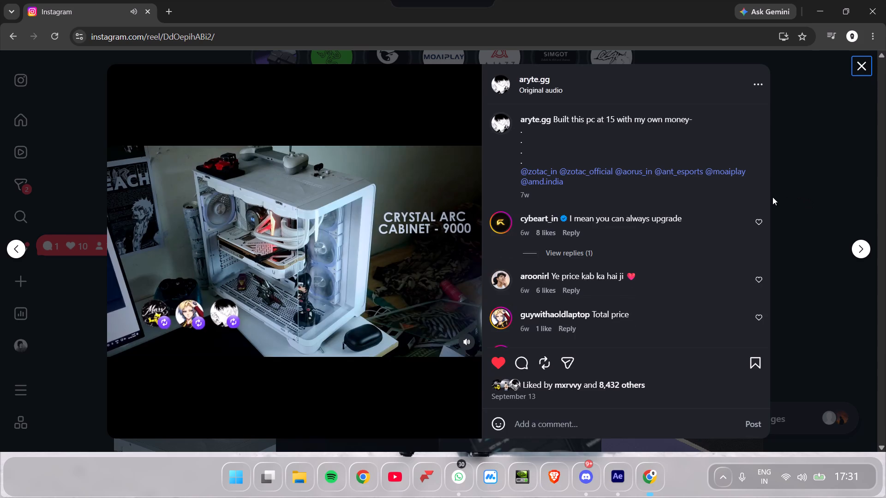
key("Right")
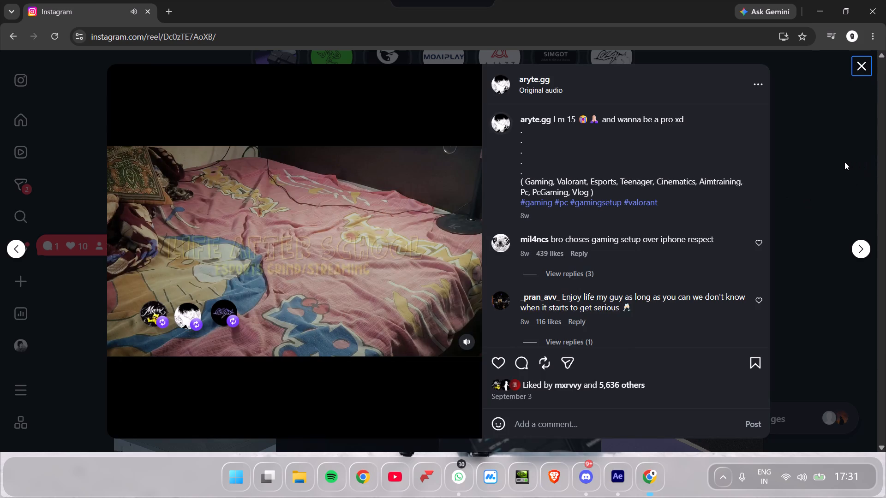
key("Right")
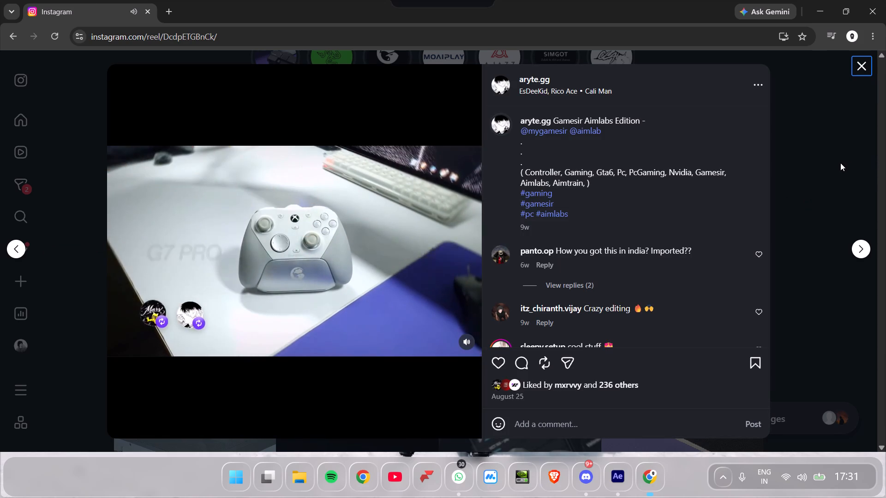
left_click(865, 248)
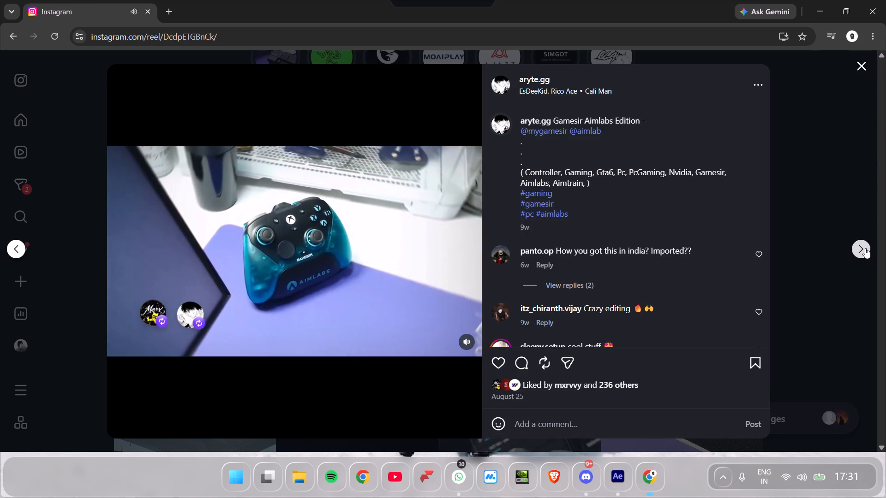
left_click(862, 245)
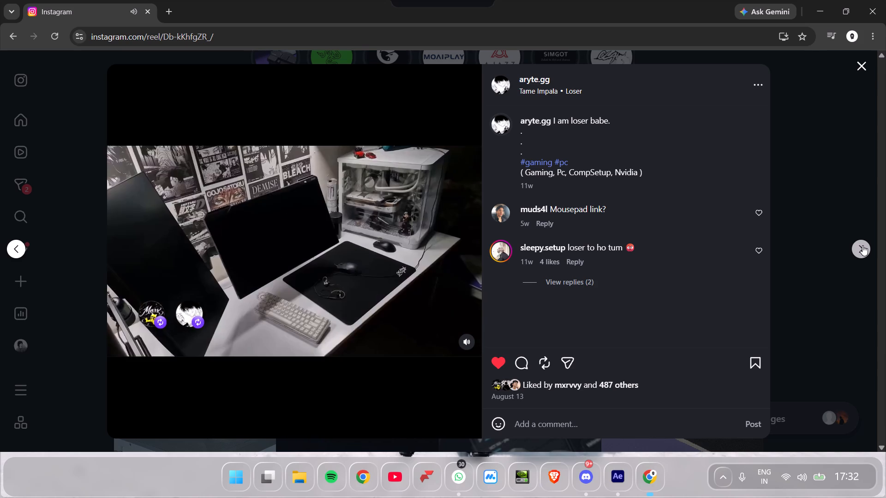
key("Right")
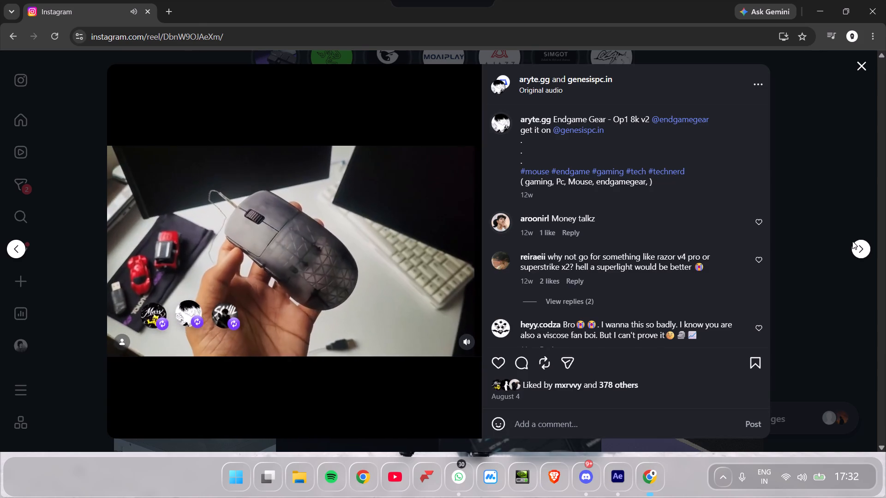
key("Right")
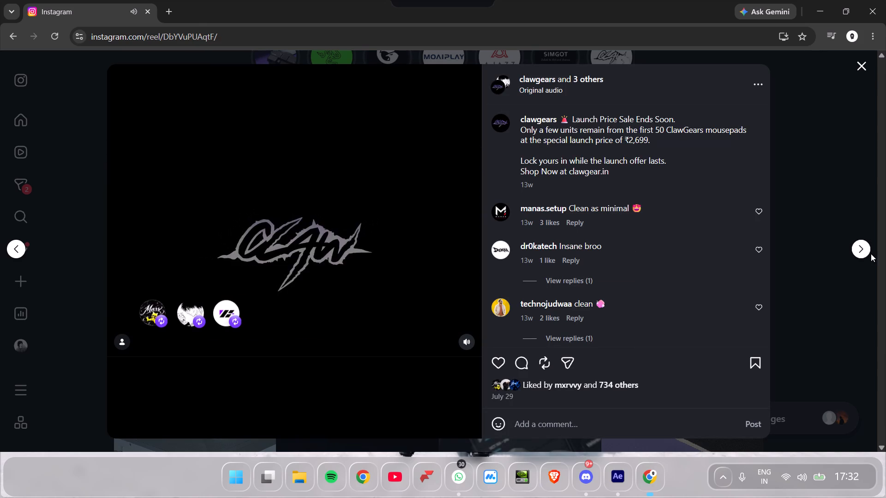
key("Right")
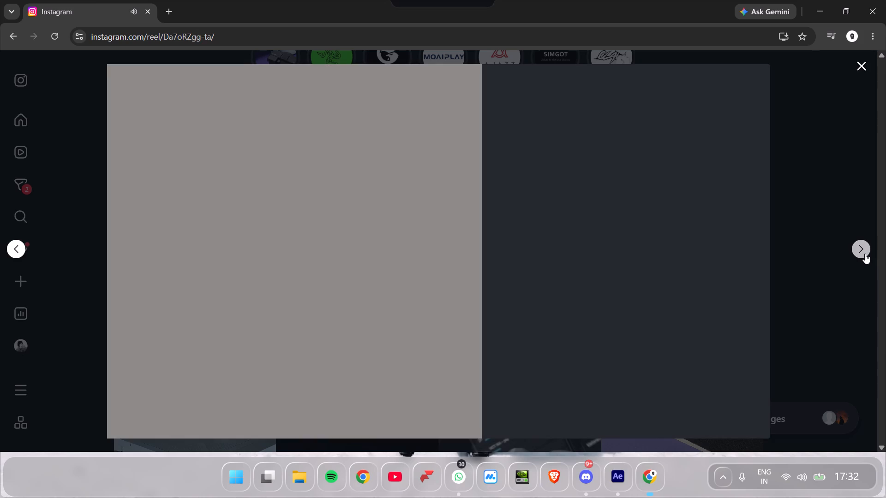
key("Right")
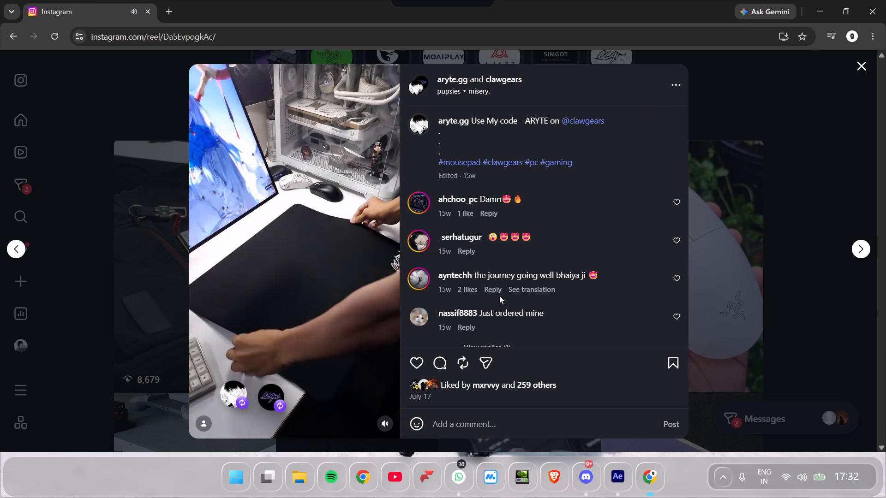
scroll(496, 302, "down", 3)
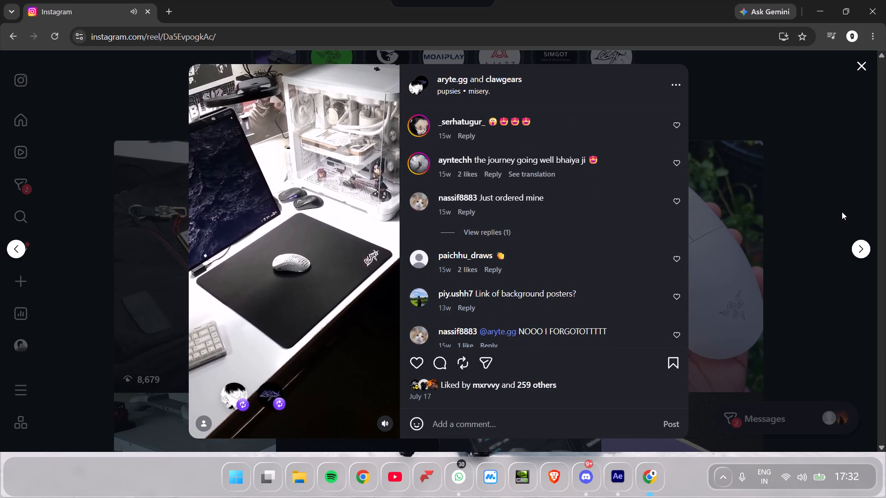
key("Right")
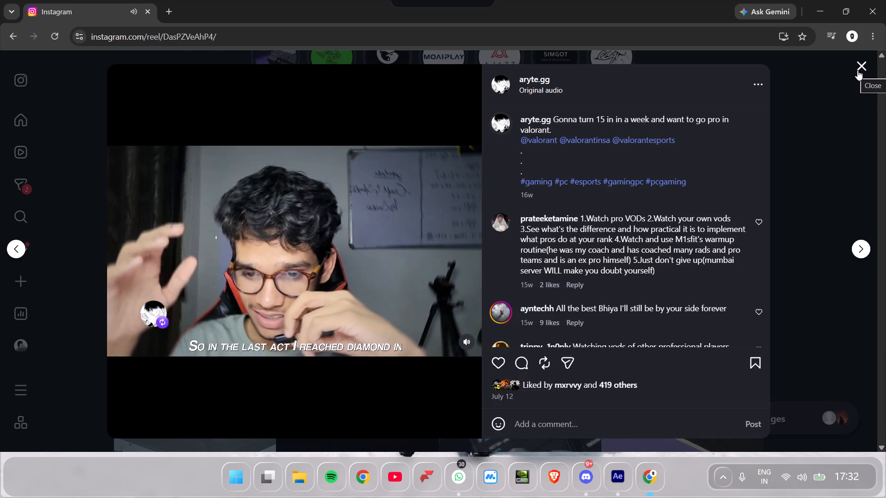
key("Right")
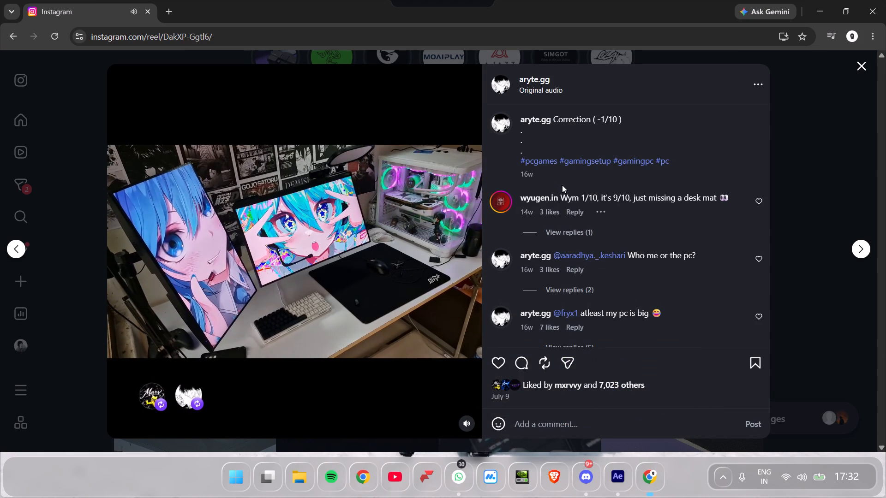
key("Right")
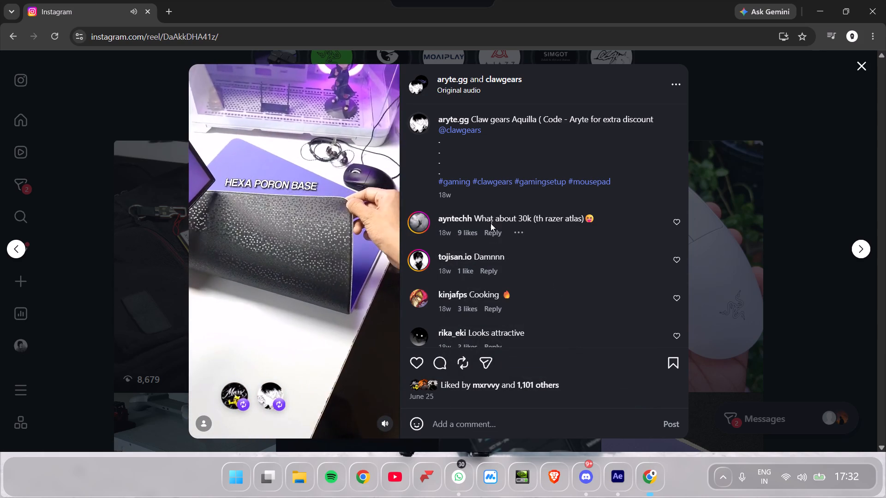
key("Right")
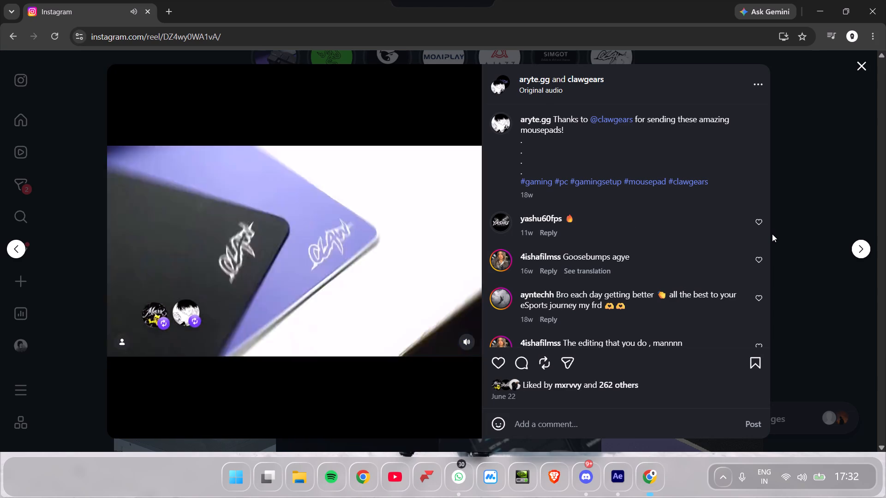
key("Right")
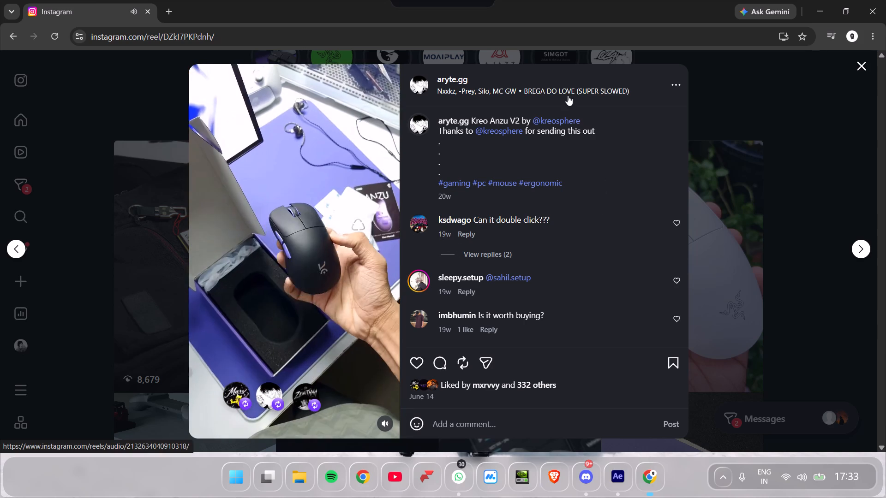
Switch to YouTube and search for "brega do love super slowed", checking the song name against the Instagram reel.
left_click(393, 477)
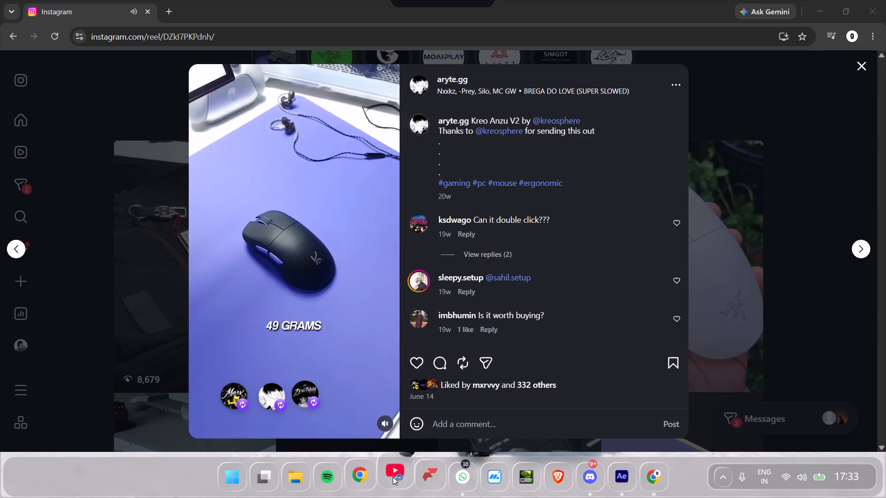
left_click(826, 9)
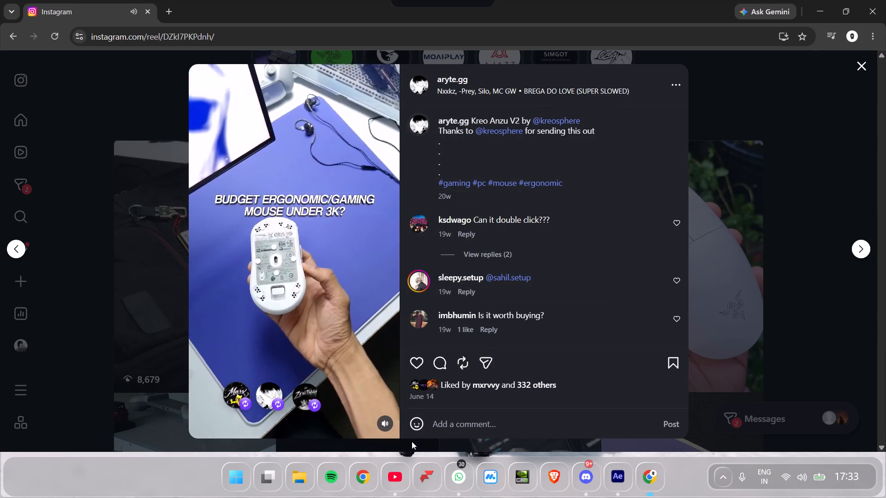
left_click(391, 474)
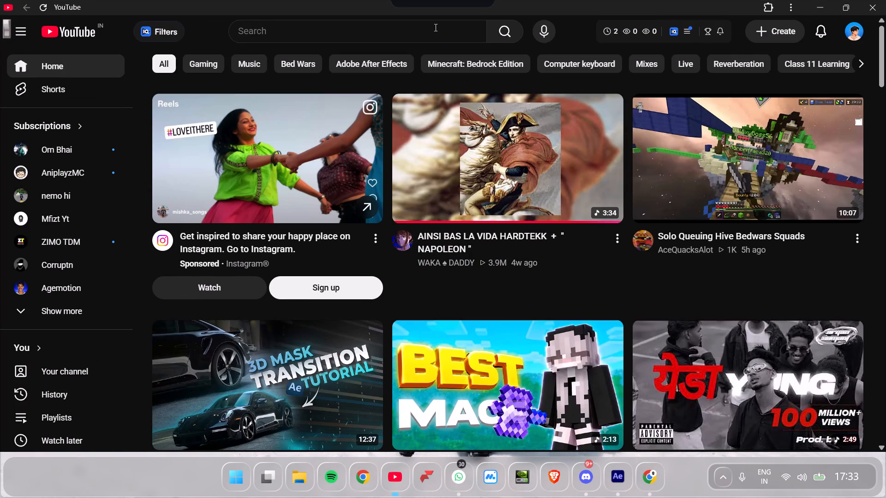
left_click(435, 27)
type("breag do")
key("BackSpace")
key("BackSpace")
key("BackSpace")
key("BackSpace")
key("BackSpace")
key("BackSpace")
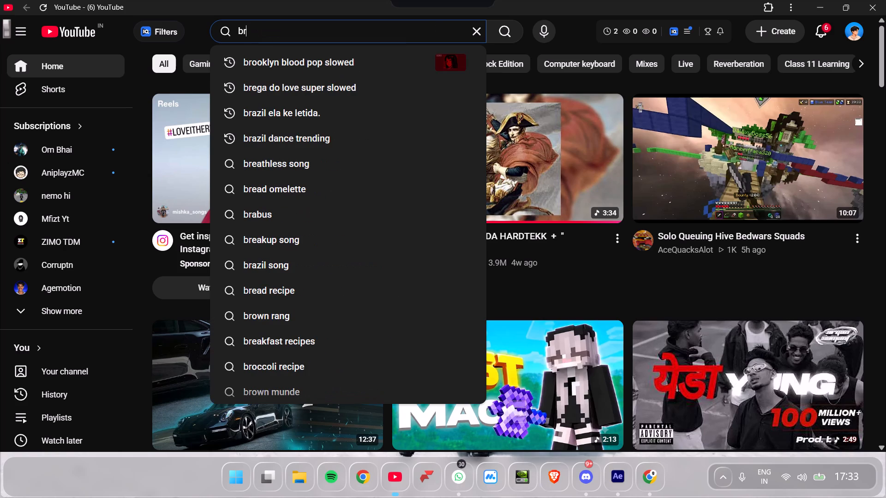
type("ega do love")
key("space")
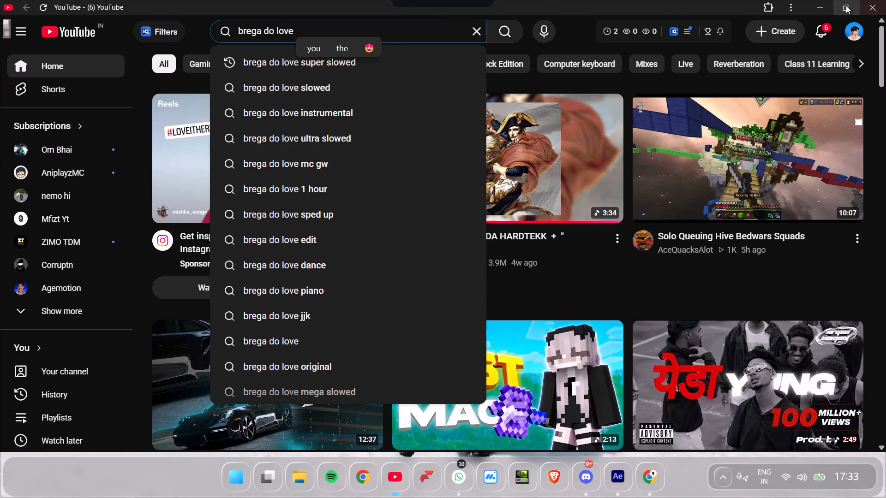
left_click(831, 2)
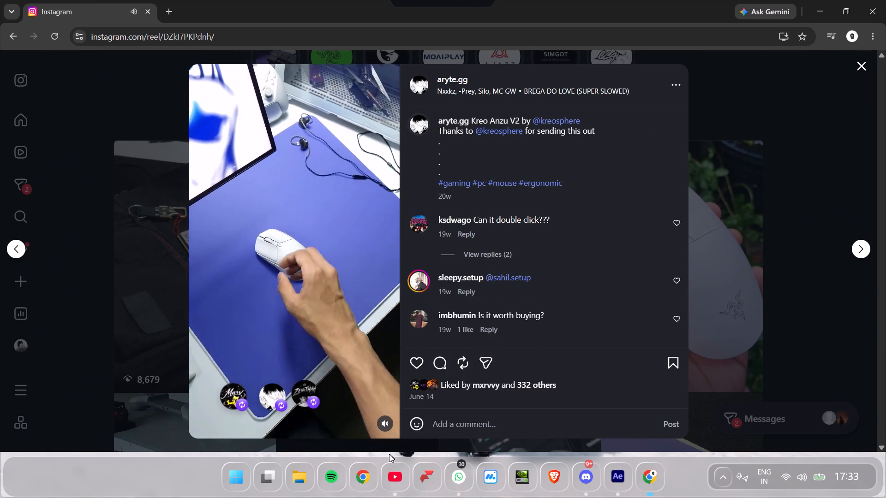
left_click(385, 468)
left_click(334, 61)
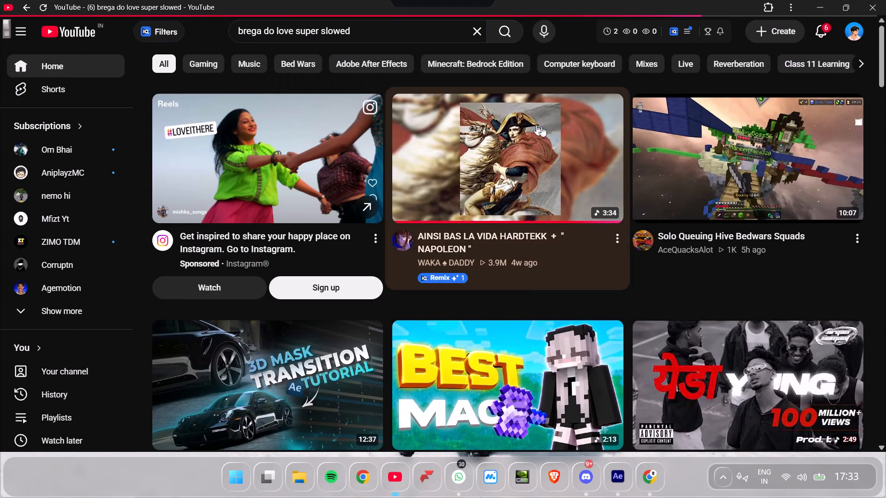
Open the BREGA DO LOVE (SUPER SLOWED) video by Nxxkz and skip the ad.
scroll(641, 278, "down", 3)
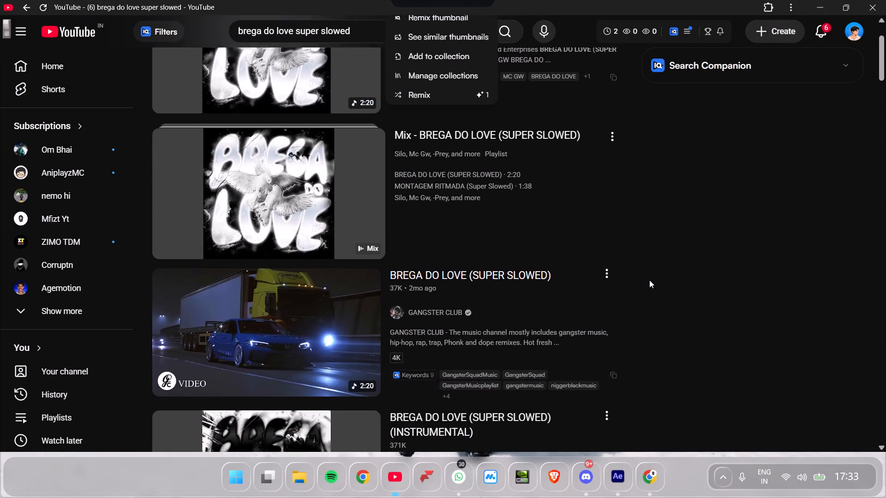
scroll(635, 271, "up", 3)
left_click(253, 153)
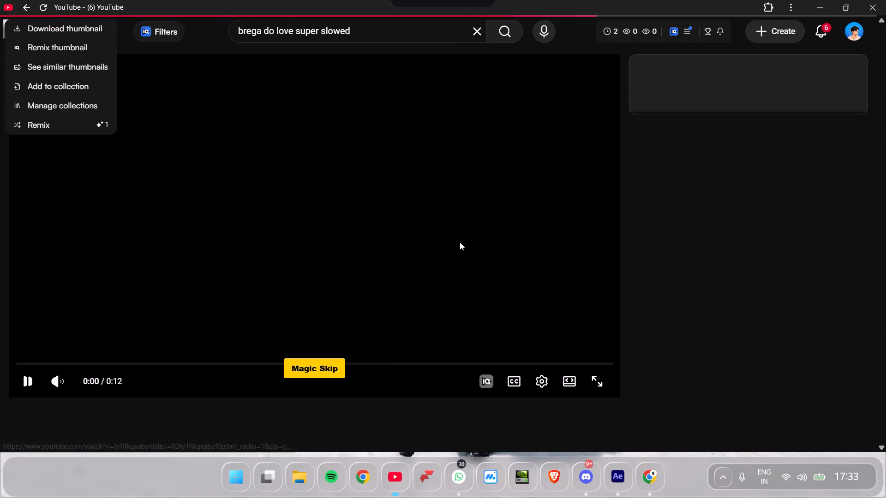
scroll(396, 354, "down", 2)
left_click(321, 347)
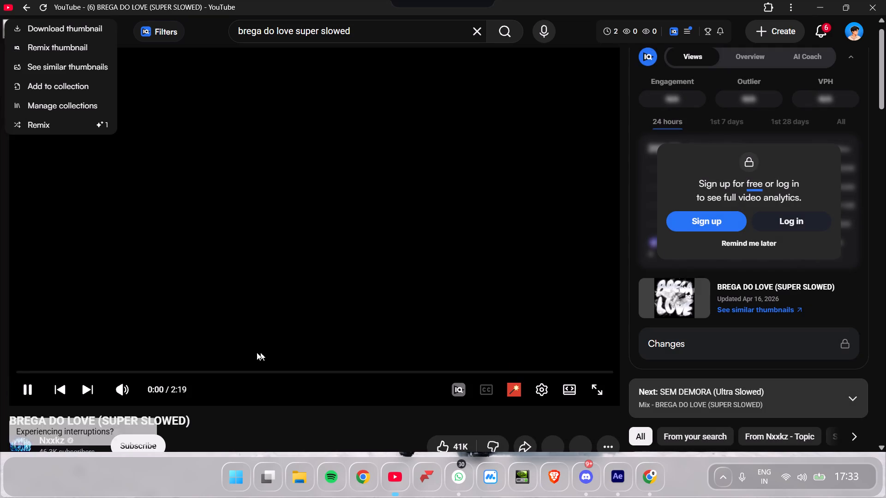
Copy the share link of the BREGA DO LOVE (SUPER SLOWED) video and close the sharing dialog.
scroll(401, 453, "down", 2)
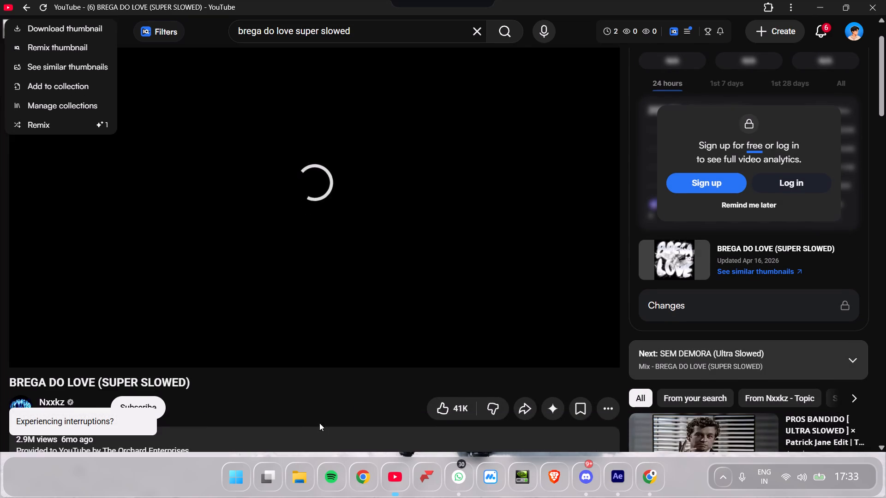
scroll(307, 407, "down", 2)
scroll(307, 407, "up", 1)
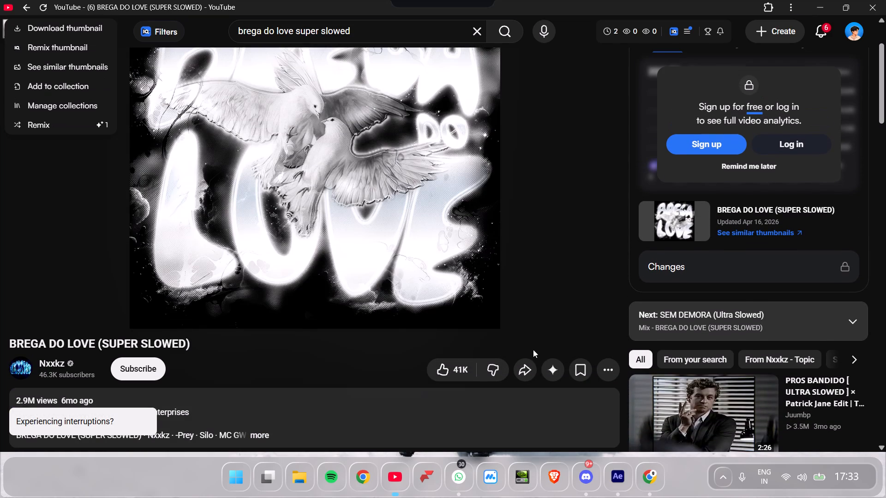
left_click(524, 369)
left_click(537, 295)
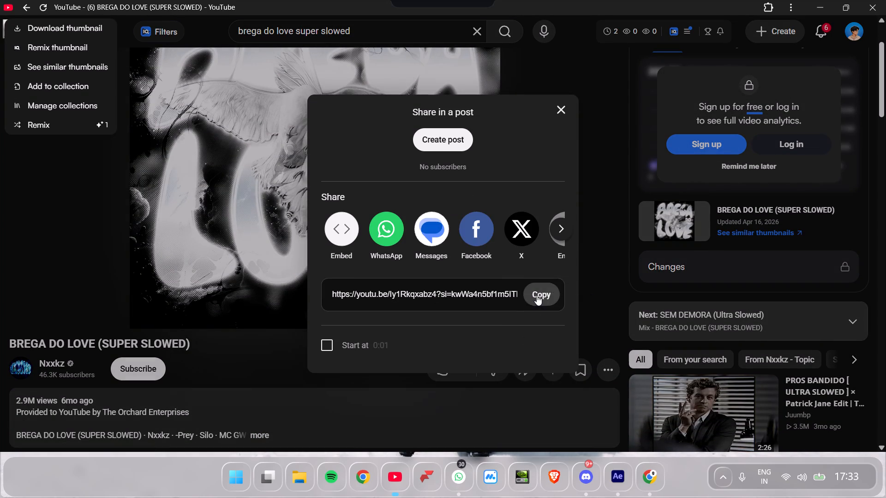
left_click(256, 364)
Switch to Chrome, search for "yt mp3" in a new tab, and open the YTMP3 YouTube to MP3 converter site.
left_click(649, 476)
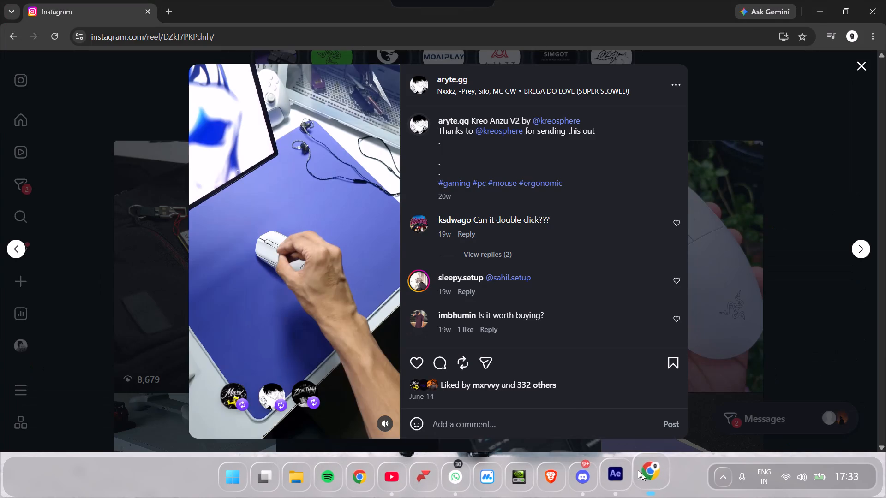
left_click(171, 11)
left_click(196, 35)
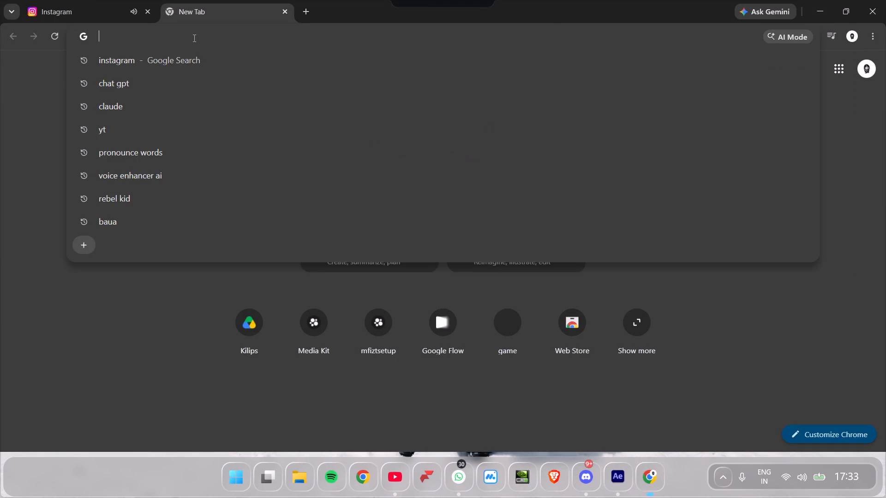
left_click(304, 30)
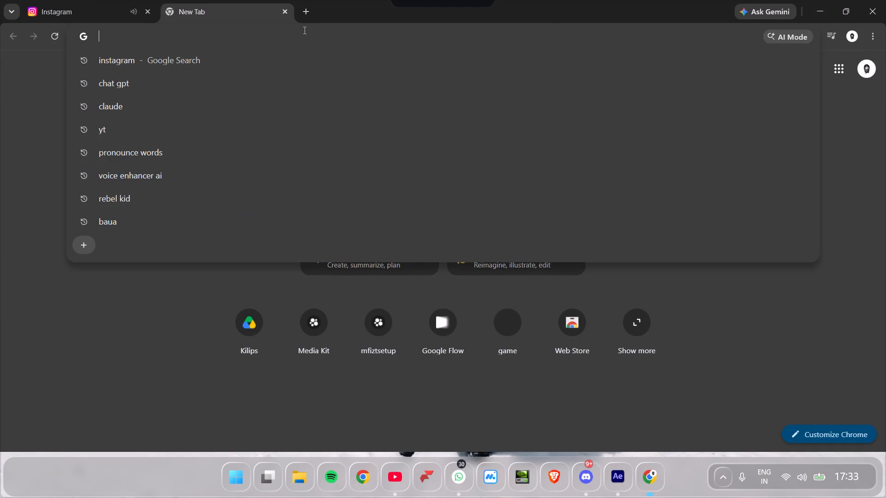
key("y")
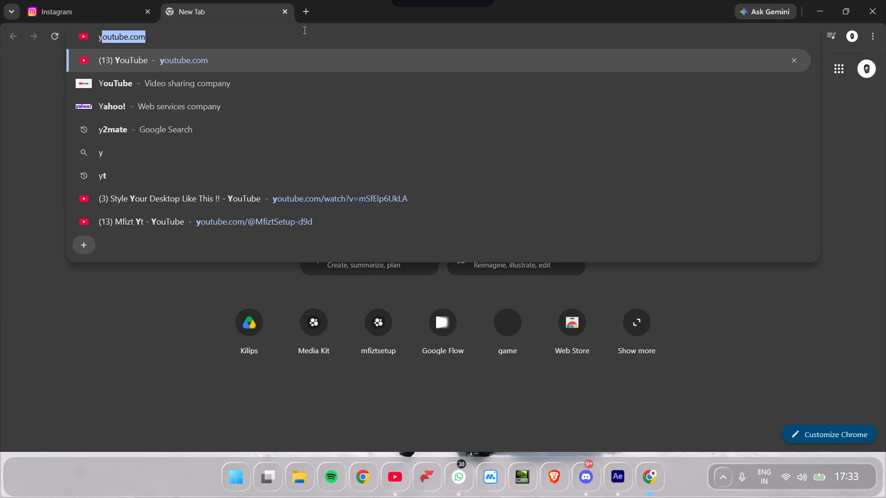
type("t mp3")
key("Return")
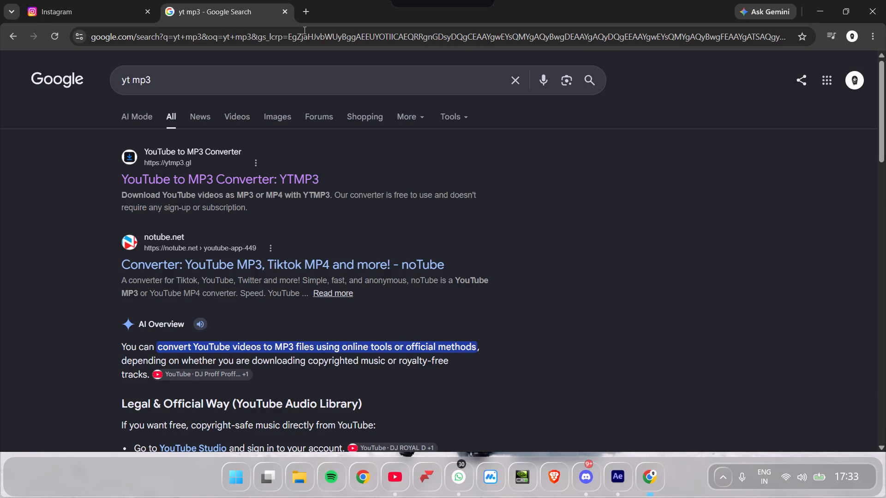
left_click(245, 176)
left_click(253, 182)
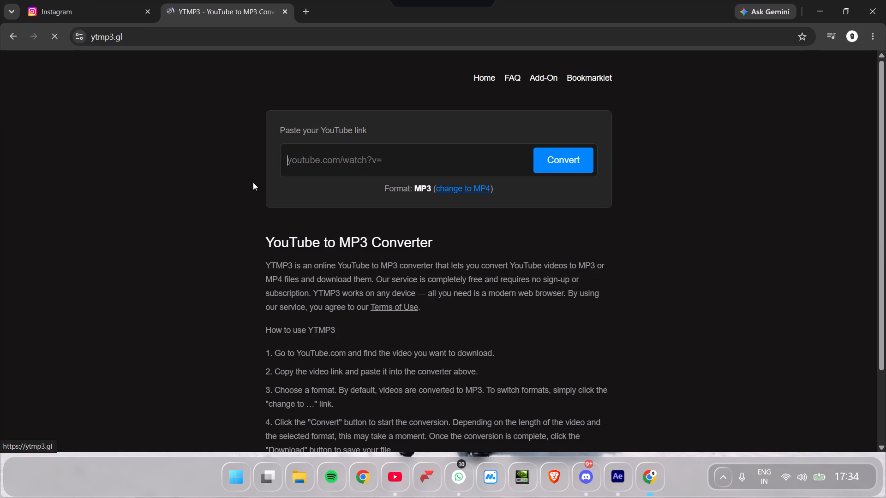
Enter the copied YouTube link in the YTMP3 converter and start its conversion to MP3.
left_click(446, 155)
key("ctrl+v")
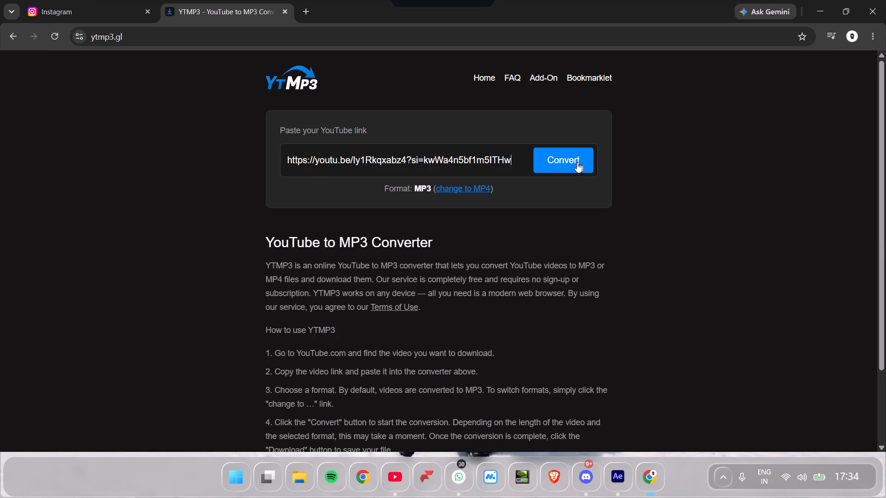
left_click(552, 164)
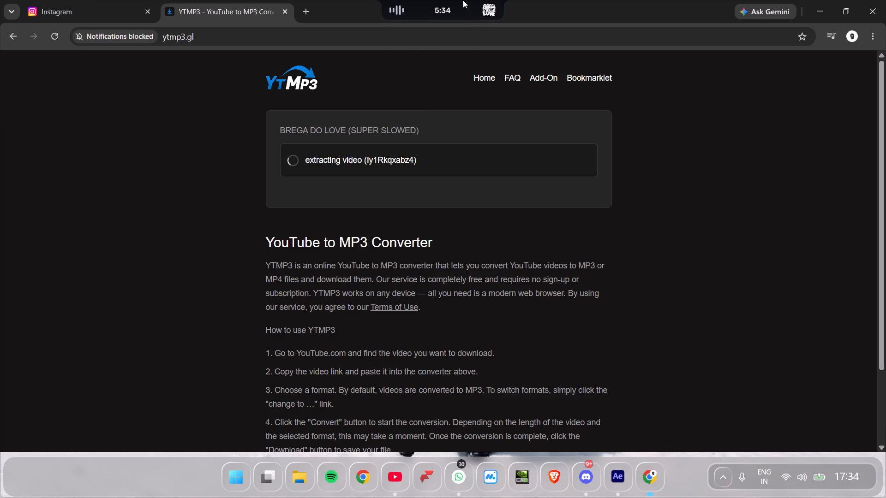
Switch to YouTube and pause the BREGA DO LOVE (SUPER SLOWED) video.
left_click(383, 468)
left_click(335, 203)
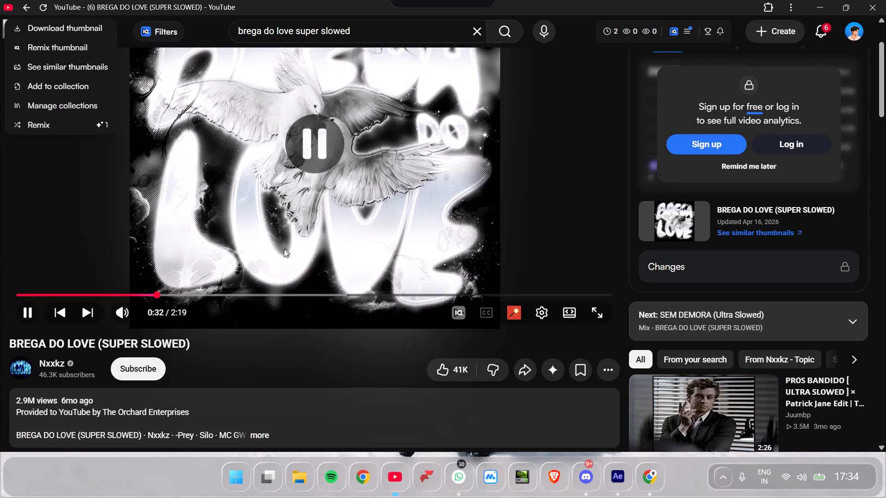
Listen to the opening section of BREGA DO LOVE (SUPER SLOWED) on YouTube.
left_click(155, 236)
left_click(74, 291)
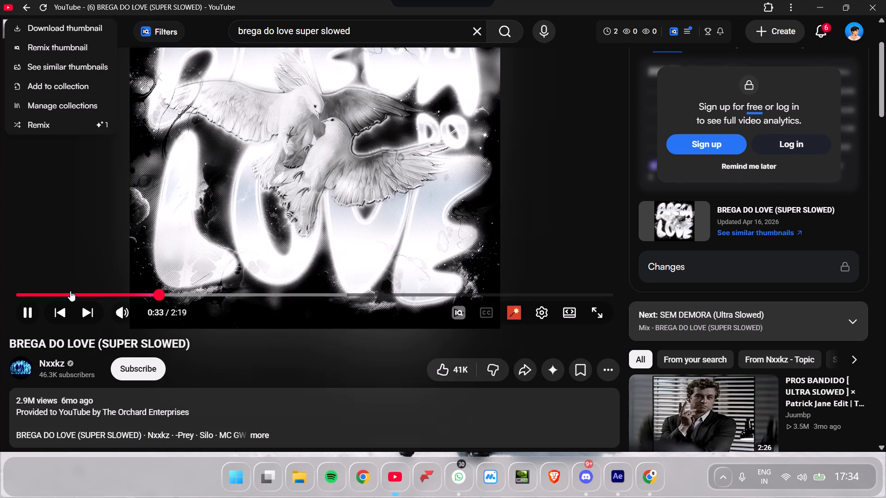
left_click(61, 291)
left_click(43, 289)
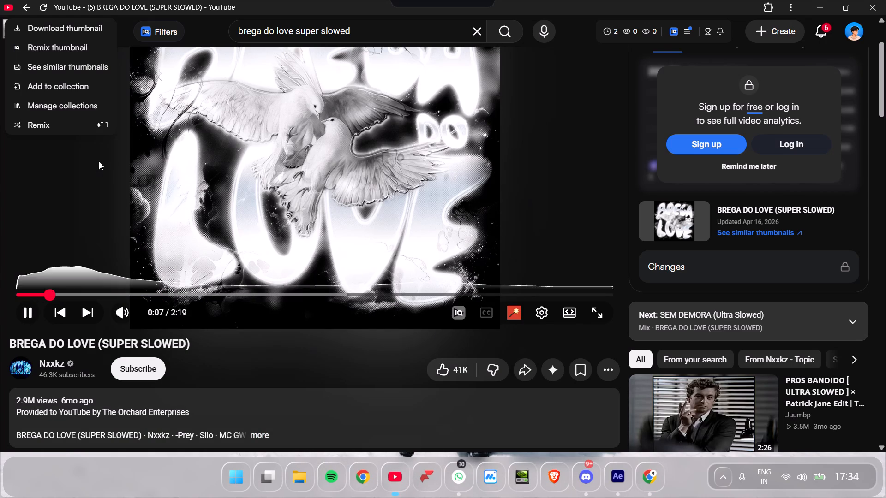
left_click(169, 192)
left_click(263, 168)
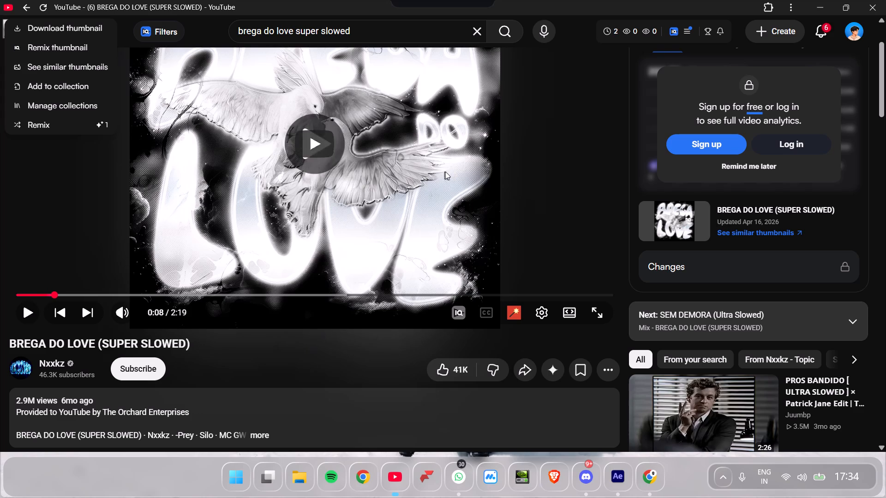
left_click(307, 183)
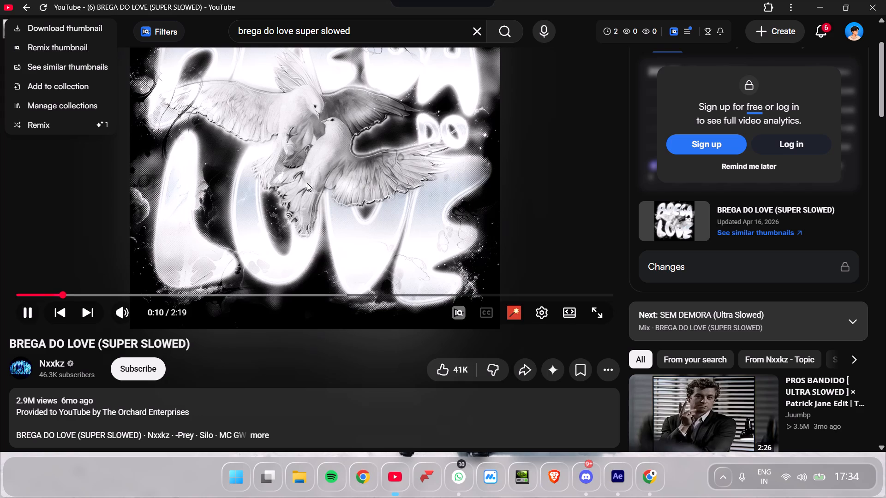
Download the BREGA DO LOVE (SUPER SLOWED) MP3 from the YTMP3 converter page and return to After Effects.
left_click(820, 10)
left_click(418, 162)
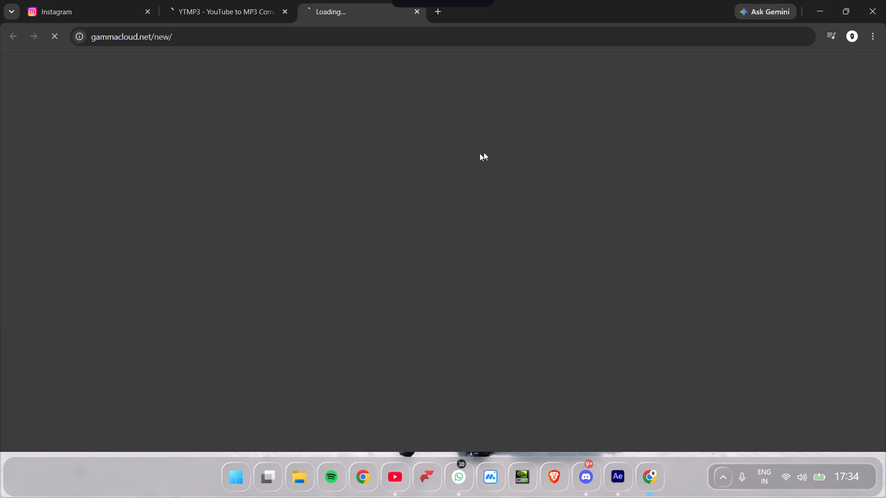
left_click(215, 0)
left_click(352, 0)
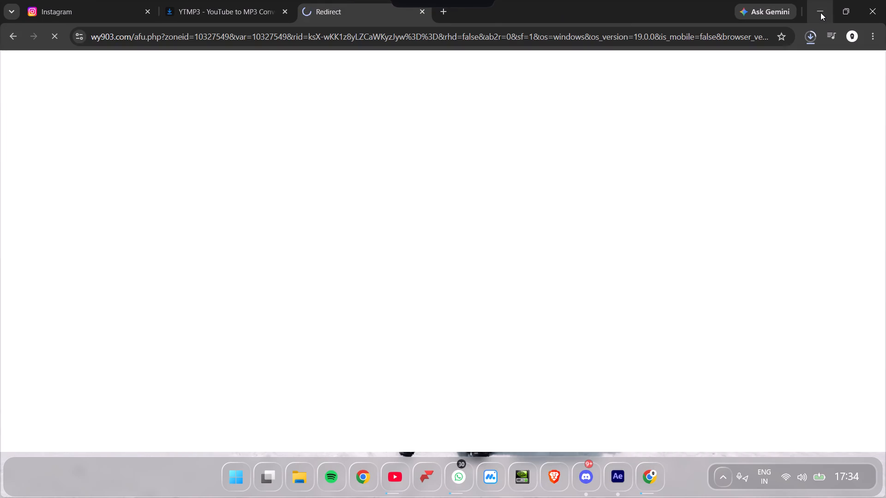
left_click(820, 12)
Import BREGA DO LOVE (SUPER SLOWED) from Downloads and place it beneath the video clip in the hito dama timeline.
left_click_drag(348, 340, 207, 319)
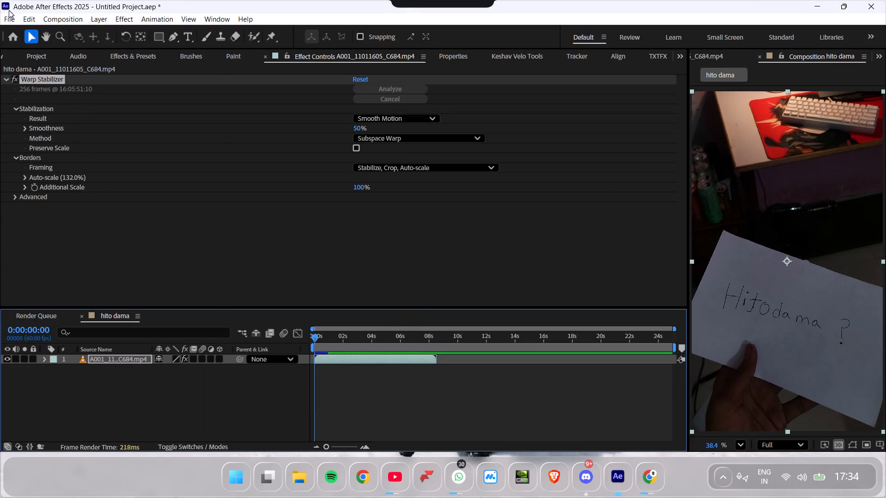
left_click(9, 23)
left_click(12, 165)
left_click(178, 164)
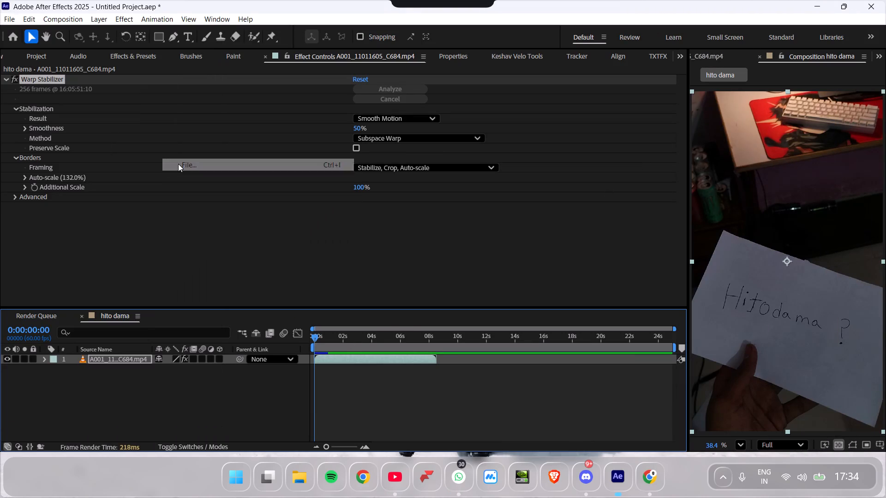
scroll(143, 158, "up", 4)
triple_click(73, 192)
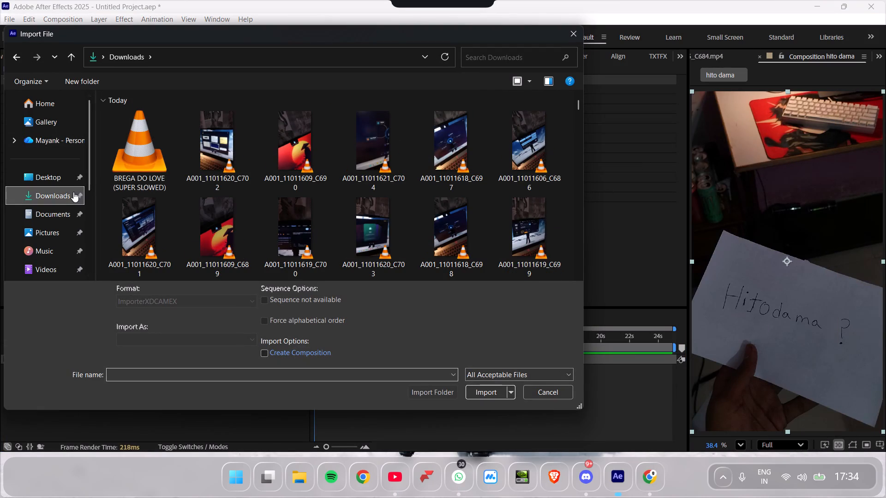
scroll(171, 162, "up", 4)
left_click(163, 154)
left_click(482, 393)
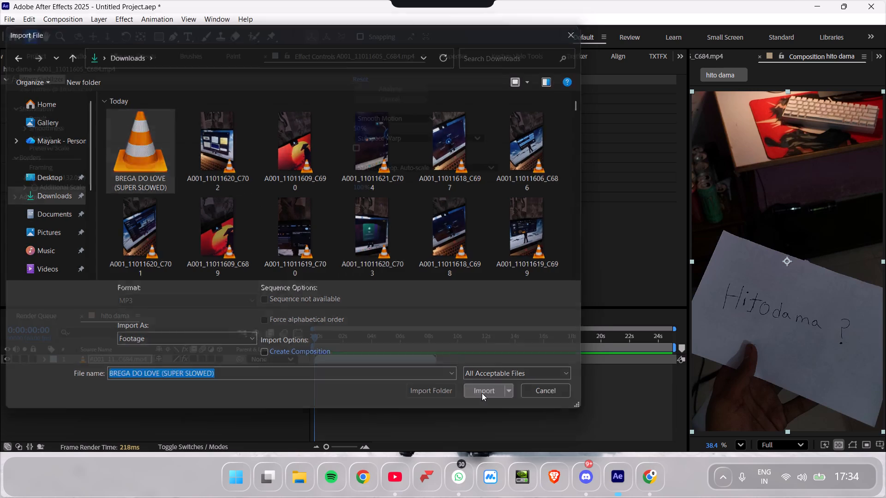
left_click_drag(83, 170, 104, 376)
Play the clip against the song, shift the song layer earlier in time, and preview again from the start.
key("space")
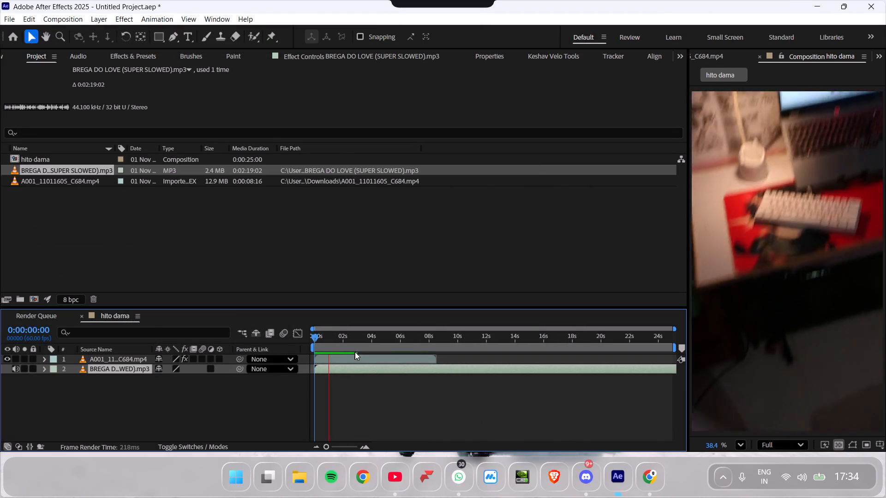
left_click_drag(335, 344, 252, 344)
key("space")
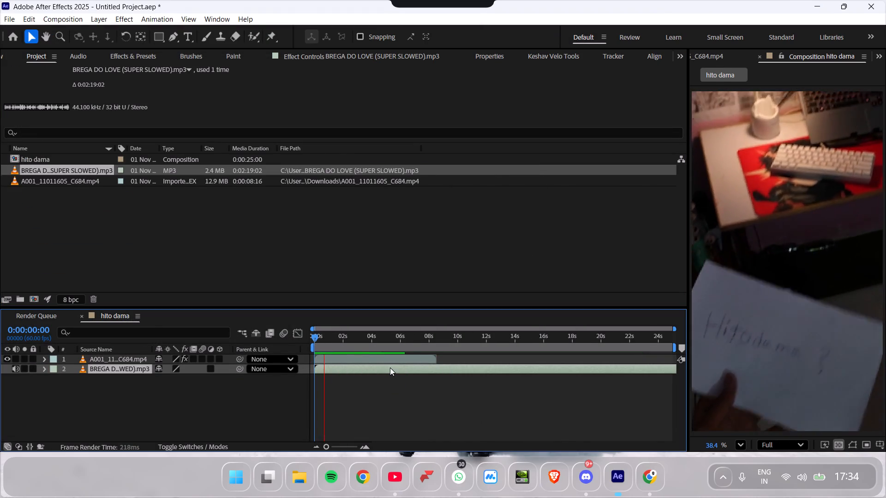
left_click(344, 362)
left_click_drag(337, 346, 256, 346)
left_click_drag(436, 372, 381, 371)
key("space")
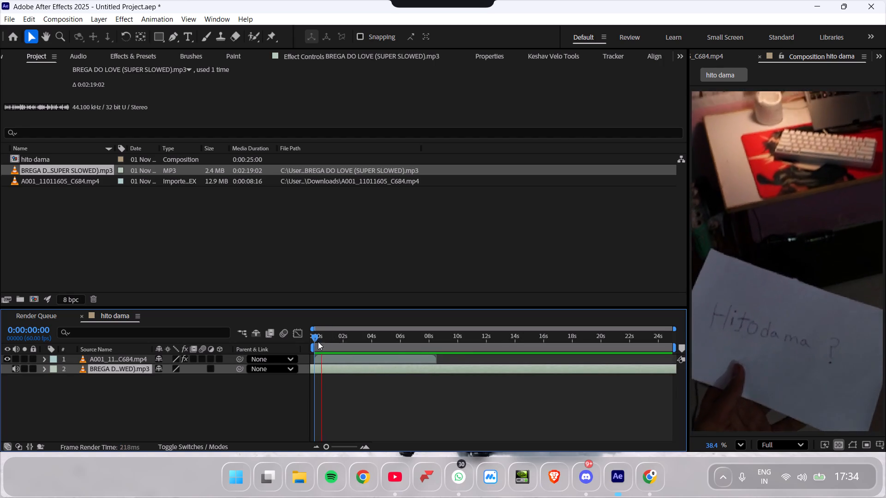
left_click_drag(317, 342, 288, 344)
key("space")
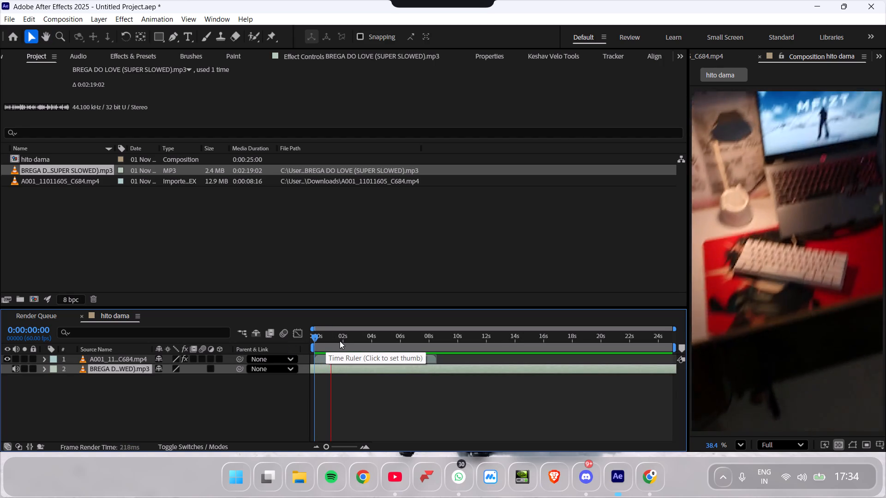
Shift the BREGA DO LOVE song layer further back in time and preview the composition from the start.
left_click(363, 359)
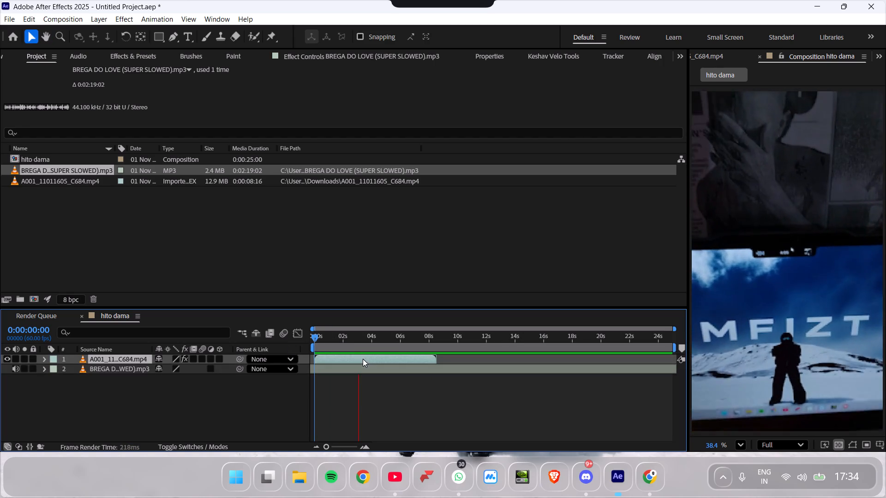
left_click_drag(348, 347, 284, 349)
left_click_drag(376, 374, 292, 370)
left_click(338, 369)
left_click_drag(443, 367, 346, 367)
left_click_drag(330, 343, 232, 343)
key("space")
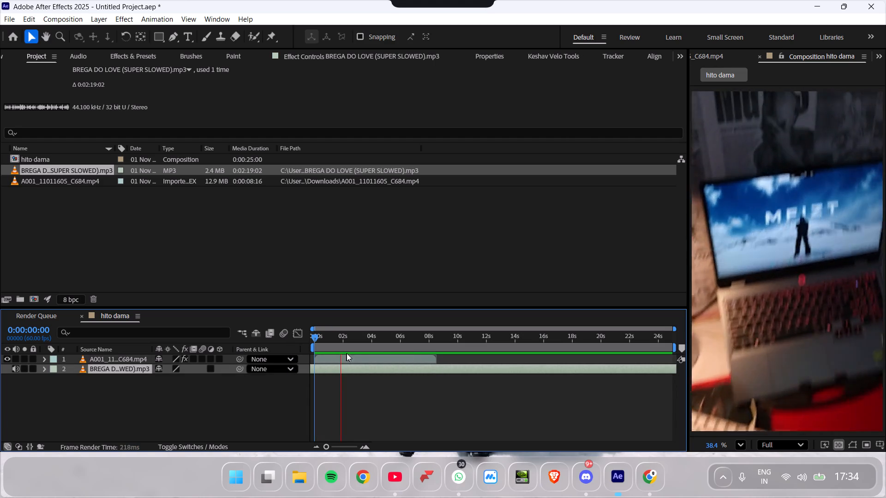
Move the song layer later in time in two adjustments, previewing its sync with the clip from the start each time.
left_click_drag(354, 368, 425, 370)
left_click_drag(334, 343, 318, 344)
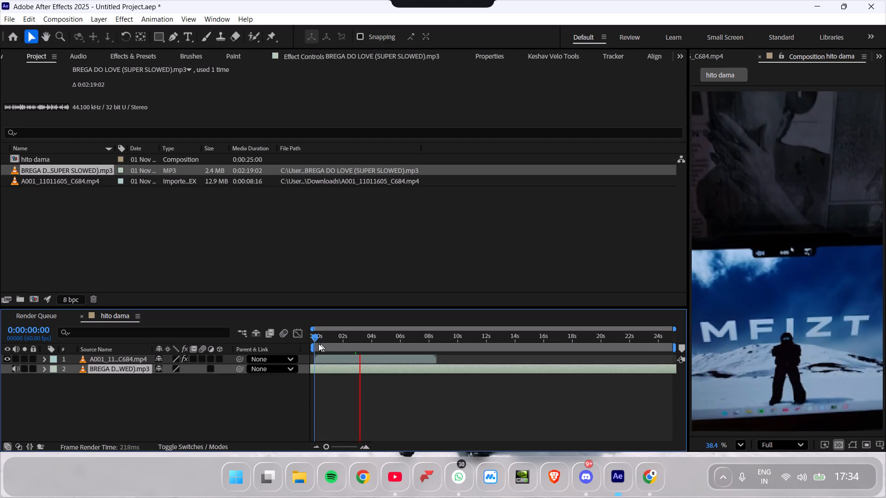
left_click_drag(318, 344, 282, 346)
key("space")
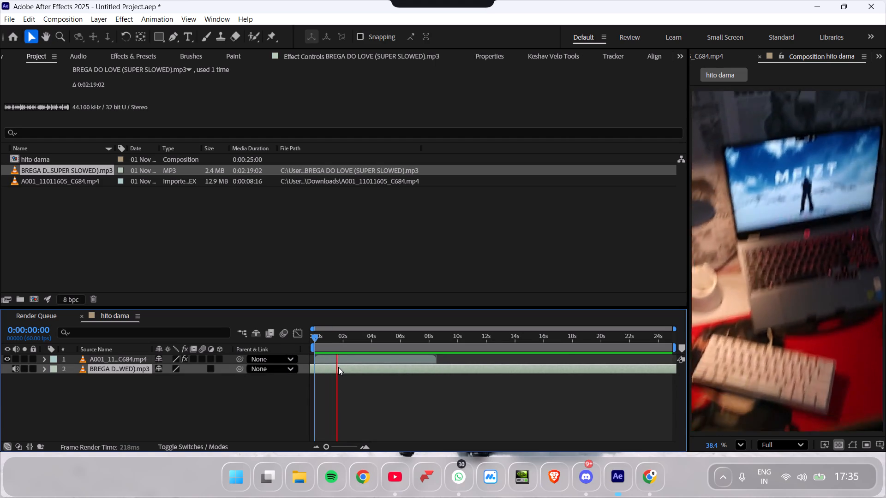
left_click_drag(338, 367, 383, 369)
left_click_drag(333, 338, 278, 338)
key("space")
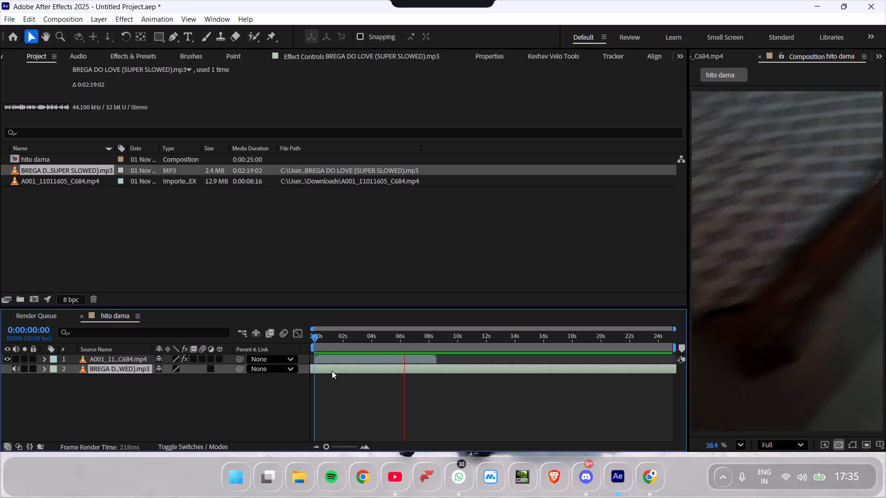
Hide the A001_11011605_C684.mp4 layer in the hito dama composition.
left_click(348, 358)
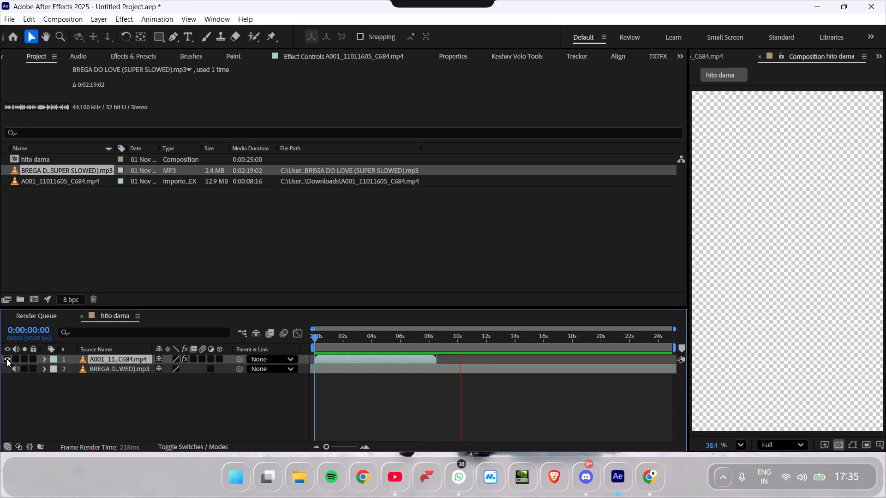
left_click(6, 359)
Import another copy of A001_11011605_C684 from Downloads into the project, leaving it out of the timeline.
left_click(4, 20)
left_click(34, 163)
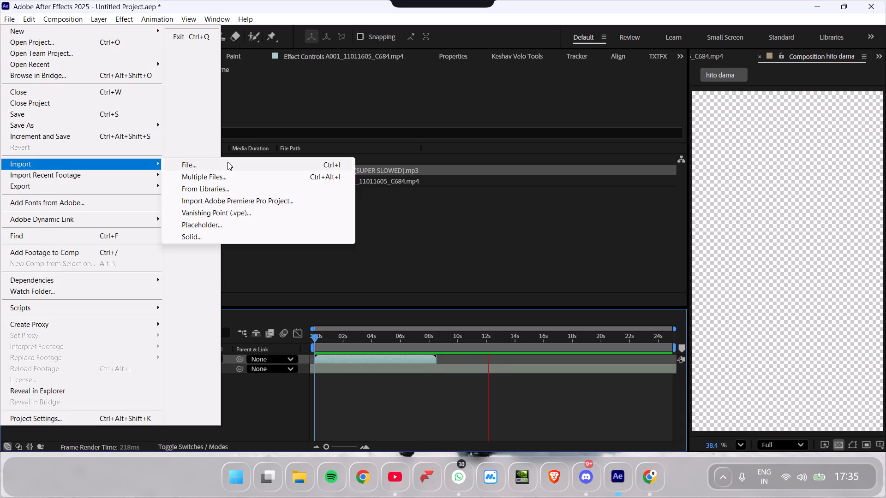
left_click(227, 162)
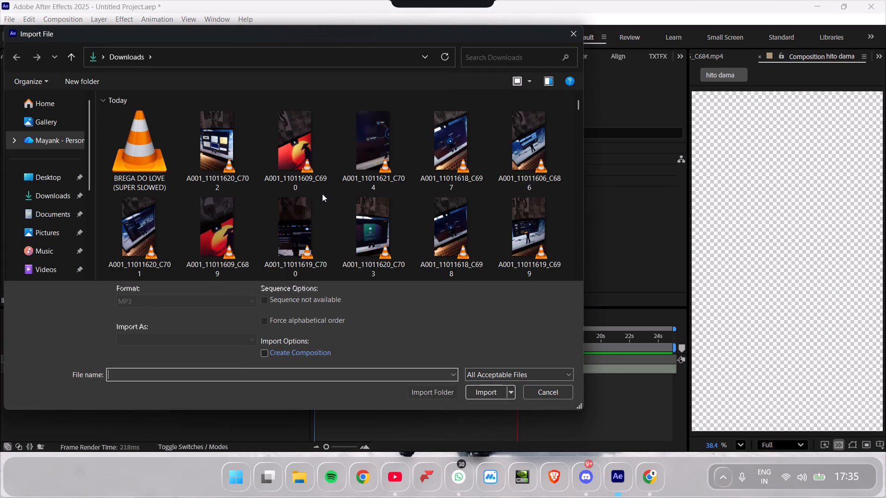
scroll(322, 194, "down", 1)
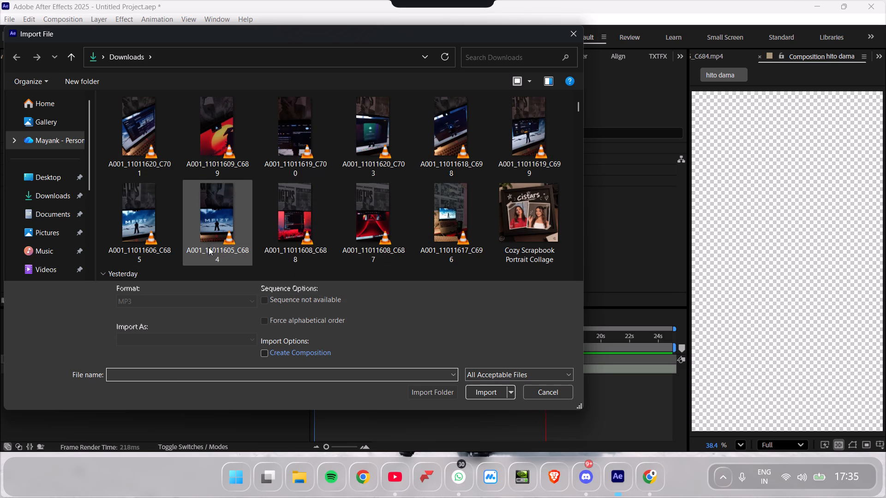
left_click(209, 247)
left_click(485, 393)
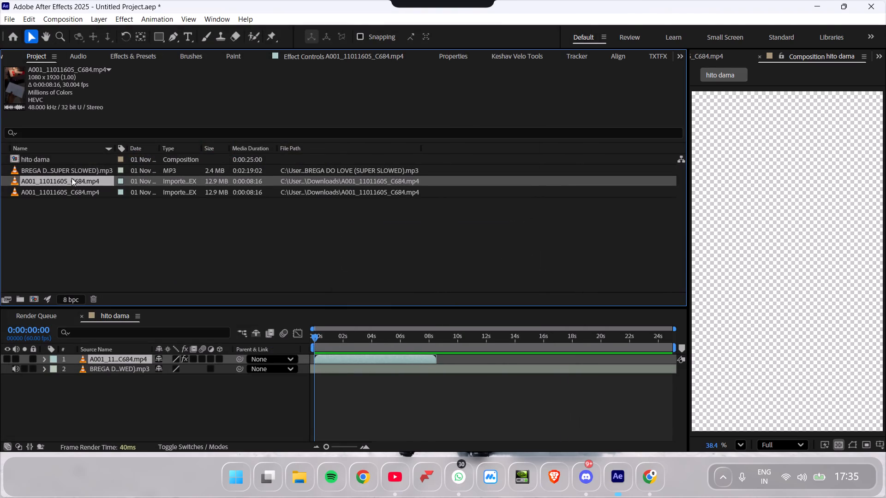
left_click_drag(75, 180, 111, 345)
left_click_drag(111, 345, 104, 356)
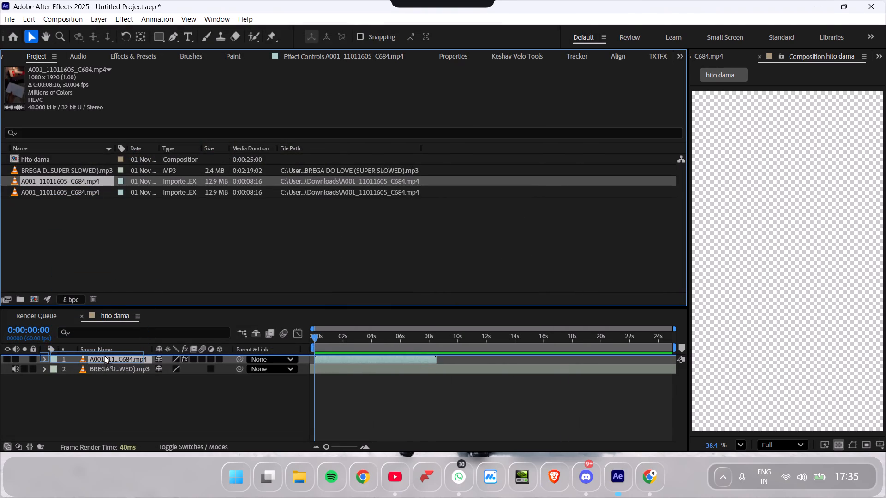
left_click_drag(104, 356, 74, 237)
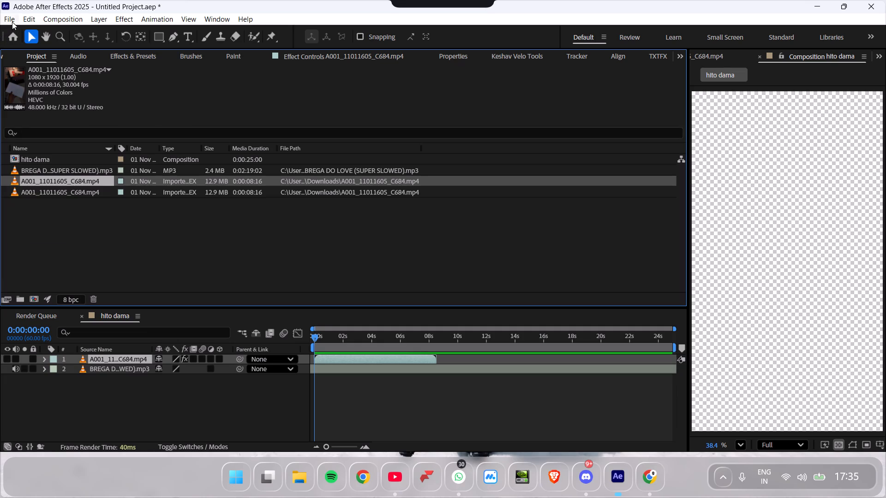
Import A001_11011606_C685 from Downloads and place it as the top layer of the hito dama timeline.
left_click(12, 22)
left_click(28, 160)
left_click(218, 166)
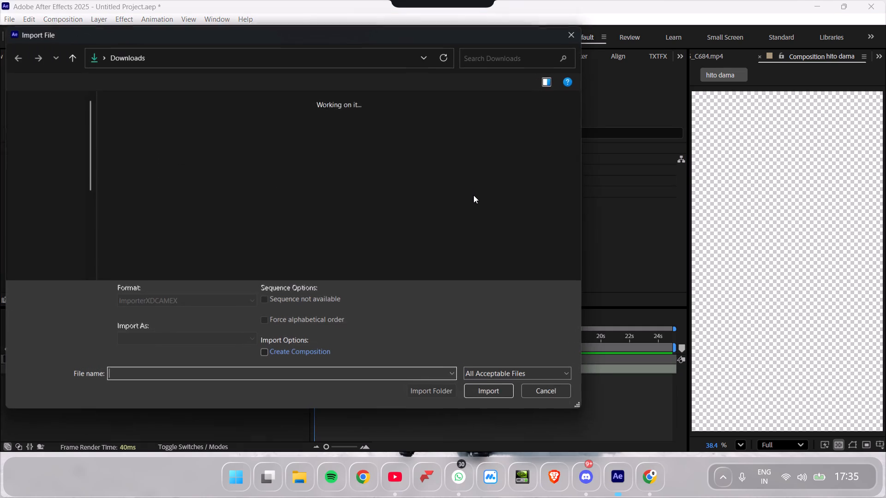
scroll(469, 196, "down", 1)
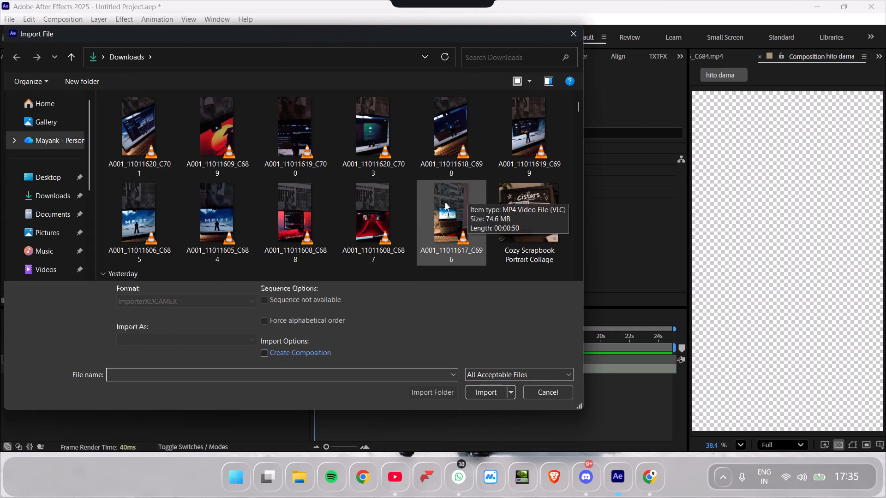
scroll(381, 217, "down", 1)
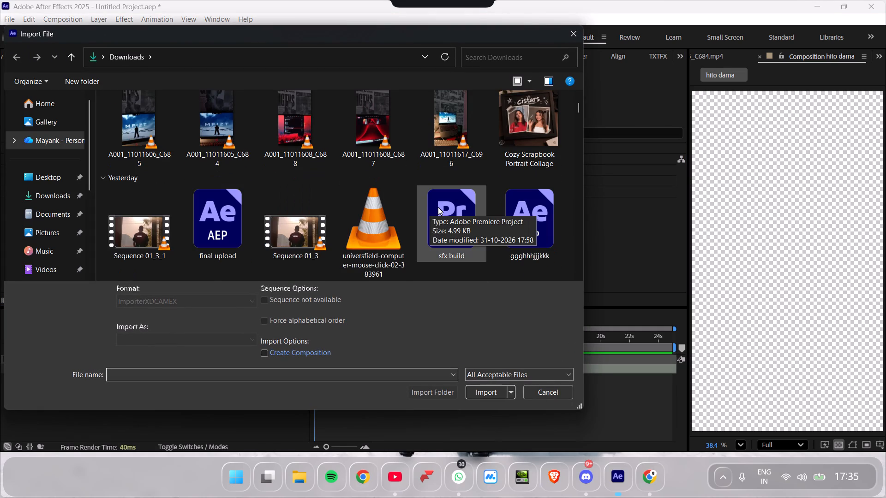
scroll(245, 184, "up", 1)
left_click(146, 198)
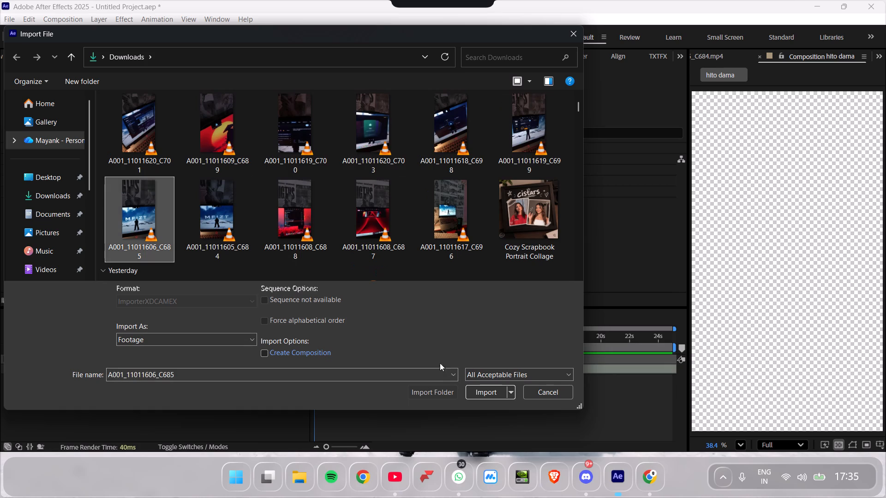
left_click(488, 392)
left_click_drag(87, 180, 132, 283)
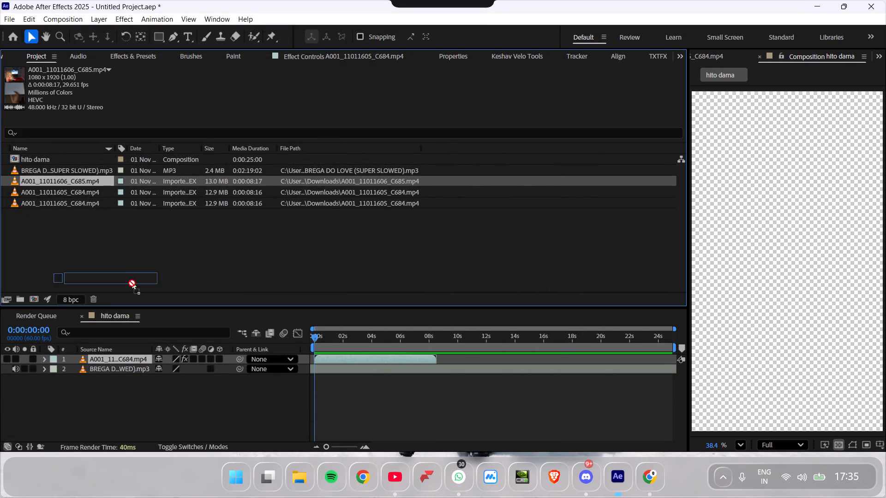
left_click_drag(132, 283, 139, 358)
Delete the A001_11011605_C684.mp4 layer from the timeline.
left_click(110, 368)
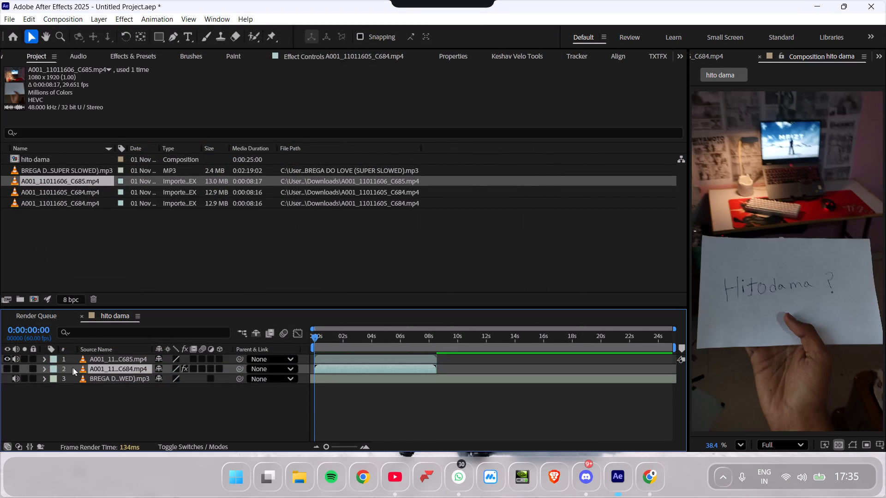
key("Delete")
Preview the composition from the start and mute the A001_11011606_C685.mp4 layer's own audio.
left_click_drag(355, 344, 256, 344)
key("space")
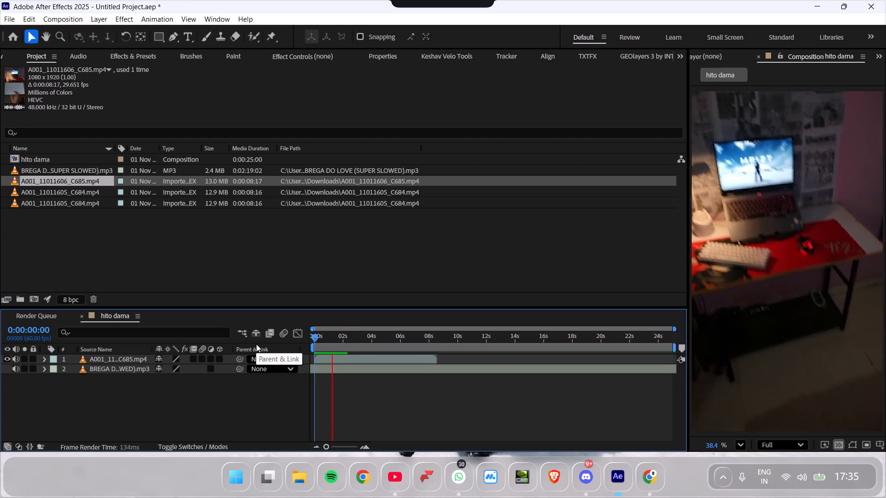
left_click(15, 358)
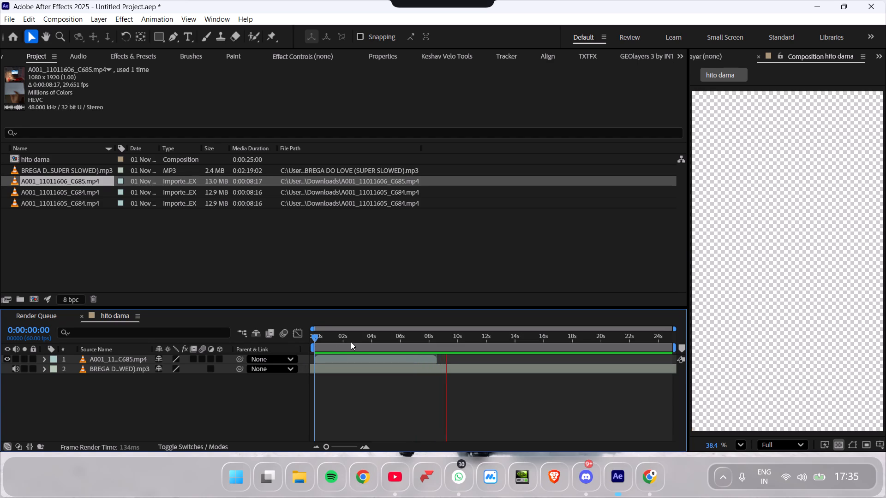
Apply Warp Stabilizer to the A001_11011606_C685.mp4 layer in the hito dama timeline.
left_click_drag(351, 342, 300, 344)
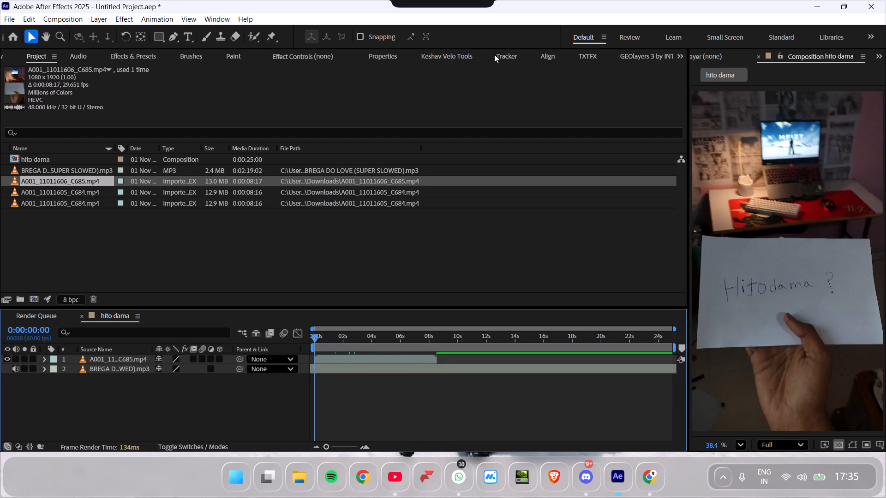
left_click(513, 57)
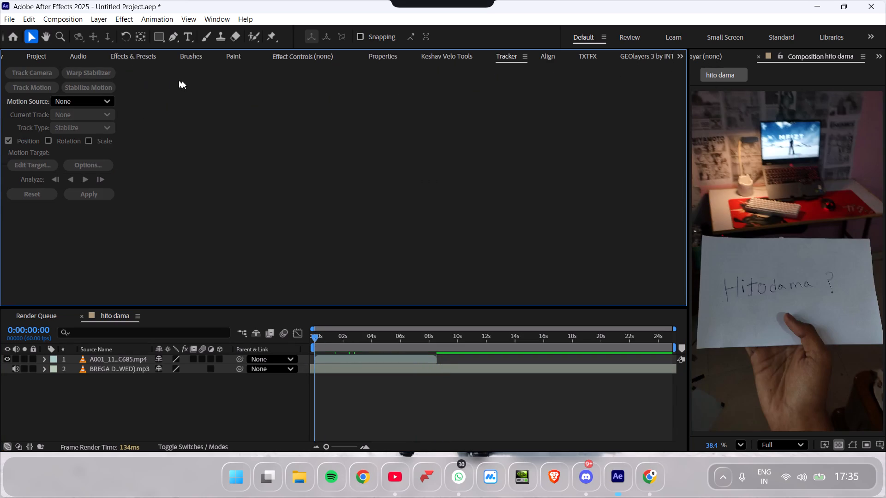
left_click(396, 356)
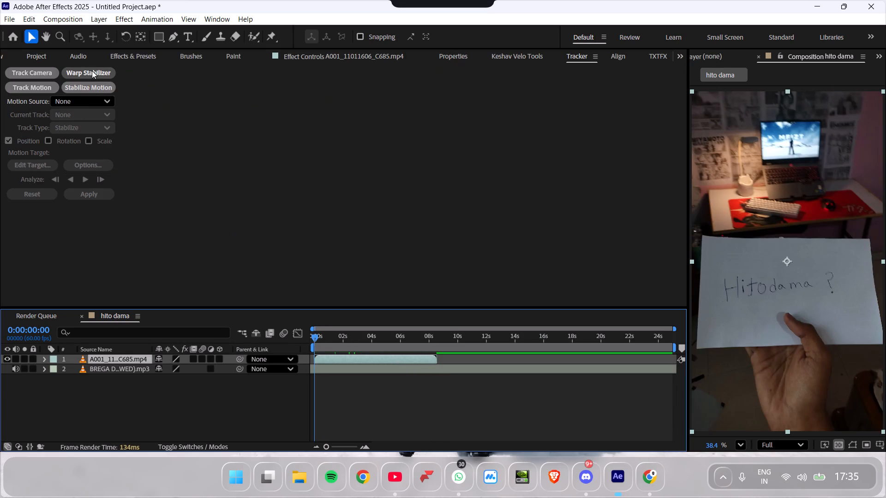
left_click(92, 71)
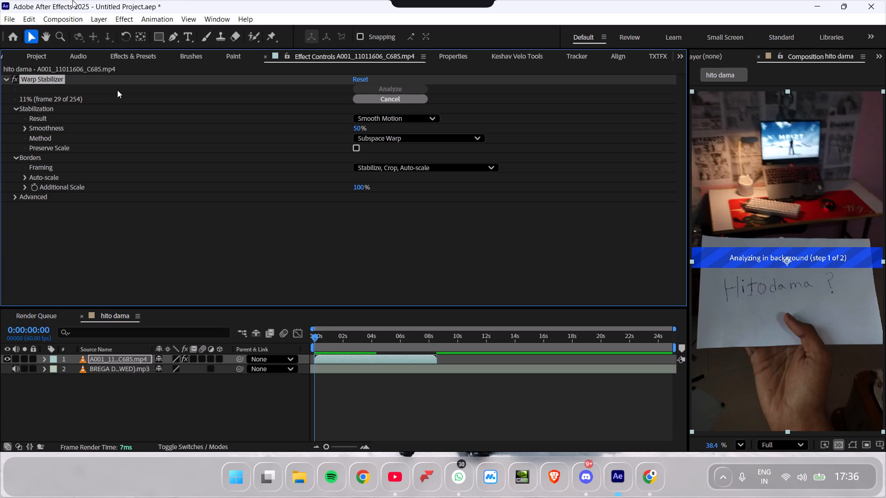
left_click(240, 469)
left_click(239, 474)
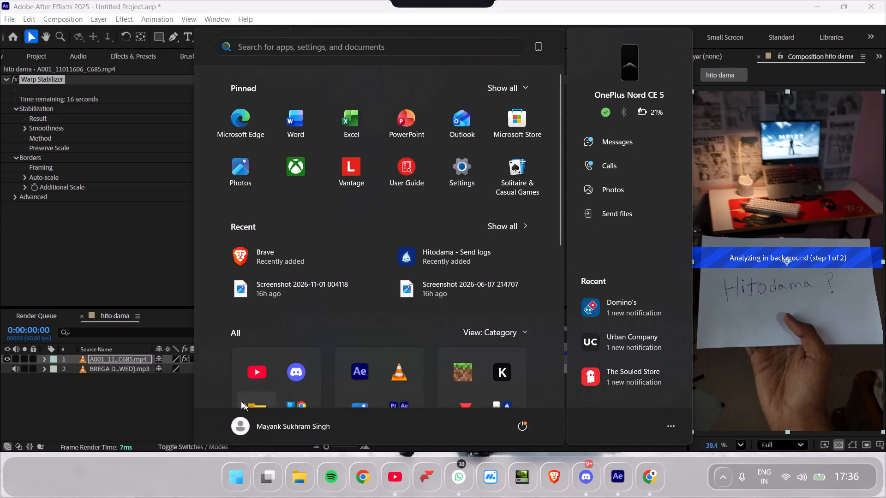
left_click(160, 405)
Preview the stabilised A001_11011606_C685.mp4 clip from the start of the composition.
left_click_drag(335, 342, 283, 344)
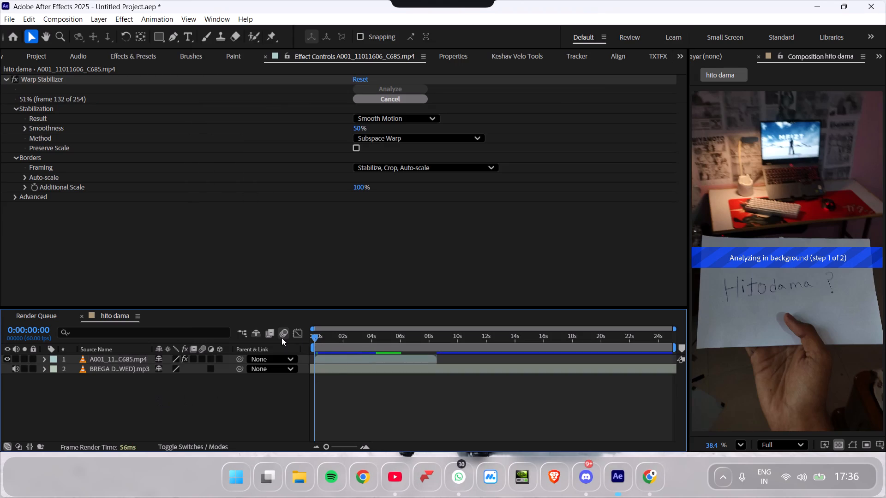
key("space")
left_click_drag(326, 343, 312, 343)
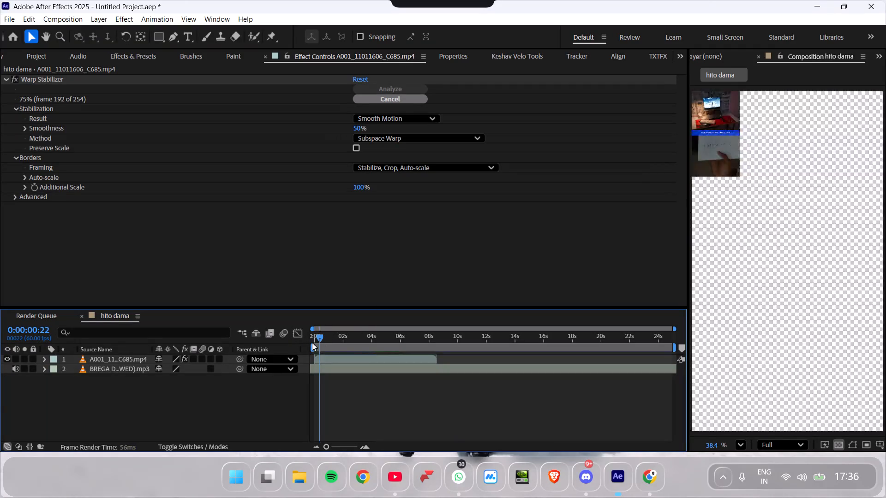
left_click_drag(312, 343, 302, 344)
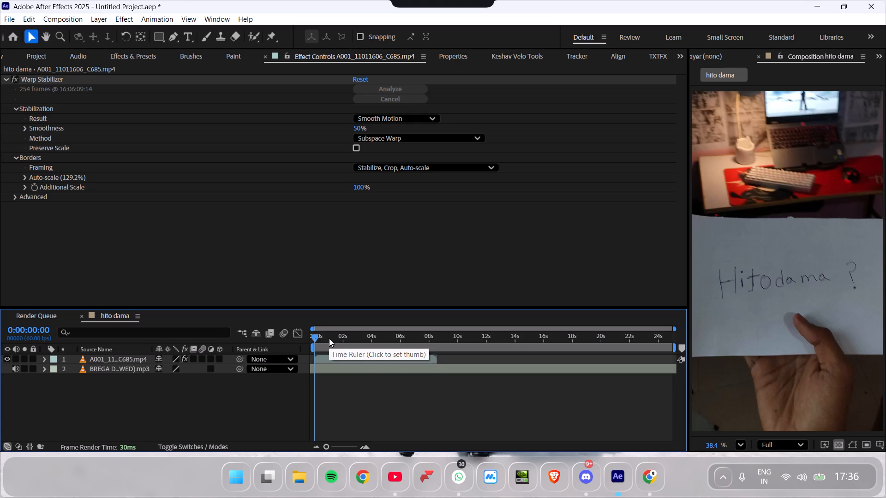
left_click_drag(329, 338, 302, 342)
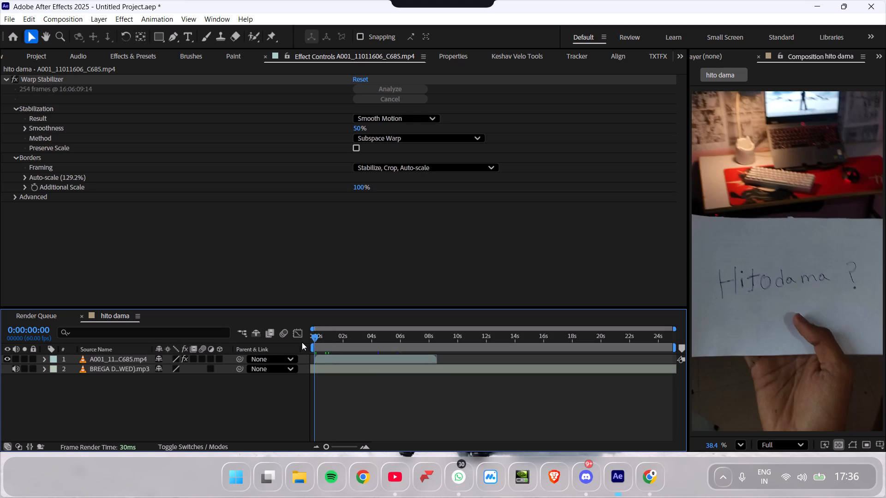
key("space")
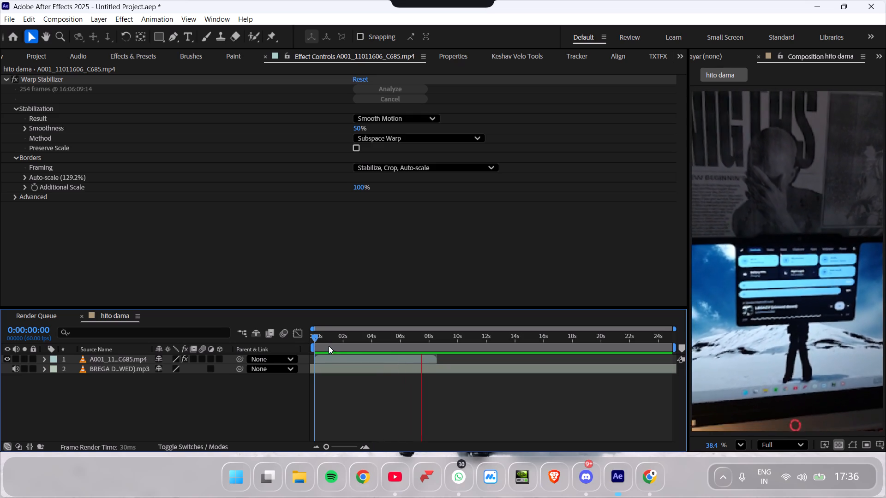
left_click_drag(333, 344, 307, 344)
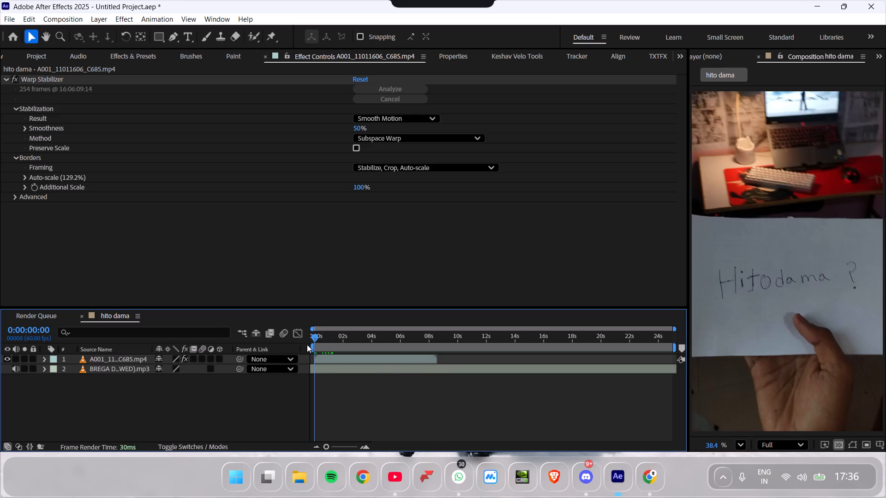
left_click_drag(307, 344, 306, 344)
Shift the BREGA DO LOVE (SUPER SLOWED) audio layer about 1 second earlier and preview its sync with the clip from the start.
left_click_drag(352, 369, 337, 370)
left_click_drag(331, 346, 297, 347)
key("space")
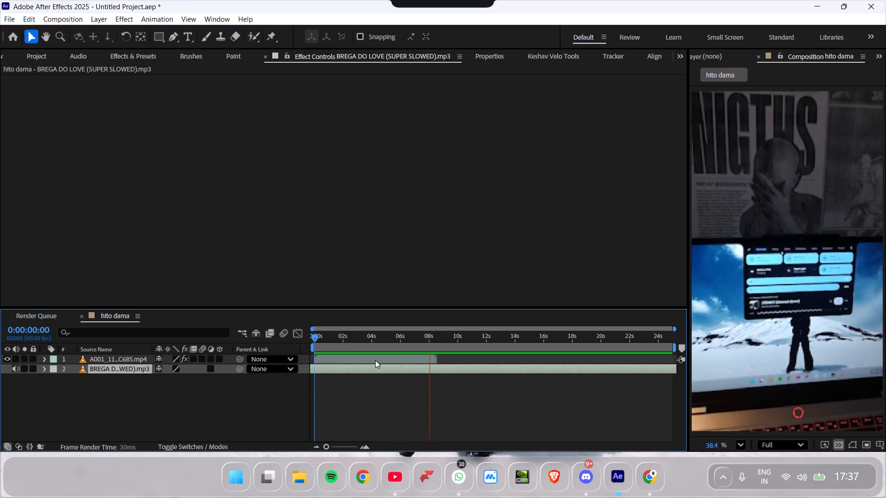
key("space")
key("space")
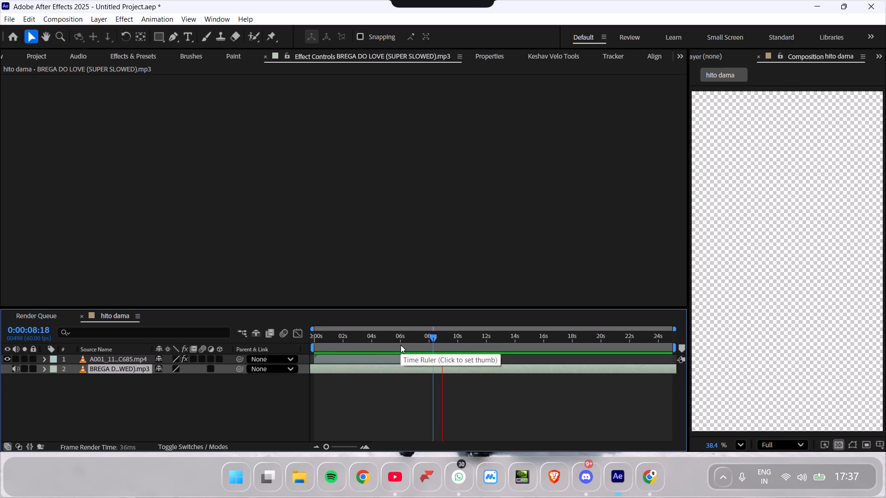
left_click_drag(400, 345, 299, 349)
key("space")
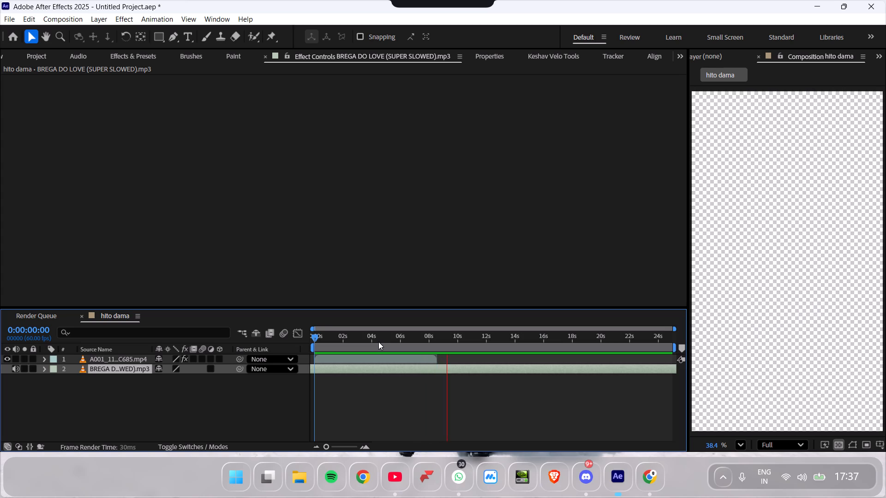
left_click_drag(378, 342, 214, 347)
key("space")
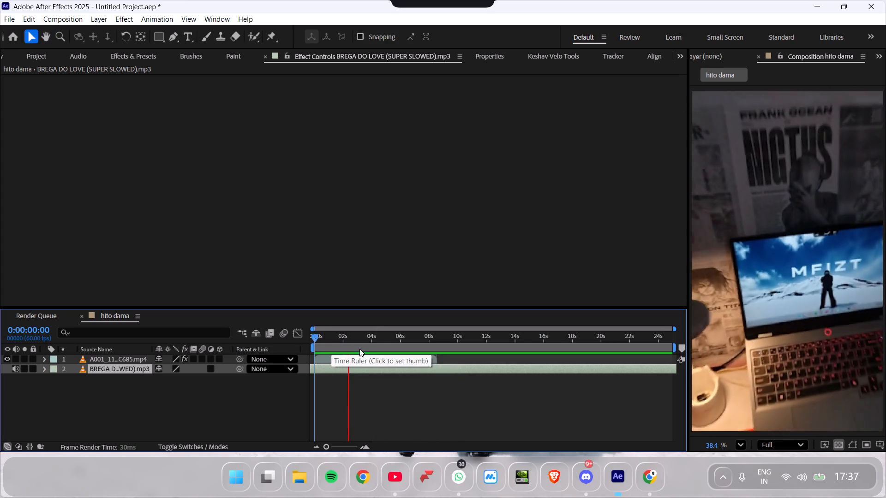
left_click_drag(355, 347, 283, 360)
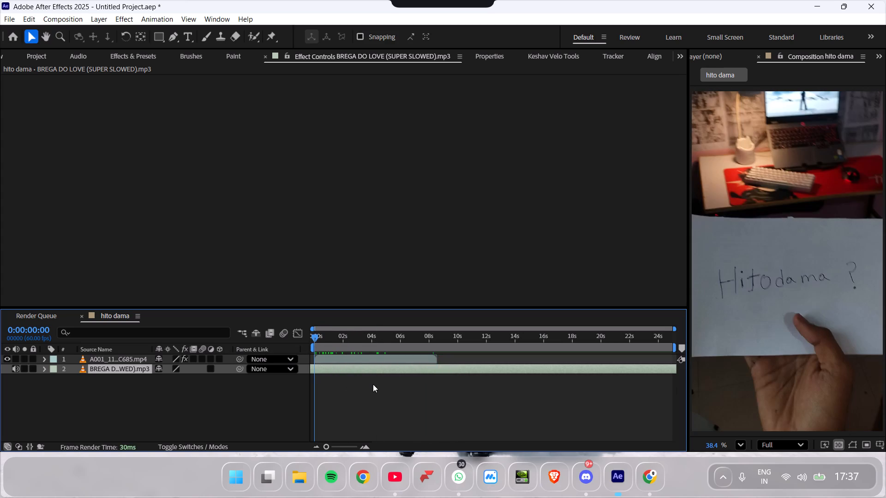
Shift the BREGA DO LOVE (SUPER SLOWED) audio layer about 4 seconds further earlier and preview the sync from the start.
left_click_drag(366, 371, 309, 373)
left_click_drag(333, 341, 275, 345)
key("space")
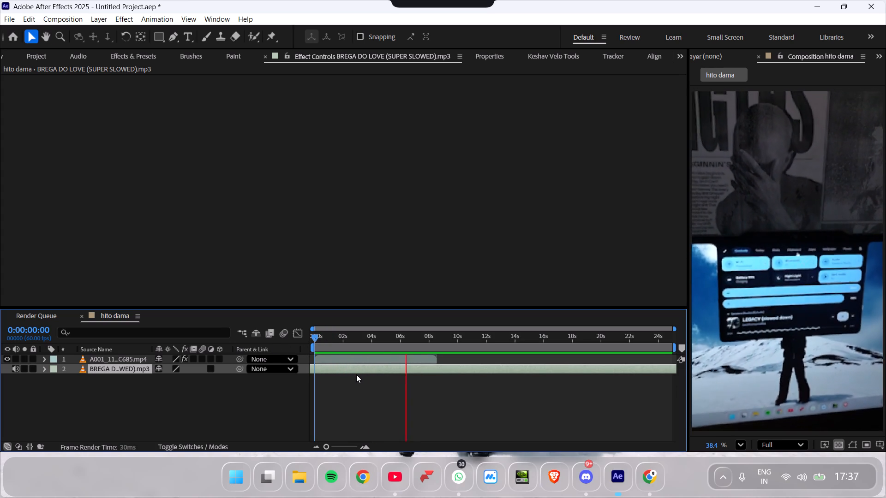
left_click_drag(371, 342, 289, 347)
key("space")
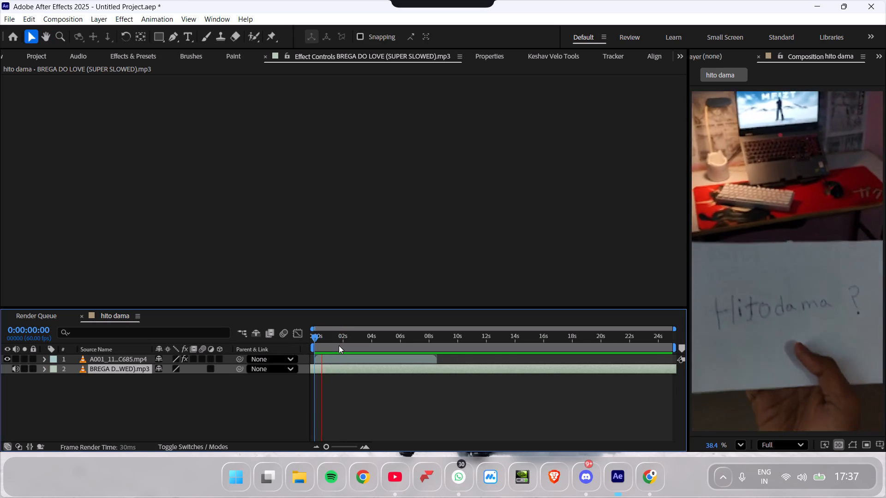
left_click_drag(330, 345, 315, 346)
left_click(320, 372)
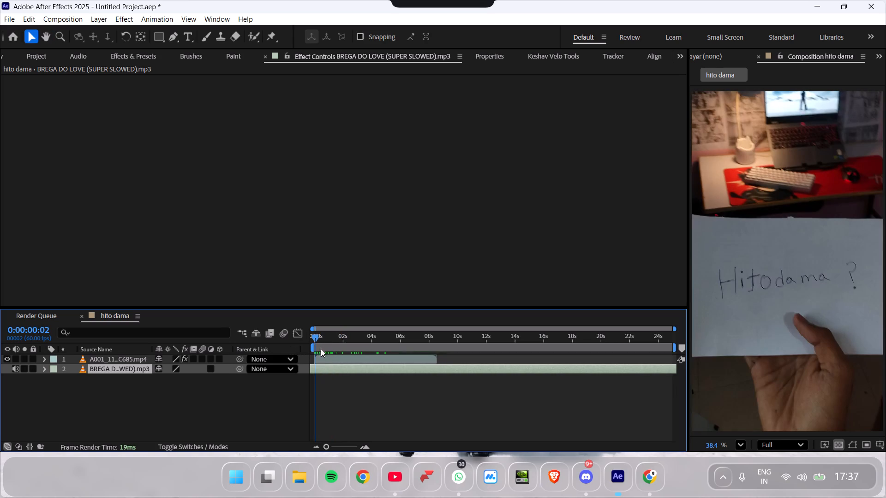
left_click_drag(321, 344, 287, 347)
key("space")
Nudge the BREGA DO LOVE (SUPER SLOWED) audio layer about 1 second earlier again and play the composition from the start.
left_click_drag(330, 368, 316, 368)
left_click_drag(323, 339, 300, 339)
key("space")
key("space")
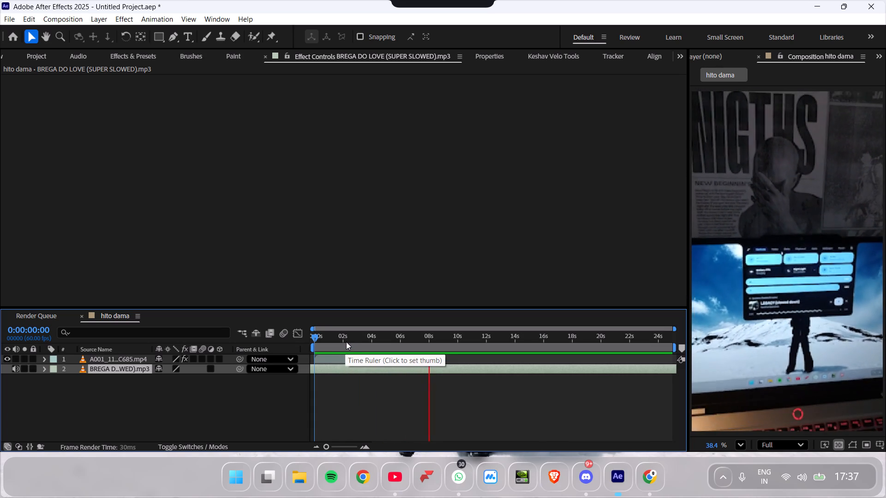
Replay the composition repeatedly from the start to examine how the song's timing fits the clip.
left_click_drag(344, 341, 286, 348)
key("space")
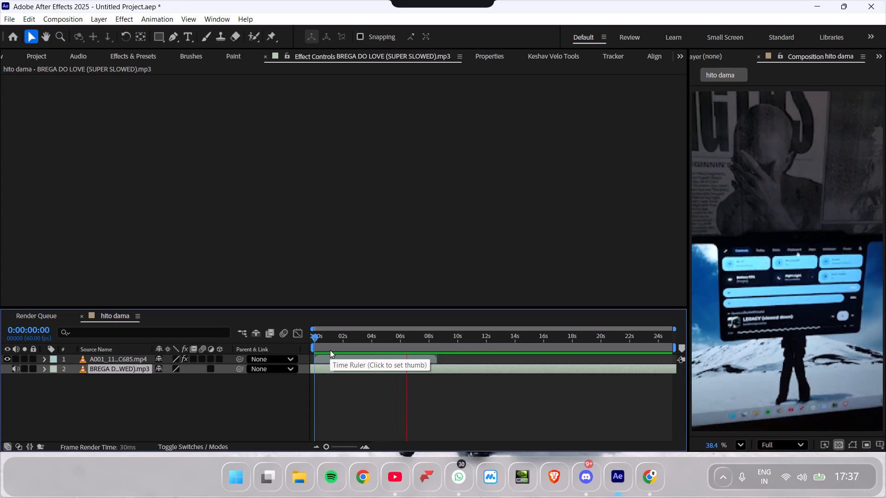
left_click_drag(331, 340, 293, 343)
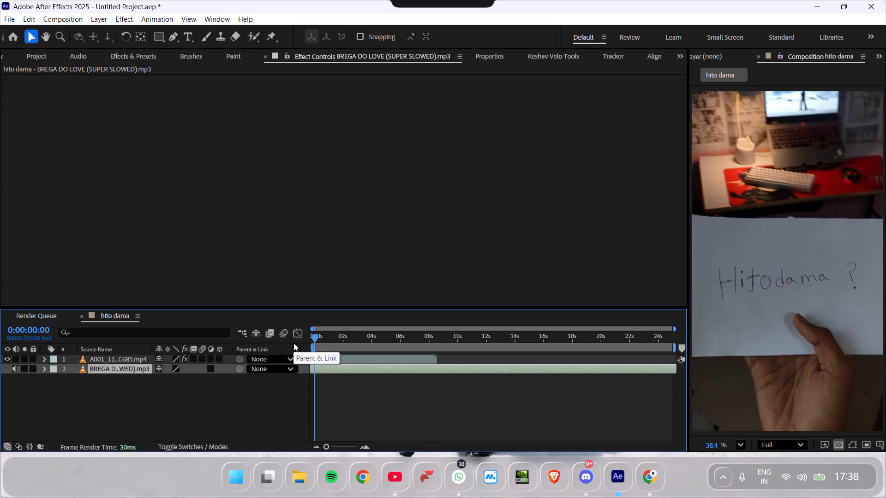
key("space")
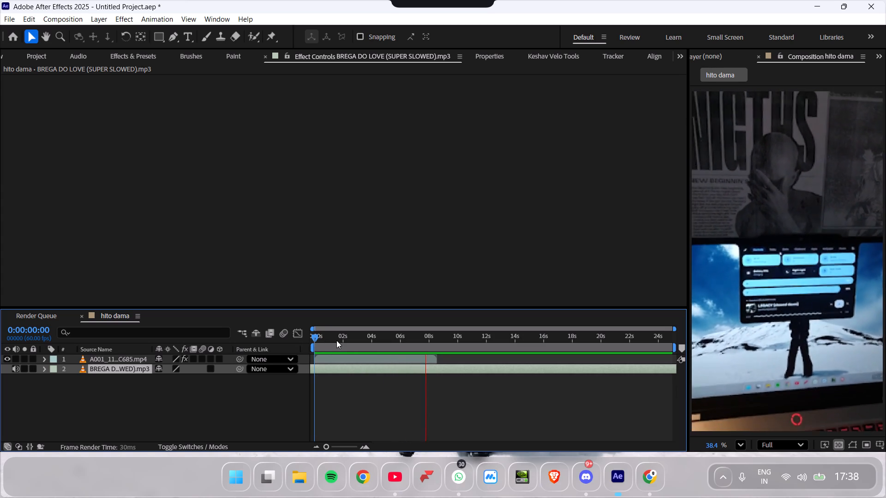
left_click_drag(336, 340, 305, 348)
key("space")
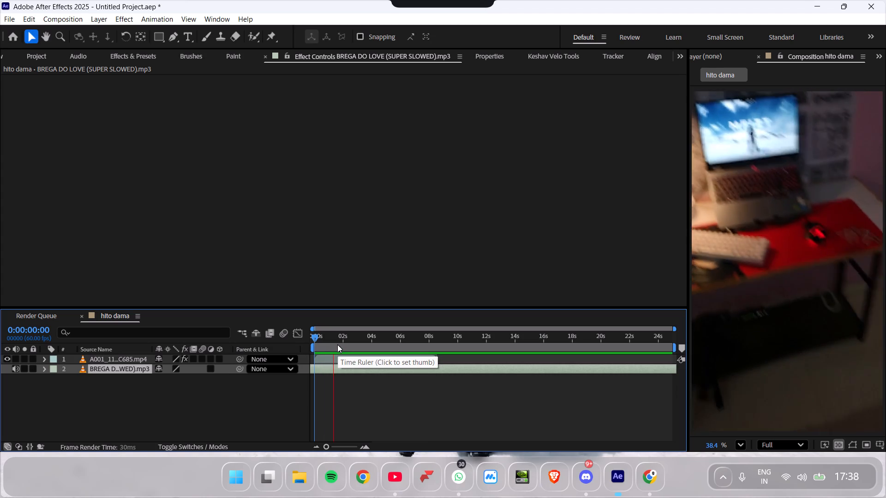
left_click_drag(335, 347, 295, 350)
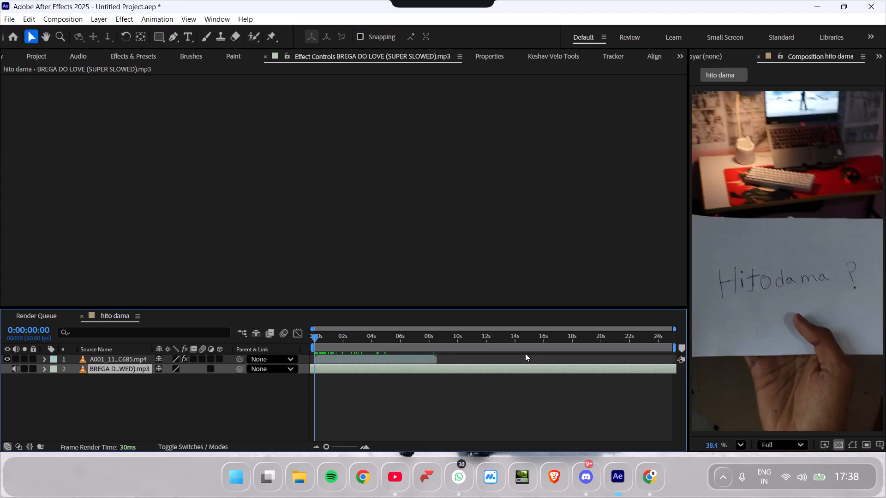
left_click_drag(369, 340, 243, 346)
key("space")
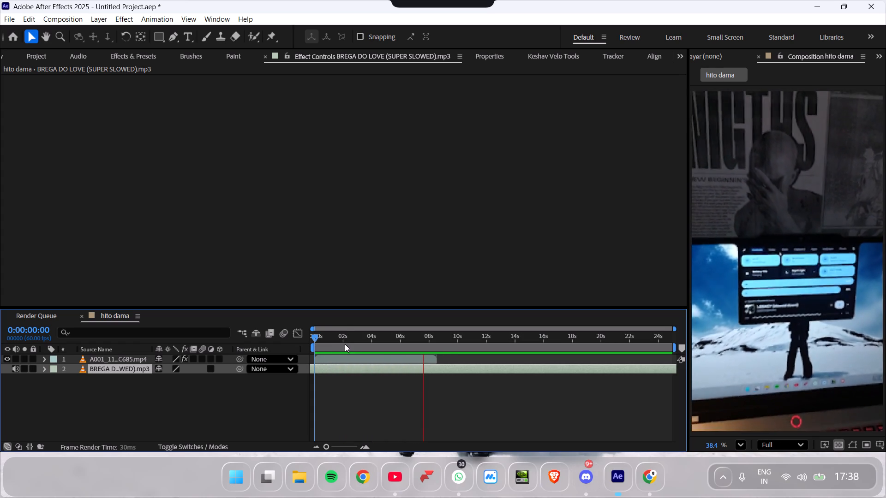
left_click(345, 344)
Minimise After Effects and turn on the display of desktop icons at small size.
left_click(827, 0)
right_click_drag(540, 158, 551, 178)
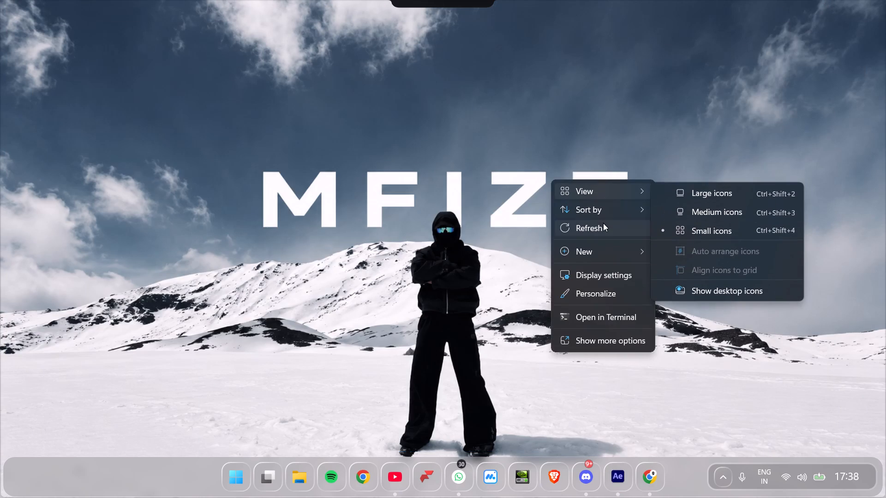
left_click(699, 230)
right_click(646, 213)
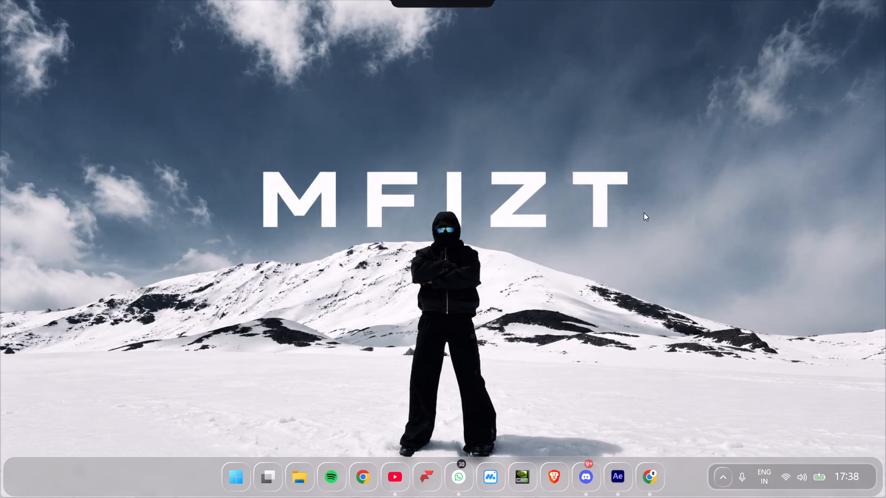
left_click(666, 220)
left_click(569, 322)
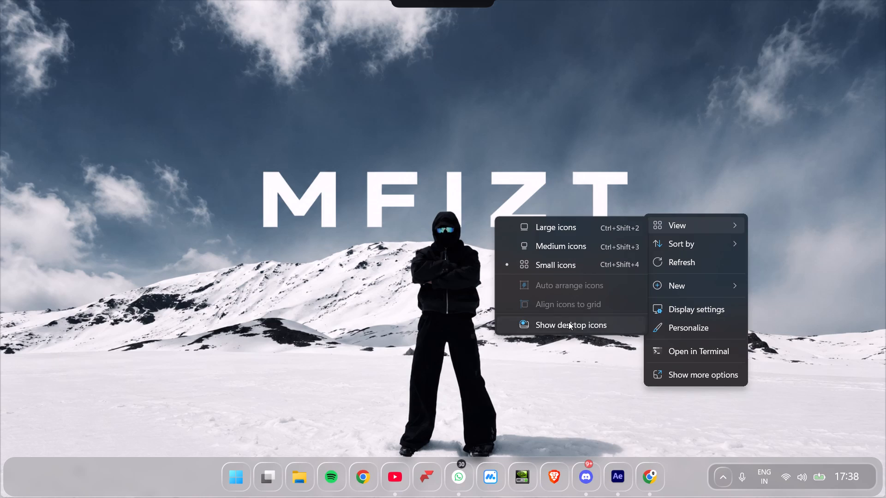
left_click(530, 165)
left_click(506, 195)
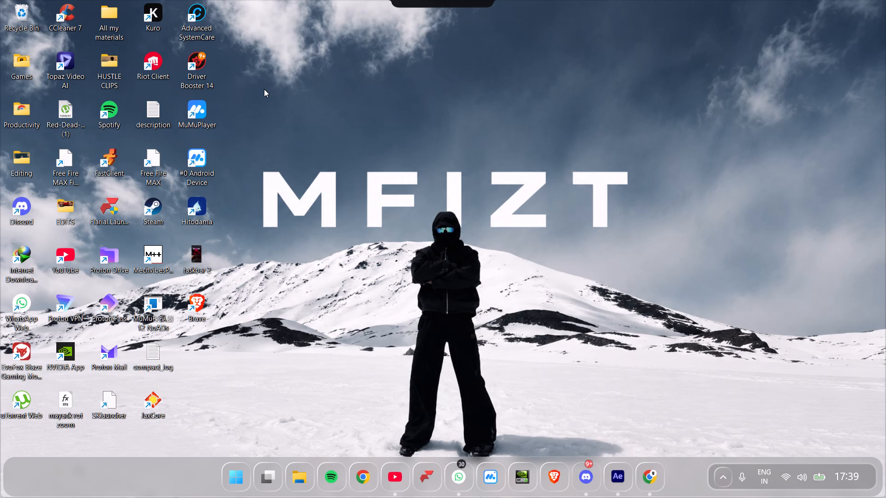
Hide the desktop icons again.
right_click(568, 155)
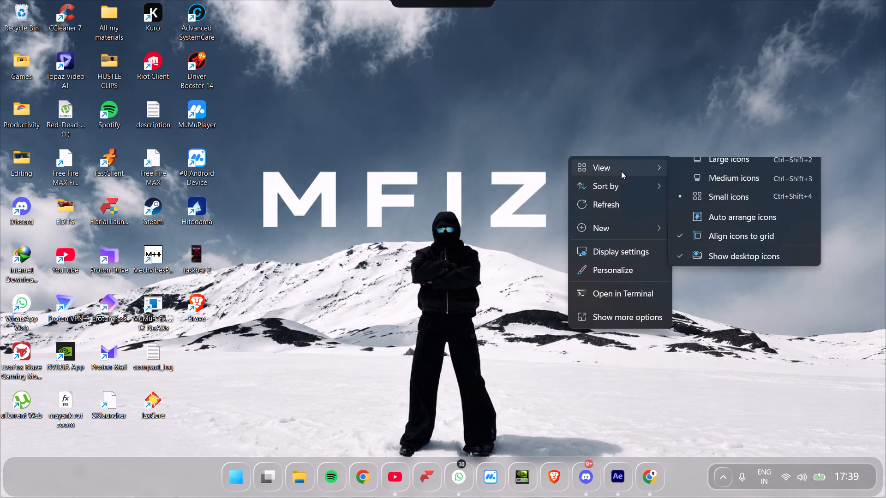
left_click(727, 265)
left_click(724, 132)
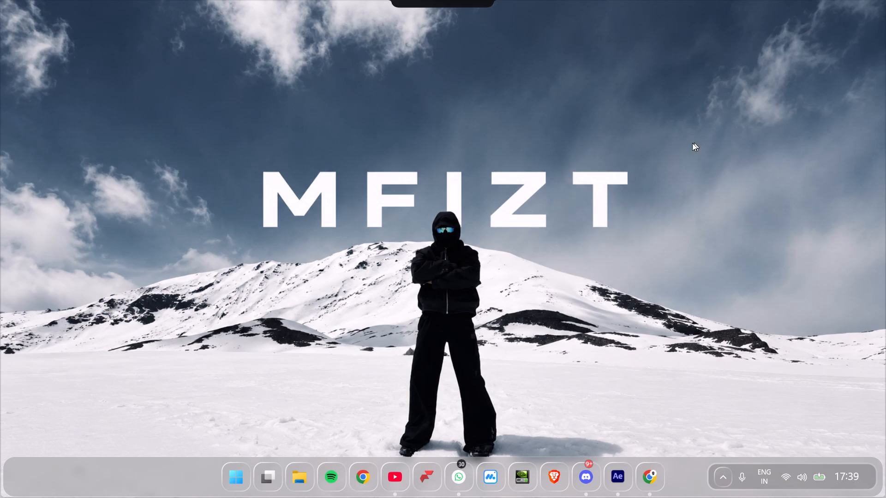
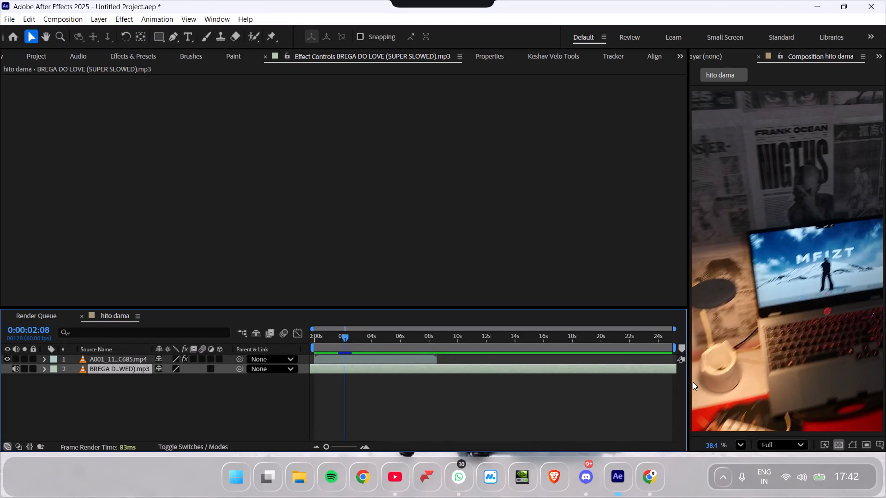
Scrub the hito dama composition back to 0:00:00:14, near its start.
left_click_drag(334, 332, 318, 331)
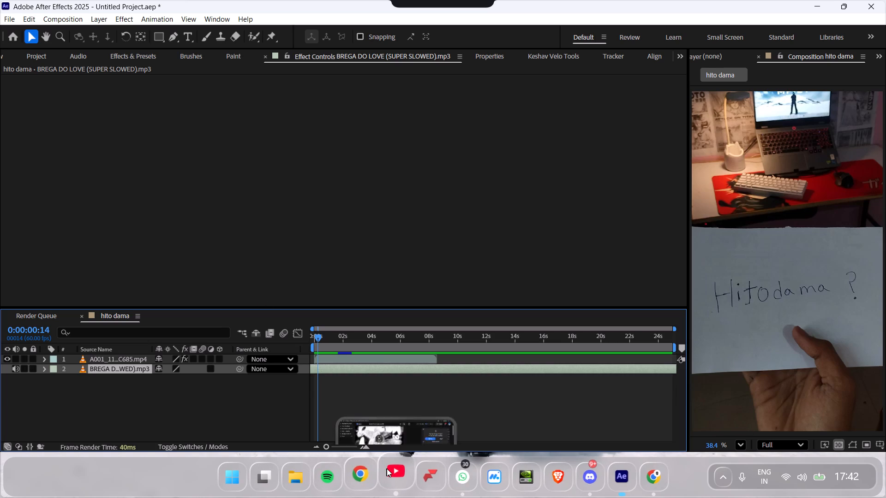
Switch to the YouTube window and open the suggested song SEM DEMORA (Ultra Slowed).
left_click(389, 424)
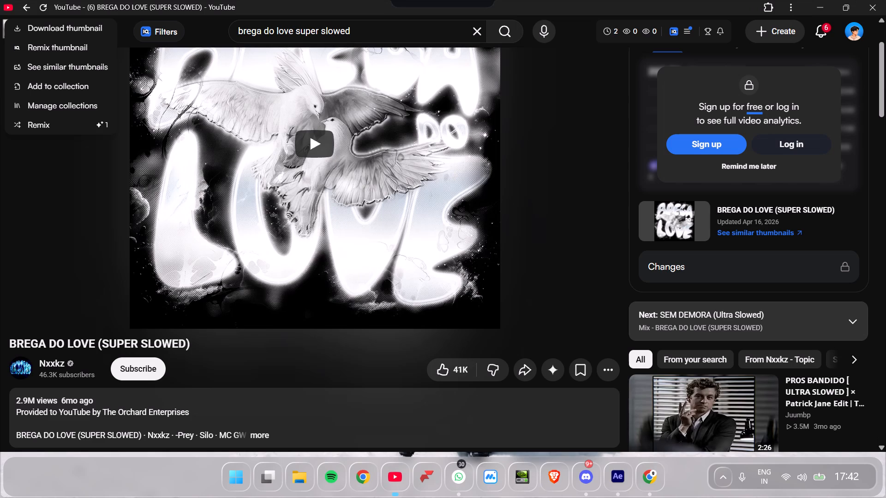
scroll(487, 372, "down", 5)
scroll(407, 470, "down", 3)
scroll(538, 363, "down", 3)
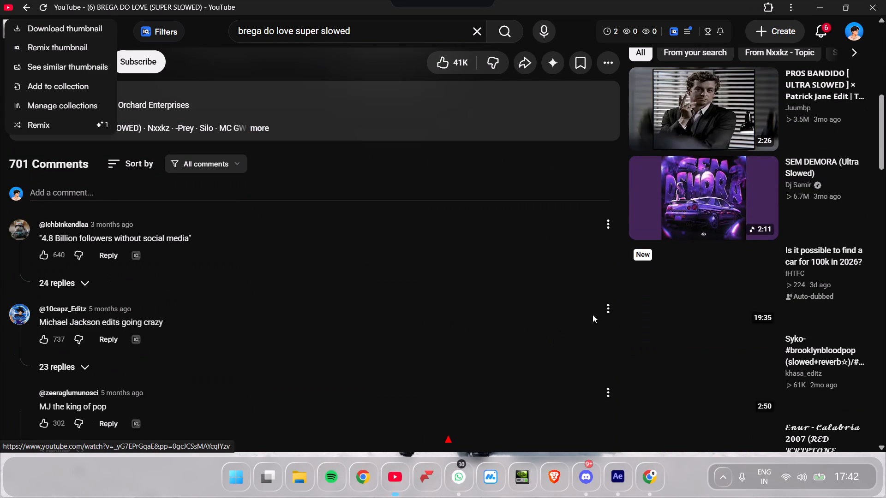
left_click(664, 207)
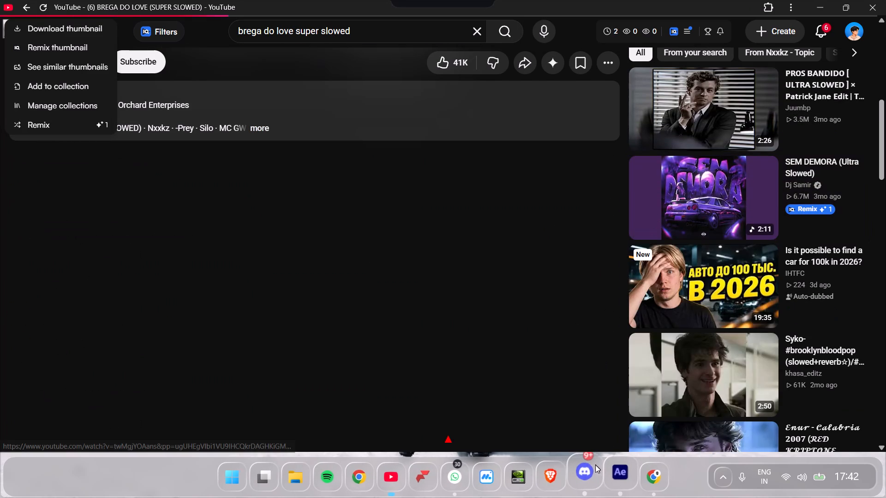
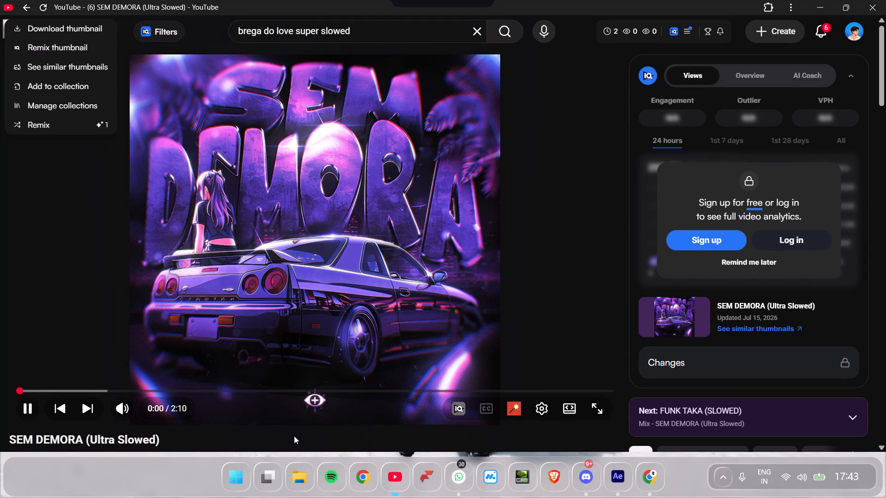
Preview the SEM DEMORA (Ultra Slowed) track briefly and return to the hito dama composition in After Effects.
left_click(294, 436)
scroll(242, 439, "down", 1)
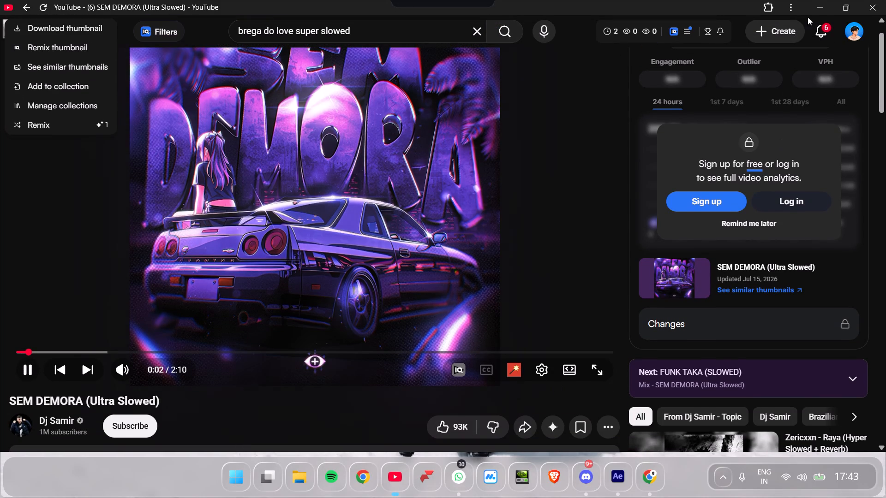
left_click(824, 12)
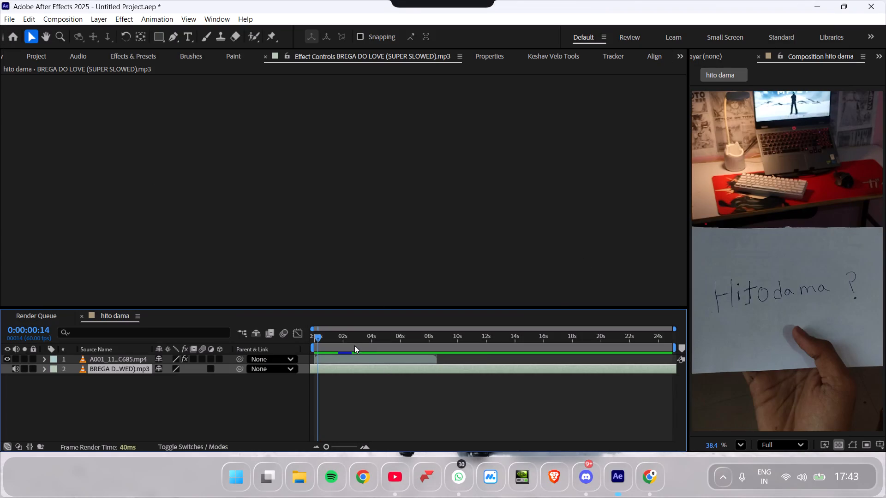
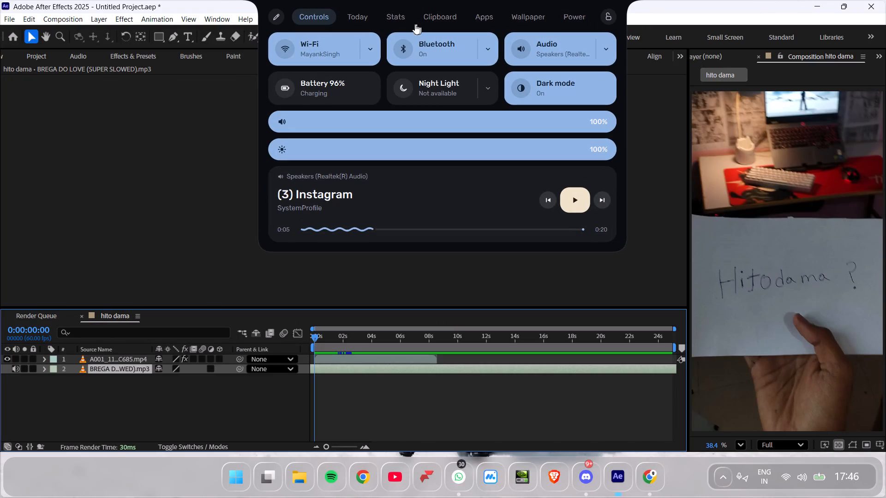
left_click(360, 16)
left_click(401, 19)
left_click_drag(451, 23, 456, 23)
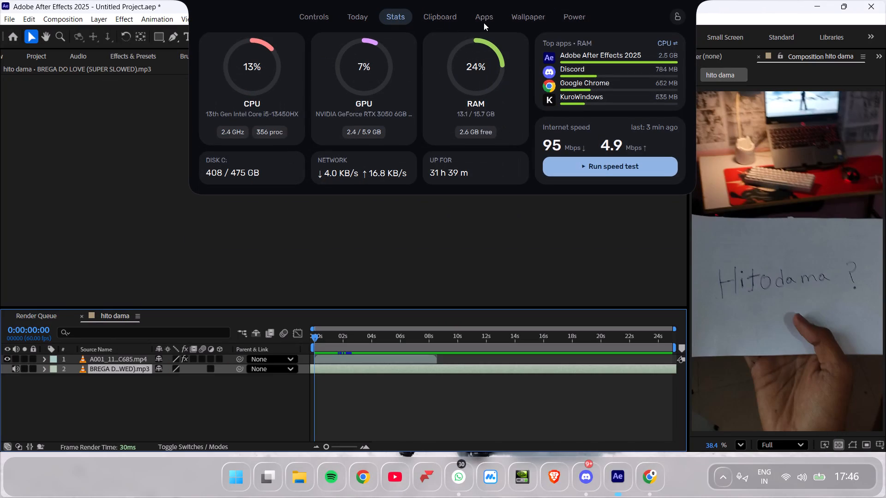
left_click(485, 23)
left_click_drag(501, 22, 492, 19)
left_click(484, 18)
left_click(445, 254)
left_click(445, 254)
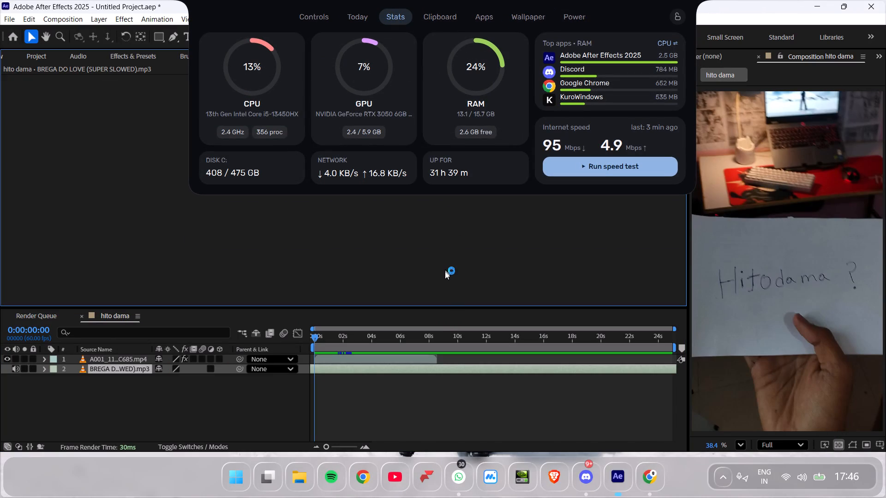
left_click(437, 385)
Return the hito dama composition to its first frame and preview the opening second of the clip against the slowed song.
left_click(348, 345)
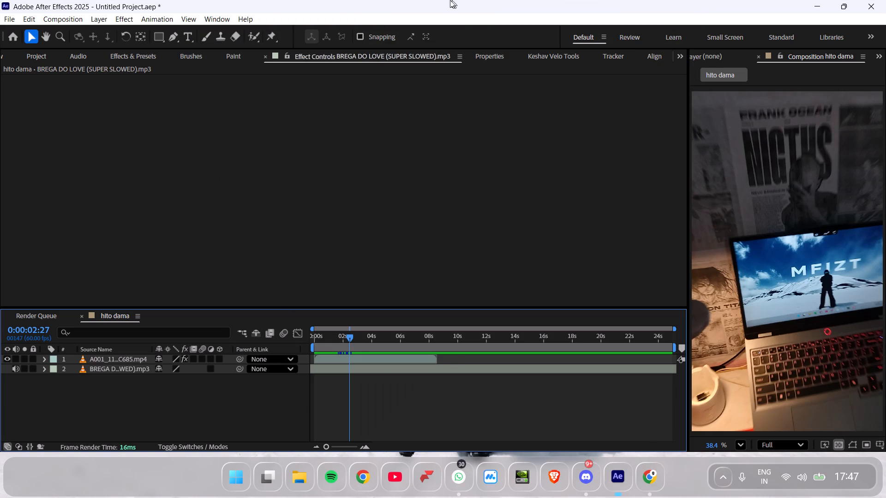
left_click_drag(353, 336, 281, 338)
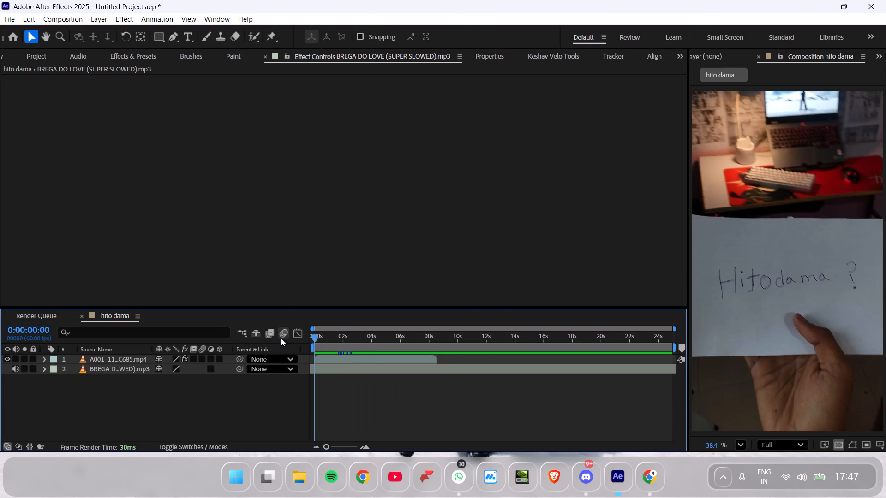
left_click_drag(332, 339, 306, 340)
key("space")
left_click_drag(326, 342, 316, 342)
key("space")
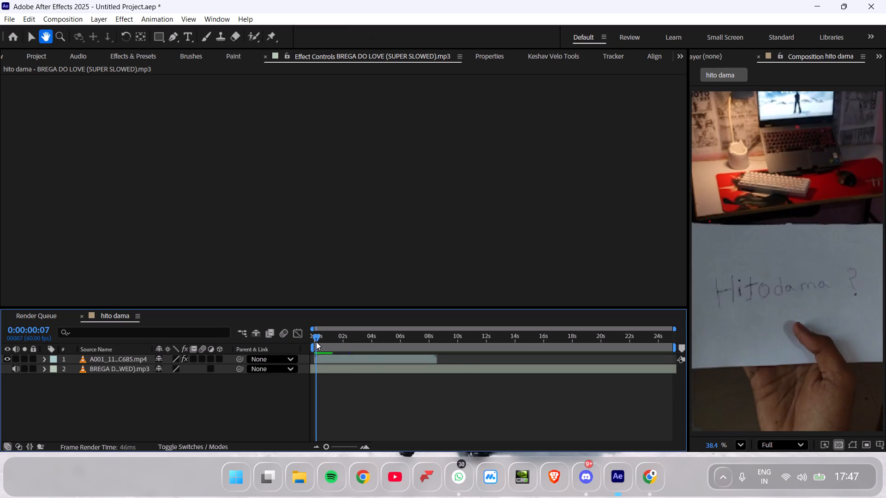
left_click(325, 344)
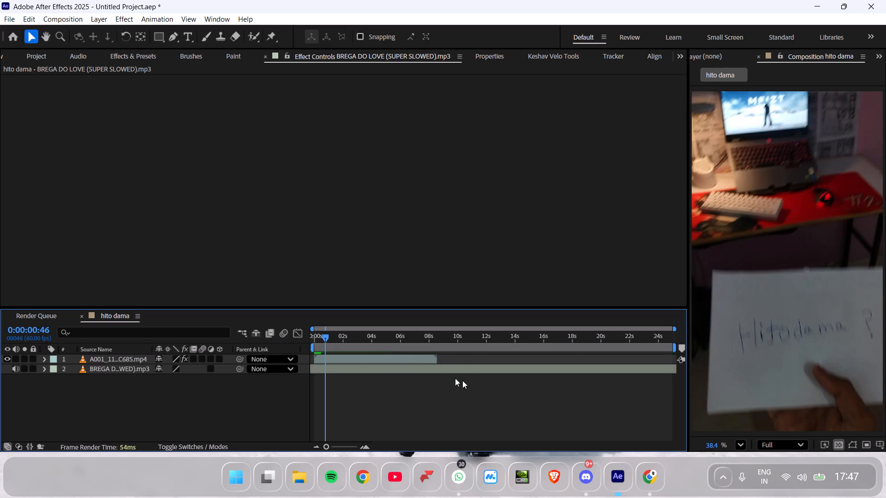
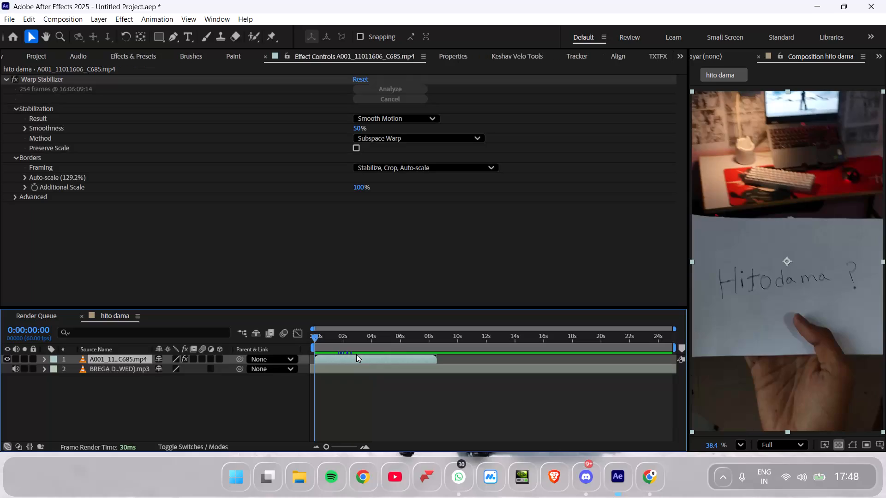
Delete the A001_11011606_C685.mp4 clip layer from the hito dama composition.
key("Delete")
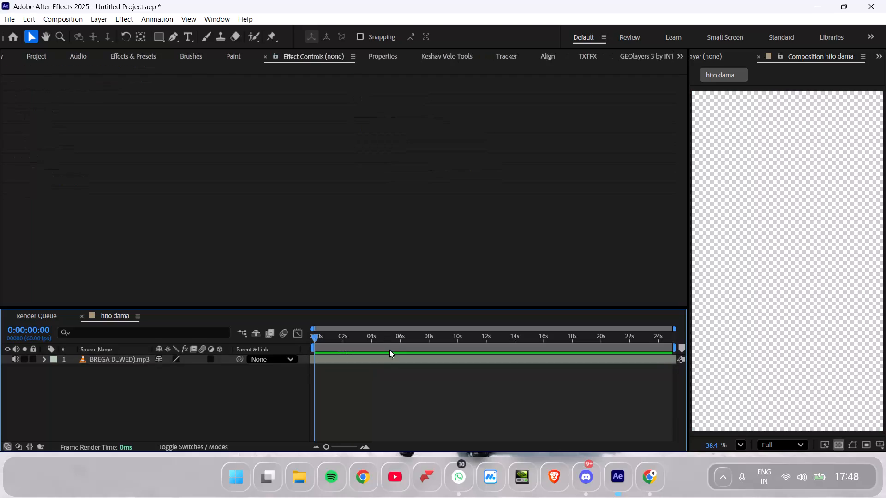
Import A001_11011740_C706 from the Downloads folder and add it to the hito dama composition above the song layer.
left_click(4, 16)
left_click(32, 161)
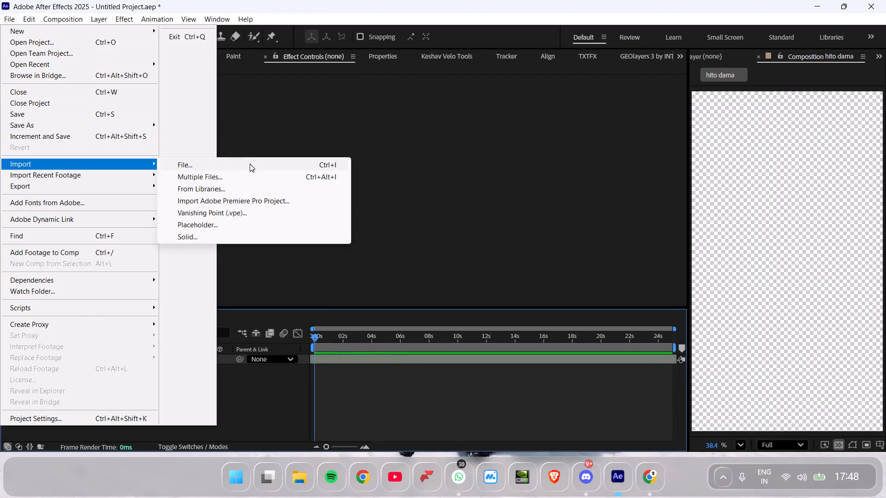
left_click(251, 164)
left_click(63, 195)
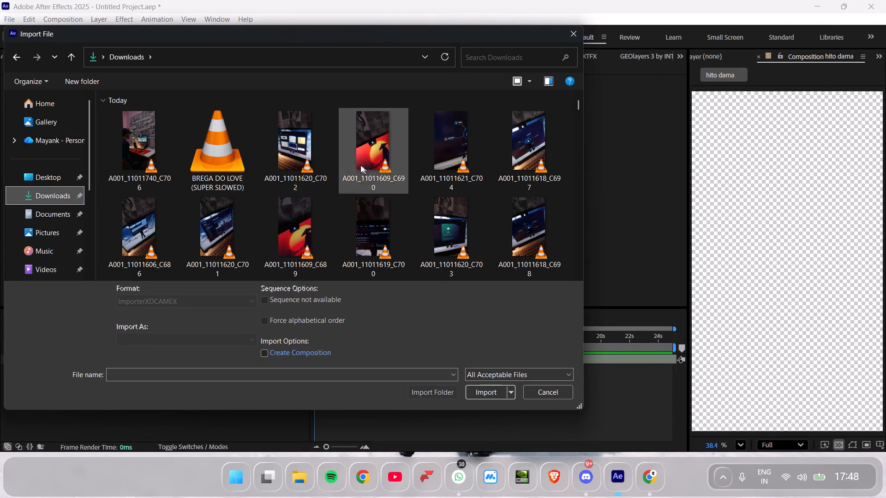
left_click(154, 164)
left_click(480, 387)
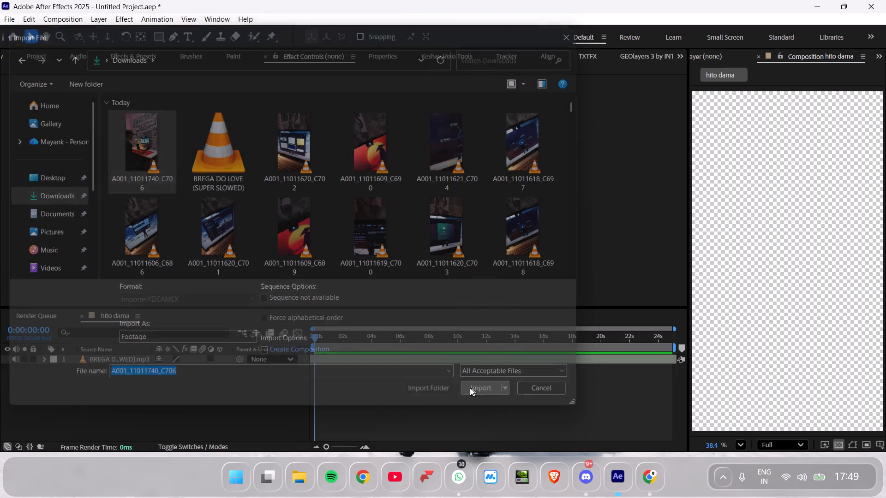
left_click_drag(80, 180, 117, 307)
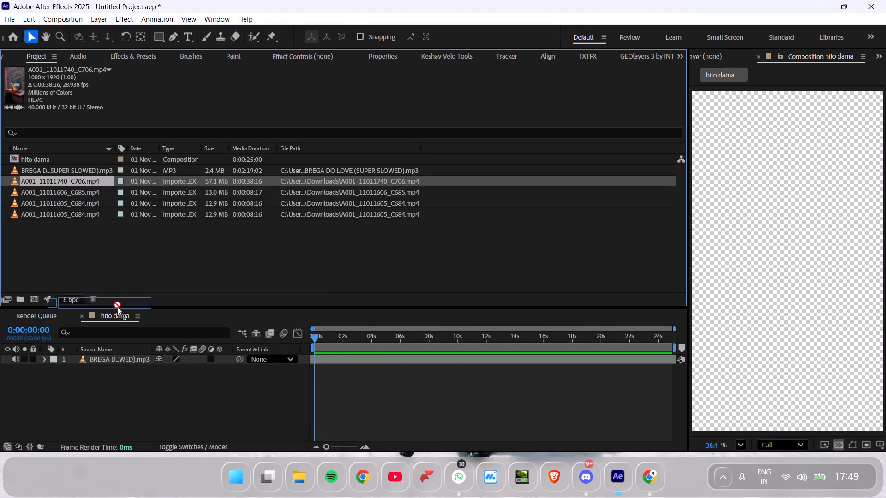
left_click_drag(117, 307, 108, 356)
Slide the A001_11011740_C706 clip earlier in time so that it ends at about 11 s in the composition.
left_click_drag(530, 354, 529, 354)
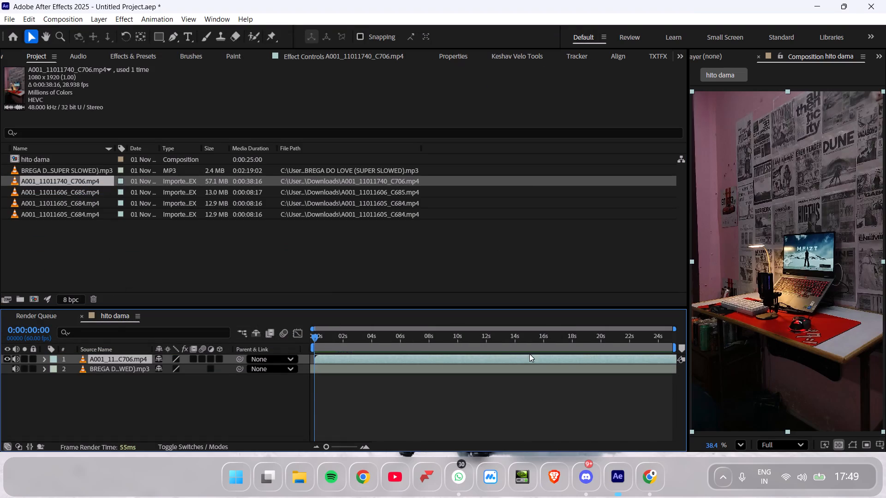
left_click_drag(529, 354, 300, 355)
left_click_drag(591, 357, 198, 358)
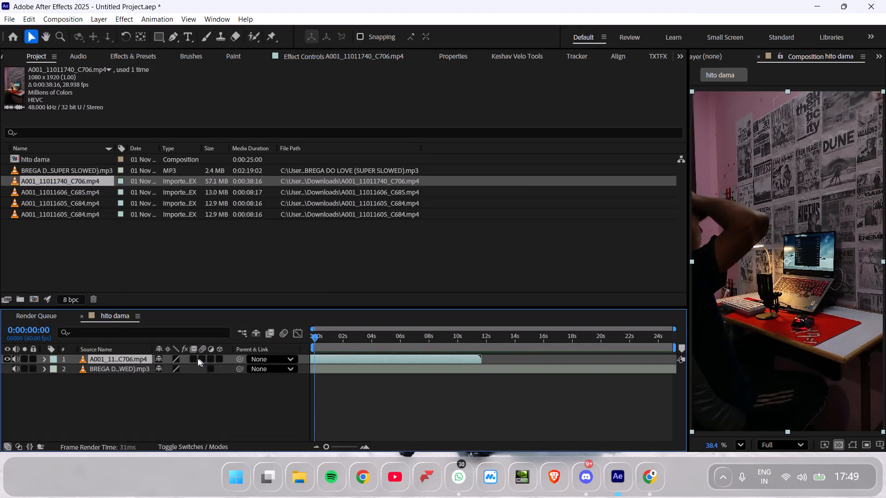
left_click_drag(198, 358, 105, 359)
left_click_drag(348, 356, 400, 355)
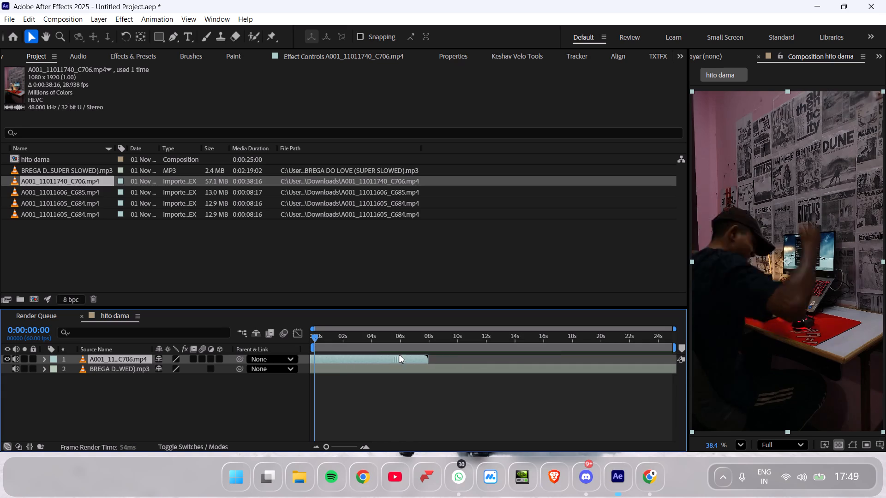
left_click_drag(400, 355, 386, 365)
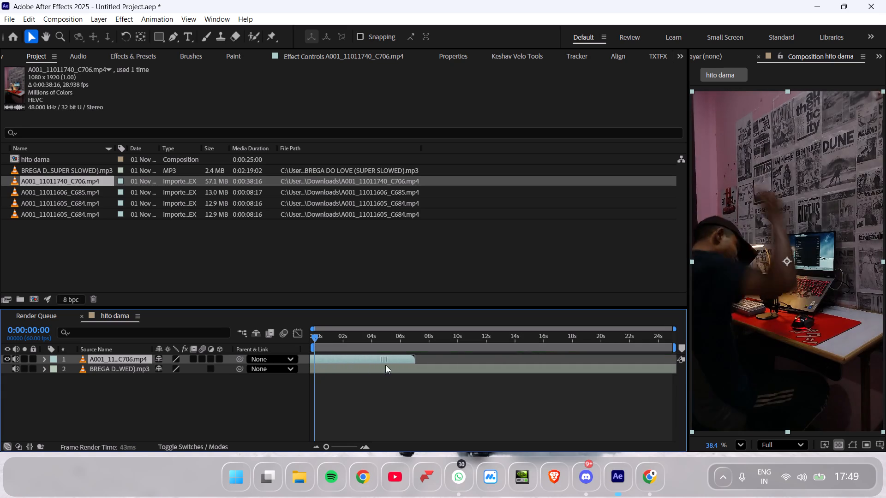
left_click_drag(386, 365, 456, 362)
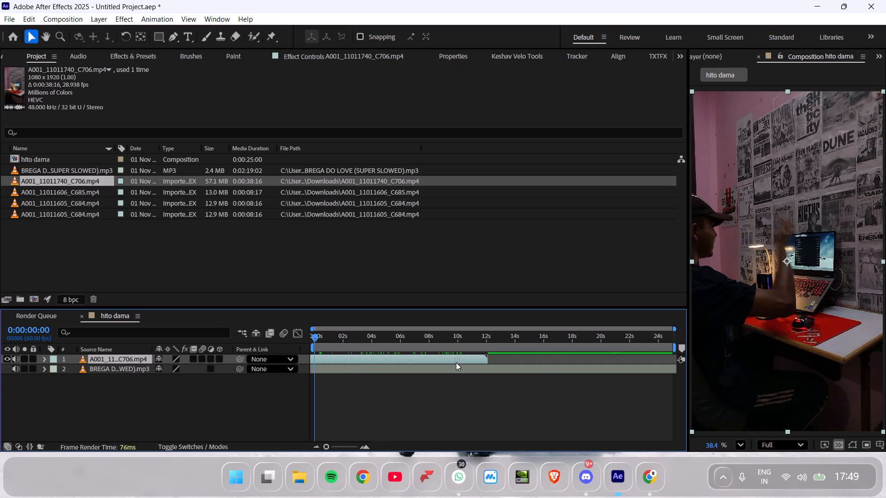
left_click_drag(456, 362, 445, 362)
Split the A001_11011740_C706 clip at the composition's first frame and delete the portion before it.
left_click_drag(325, 343, 299, 343)
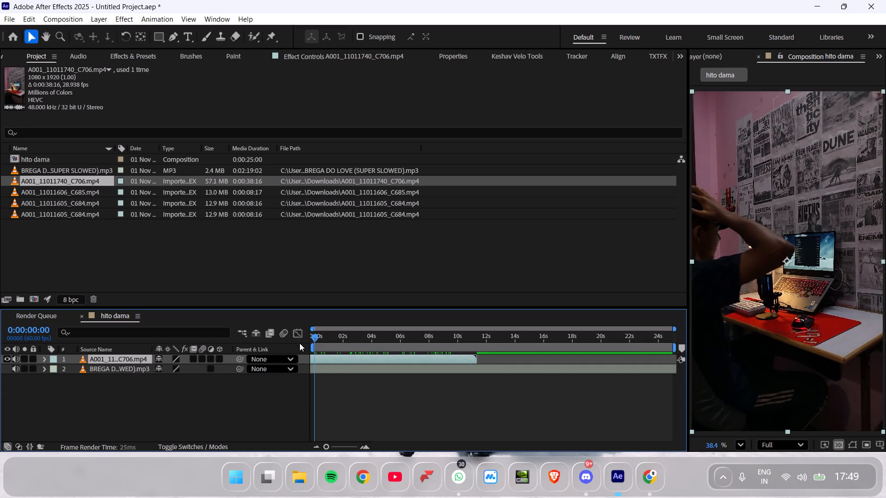
left_click_drag(299, 343, 298, 343)
key("ctrl+shift+d")
left_click(131, 374)
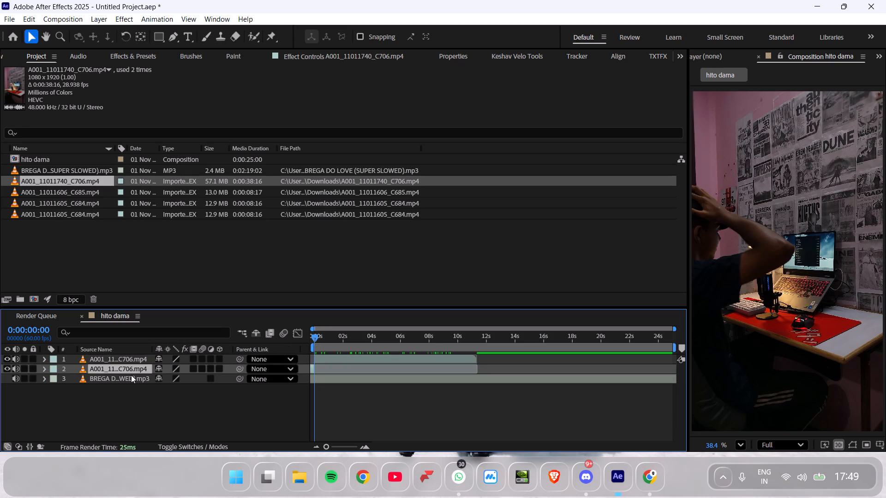
key("Delete")
Mute the A001_11011740_C706 clip's own audio and return the composition to its first frame.
left_click_drag(338, 348, 261, 355)
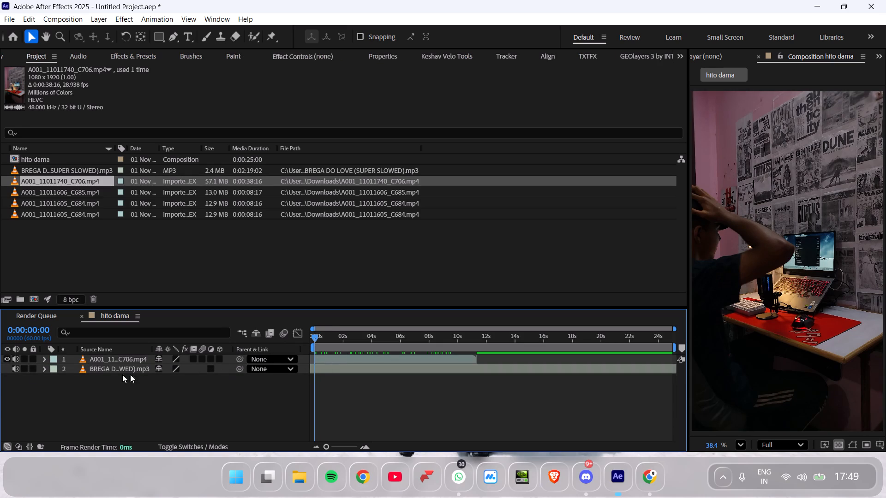
left_click(17, 357)
left_click_drag(317, 342, 303, 342)
left_click_drag(327, 344, 301, 345)
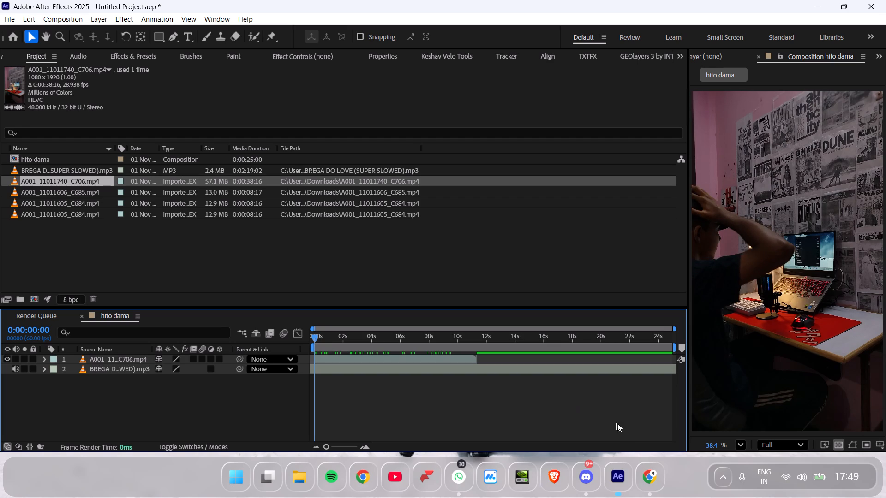
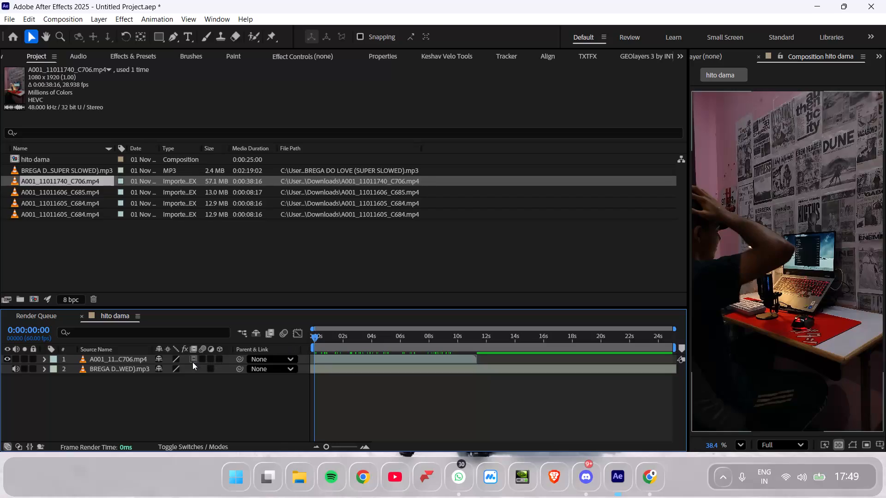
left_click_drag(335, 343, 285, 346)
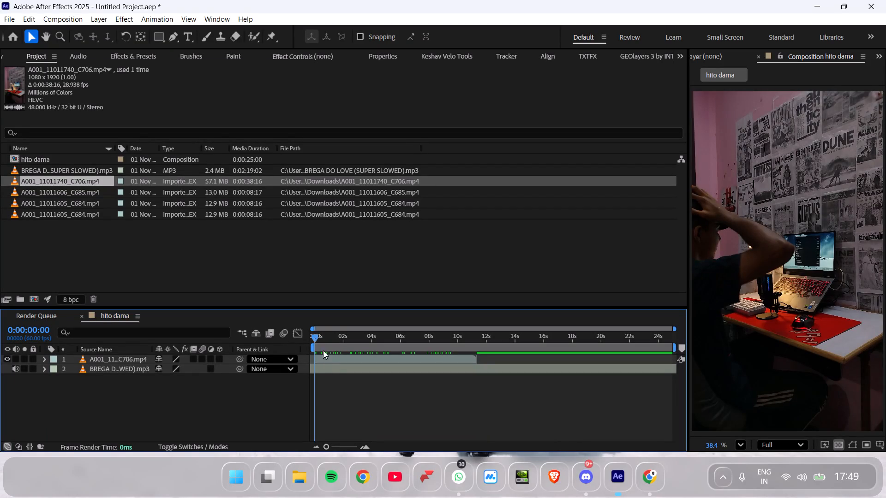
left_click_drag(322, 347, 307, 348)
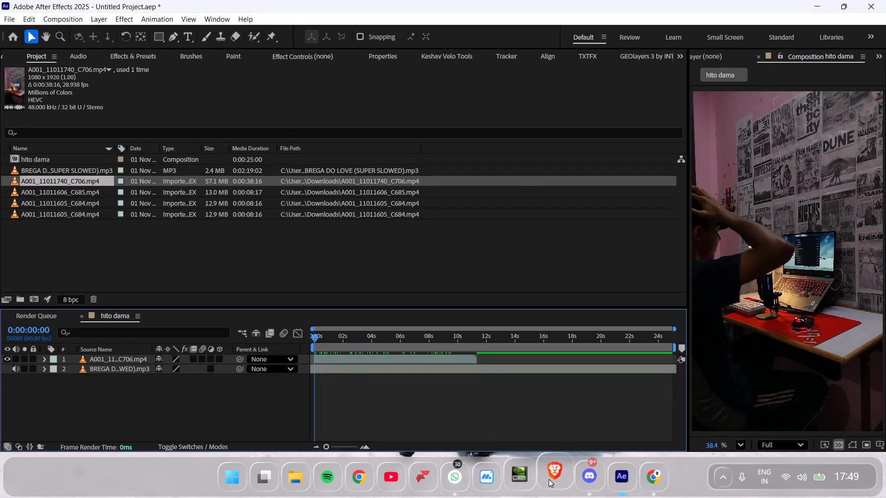
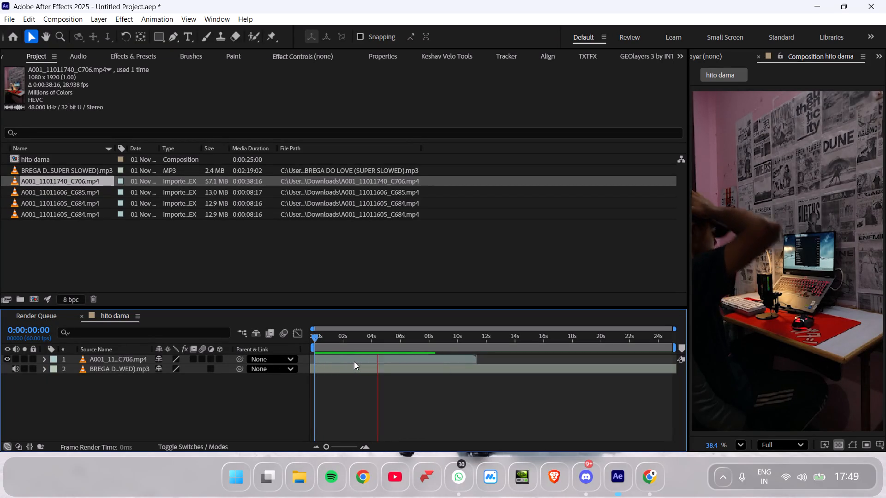
Slide the A001_11011740_C706 clip earlier until it ends at about 7.6 s, previewing the composition from the start to check its timing.
left_click_drag(349, 349, 270, 353)
left_click_drag(388, 358, 354, 358)
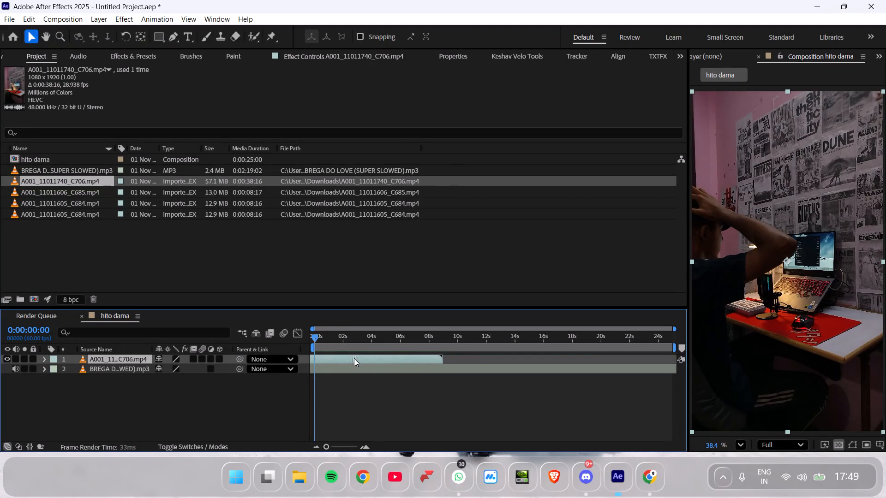
left_click_drag(354, 358, 353, 358)
left_click_drag(336, 334, 263, 346)
key("space")
left_click_drag(337, 363, 331, 363)
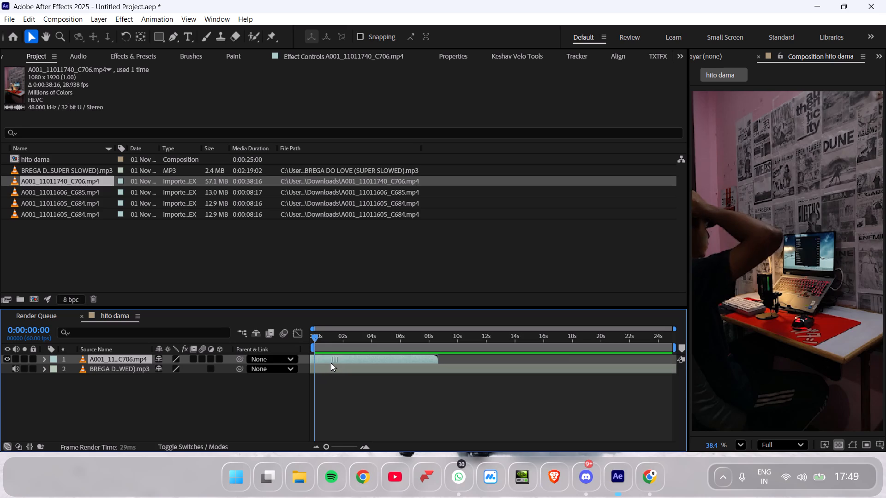
left_click_drag(331, 363, 319, 363)
left_click_drag(317, 349, 293, 348)
key("space")
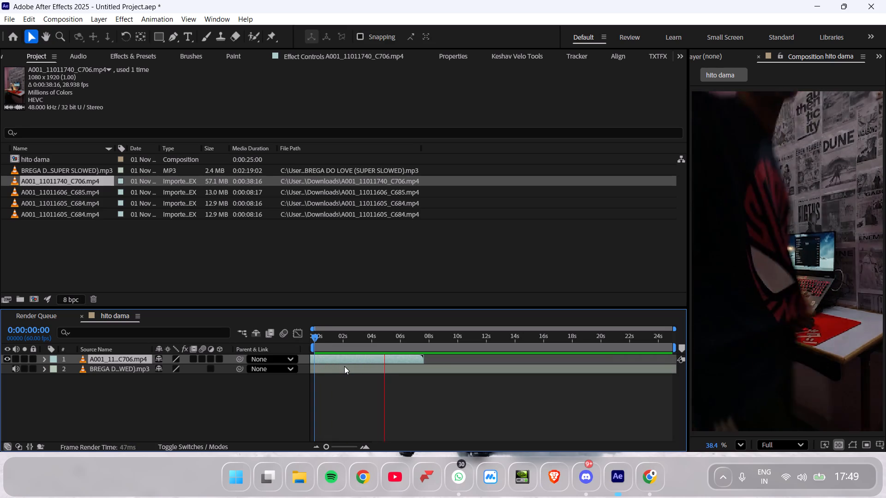
key("space")
left_click_drag(344, 346, 331, 346)
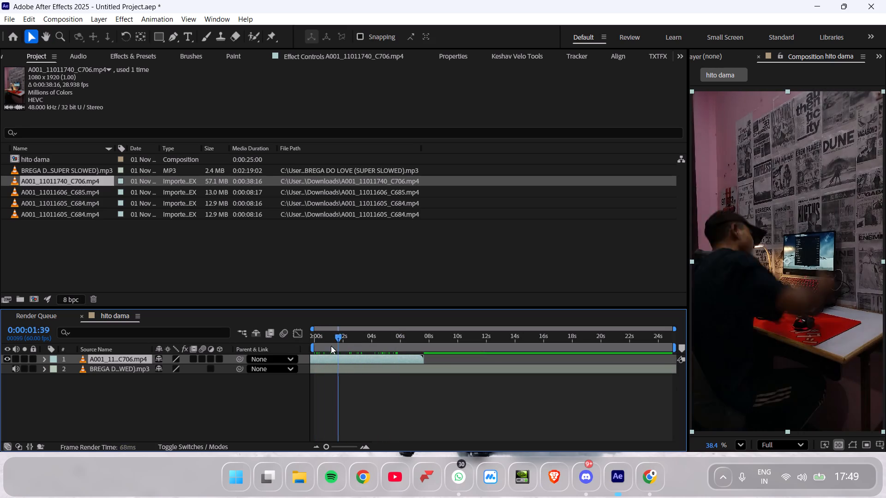
left_click_drag(331, 346, 290, 345)
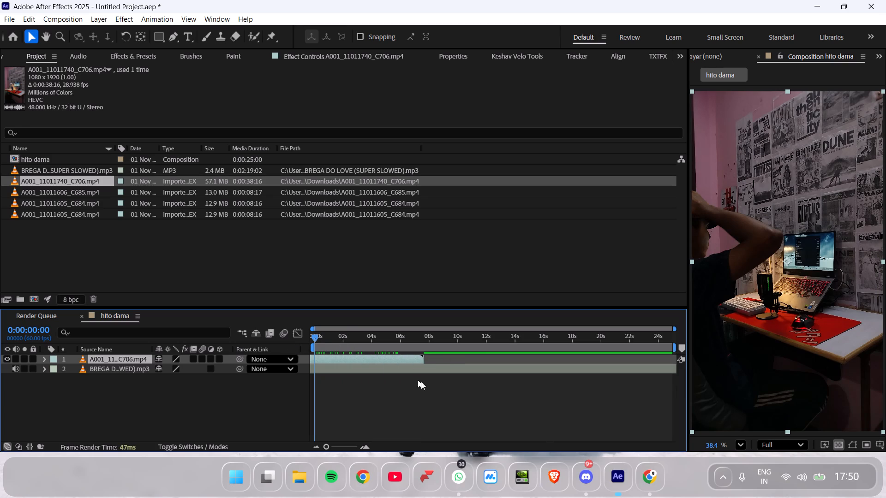
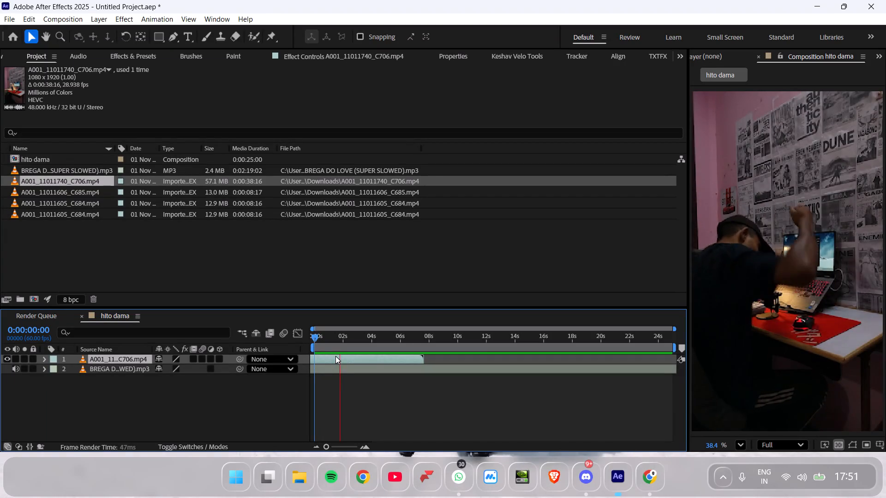
Turn the A001_11011740_C706 layer's audio back on and preview the composition from the start.
left_click_drag(336, 344, 294, 347)
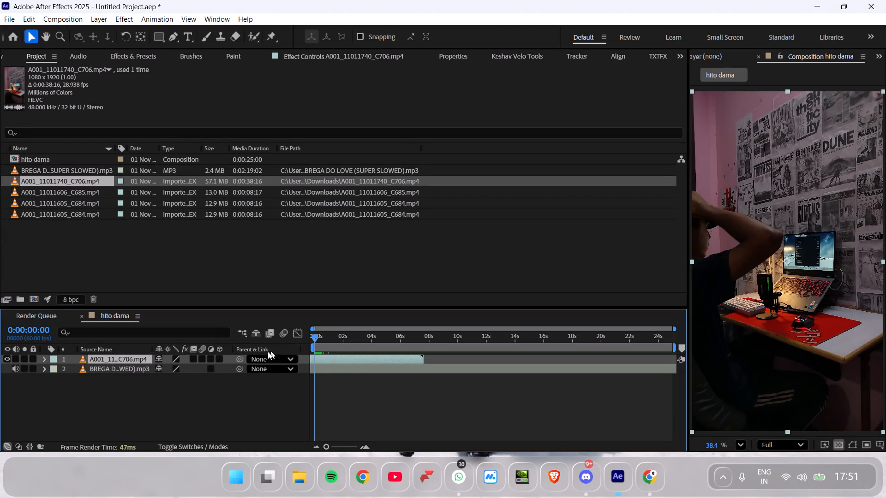
left_click(18, 358)
left_click_drag(319, 343, 299, 343)
key("space")
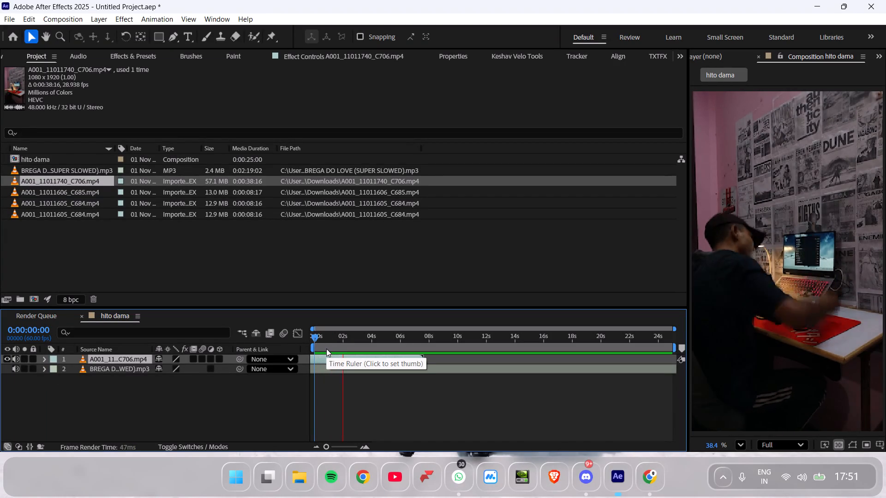
left_click_drag(335, 344, 293, 349)
Lower the BREGA DO LOVE song layer's Audio Levels to -12 dB.
left_click(321, 368)
key("s")
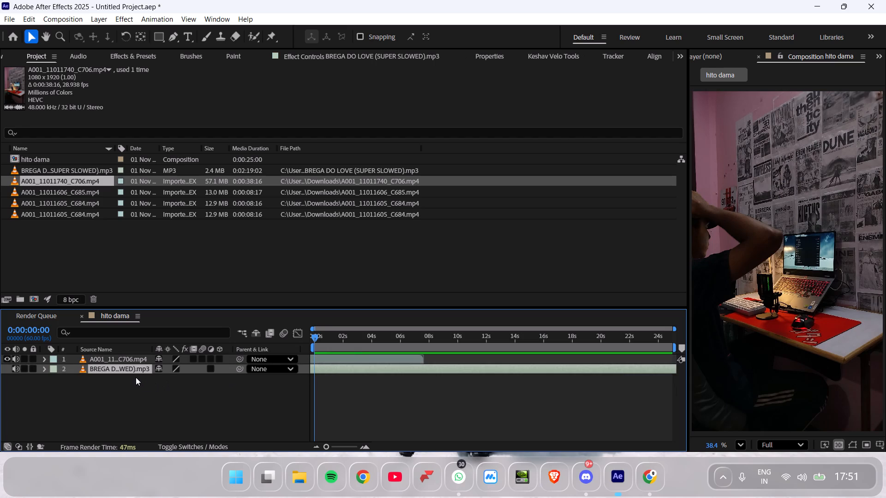
key("l")
left_click_drag(162, 378, 157, 378)
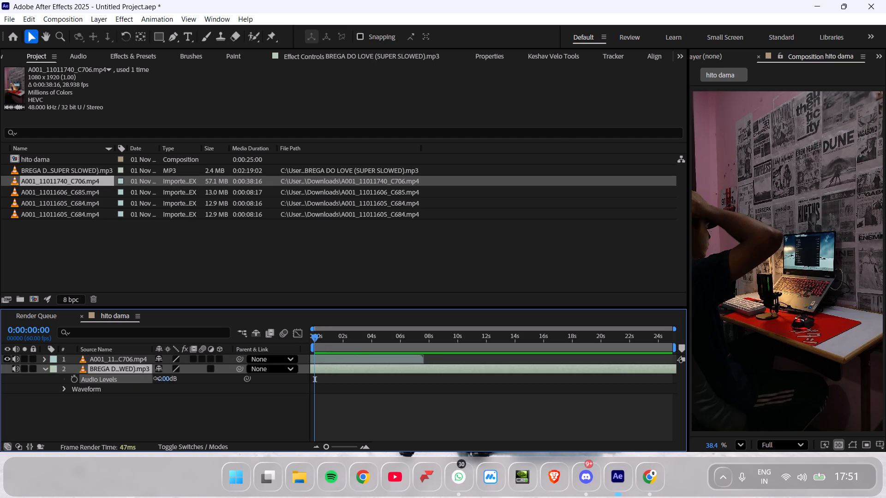
left_click_drag(157, 378, 155, 378)
Preview the opening seconds repeatedly from the start to check the clip's sound and timing against the quieter song.
left_click_drag(321, 341, 281, 341)
key("space")
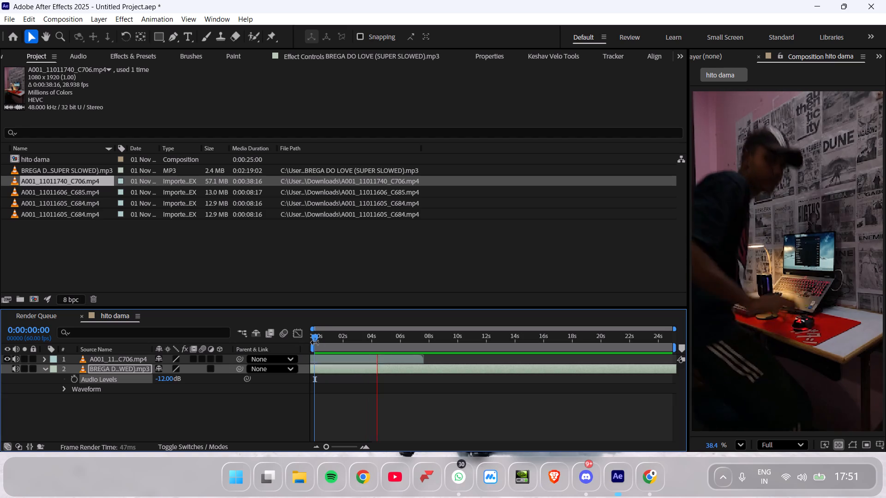
left_click_drag(325, 341, 285, 345)
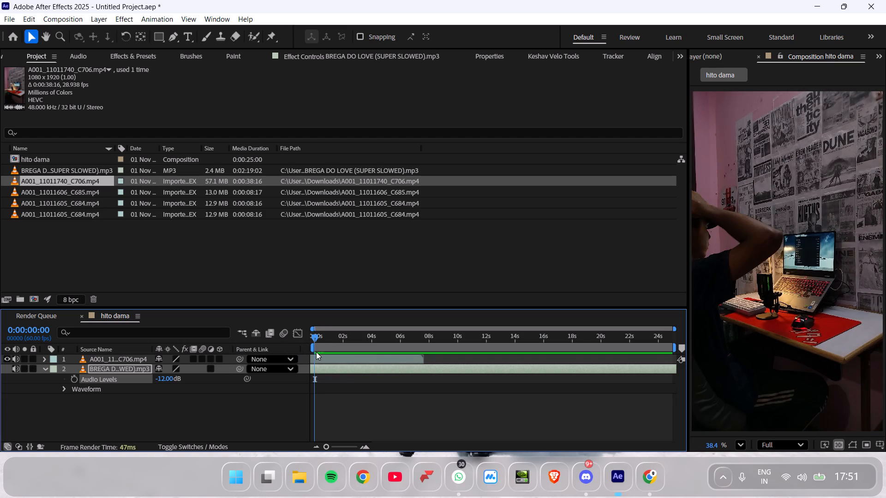
key("space")
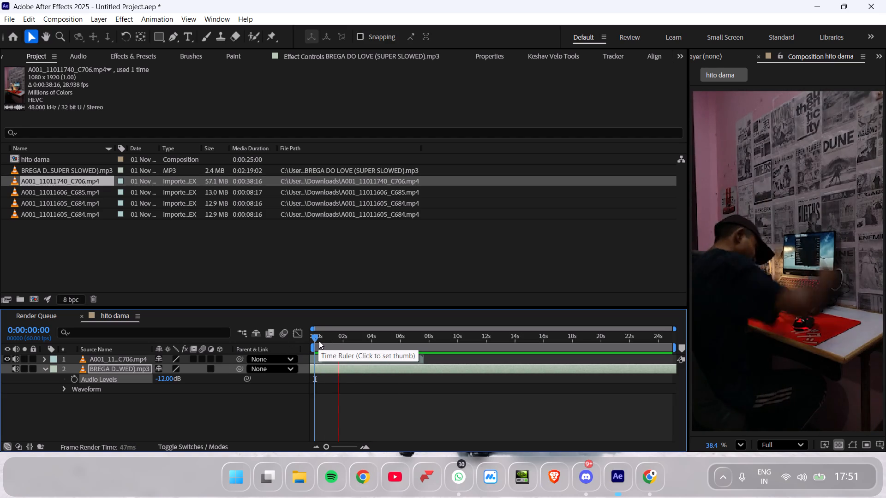
left_click_drag(320, 341, 286, 344)
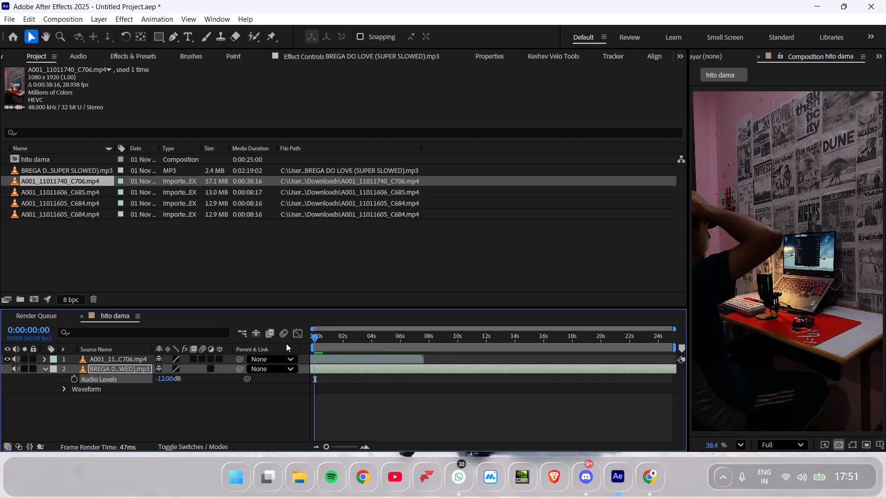
key("space")
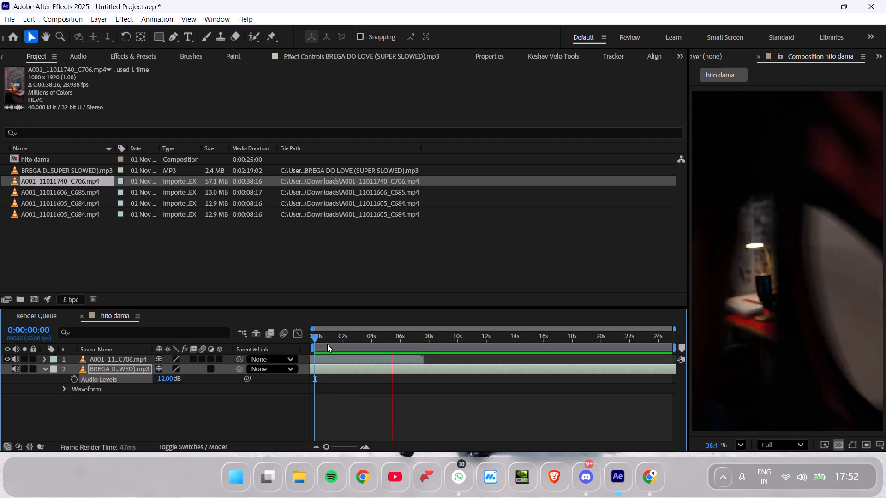
left_click_drag(317, 343, 286, 346)
key("space")
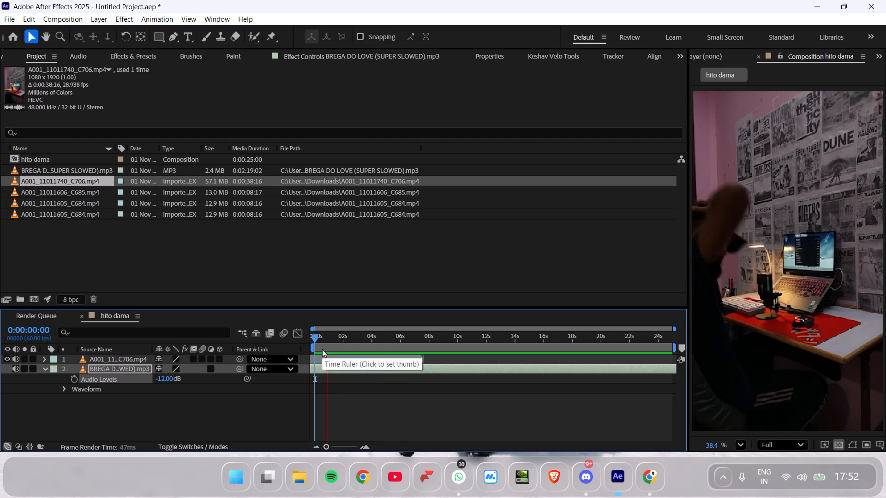
key("space")
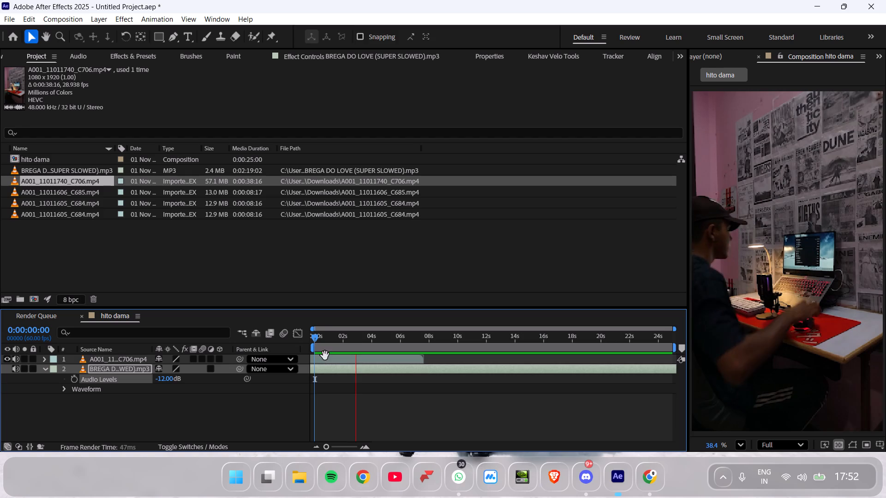
key("space")
left_click_drag(337, 347, 311, 347)
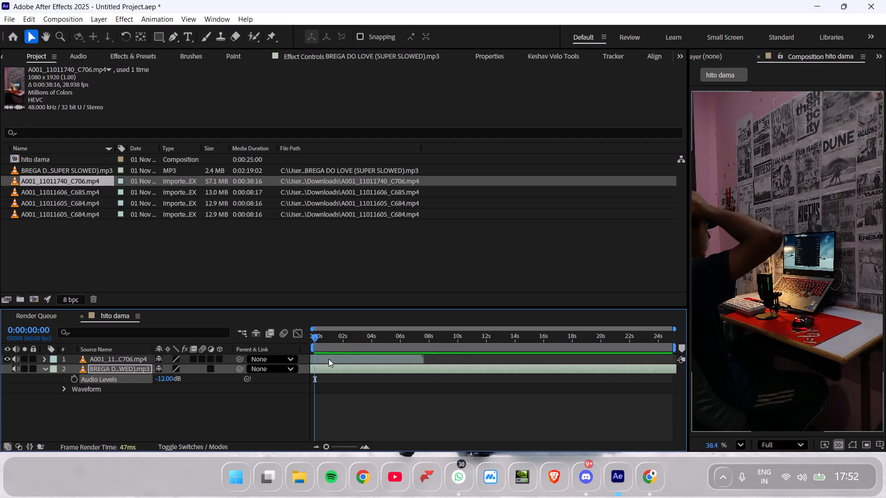
Slide the A001_11011740_C706 clip earlier until it ends at about 7 s.
left_click_drag(329, 359, 318, 357)
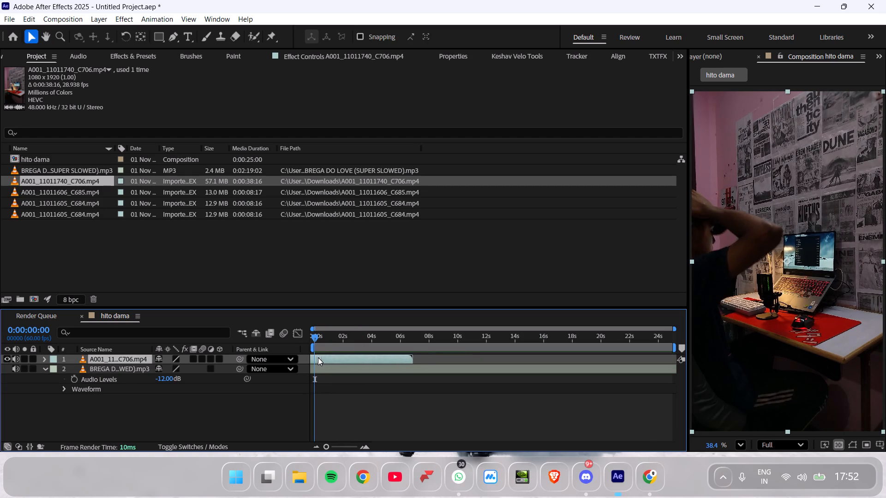
left_click_drag(318, 357, 319, 357)
Play the composition repeatedly from the start to check the repositioned clip's actions against the song's beats.
left_click_drag(324, 344, 290, 349)
key("space")
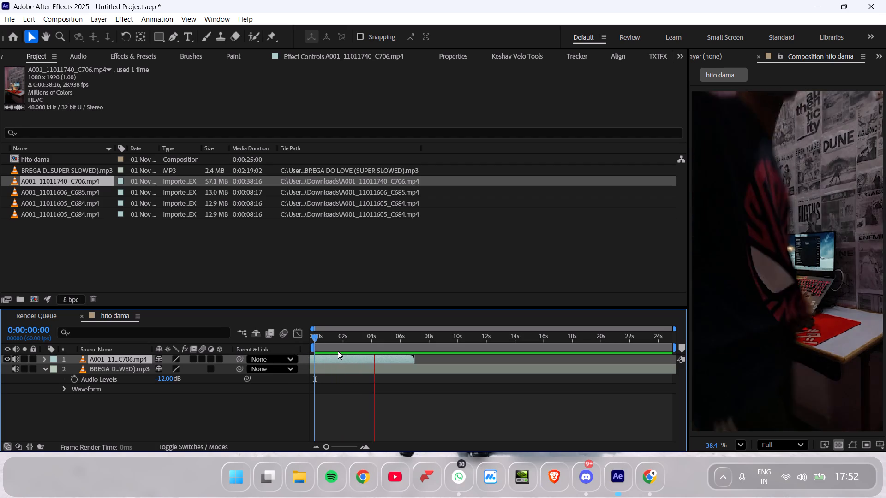
key("space")
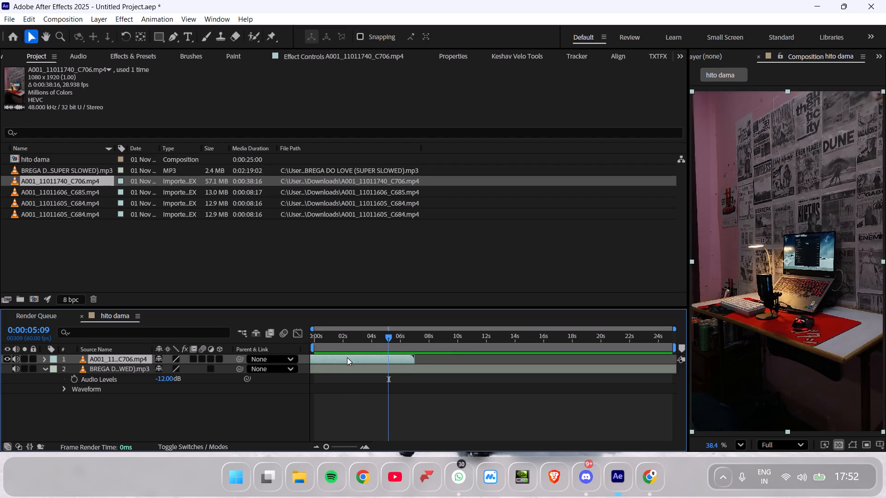
key("space")
key("space")
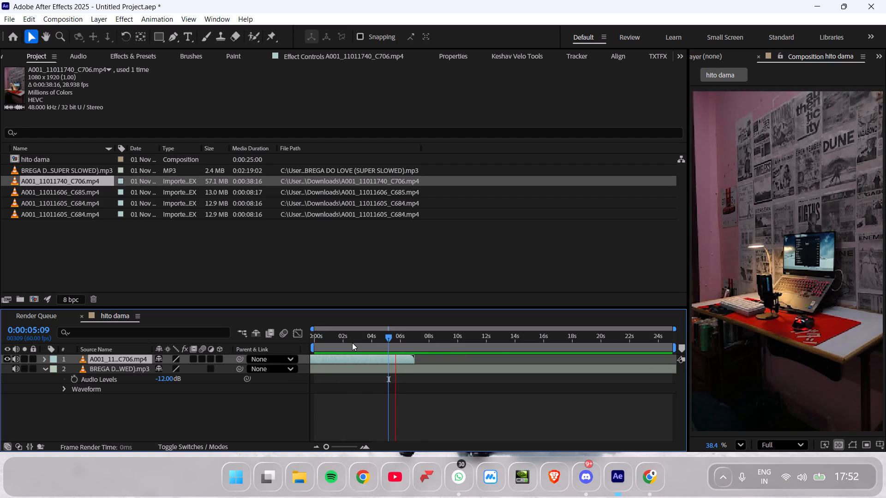
left_click_drag(352, 343, 280, 357)
key("space")
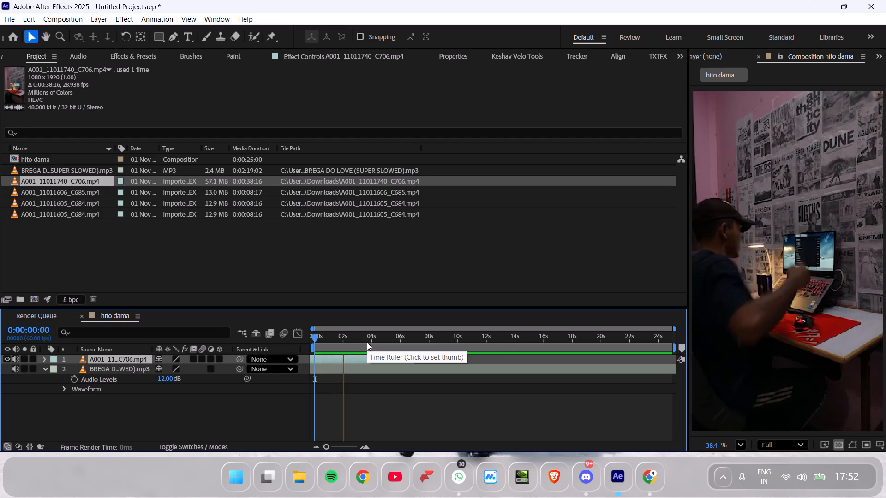
key("space")
key("space")
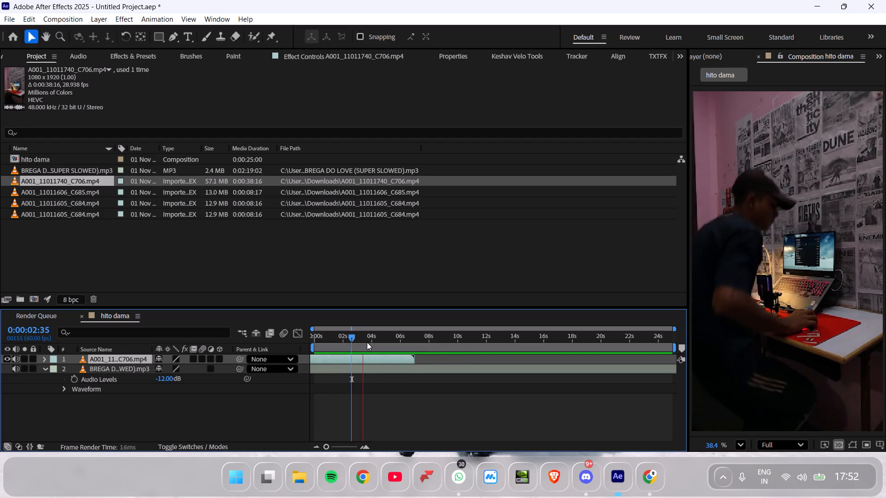
key("space")
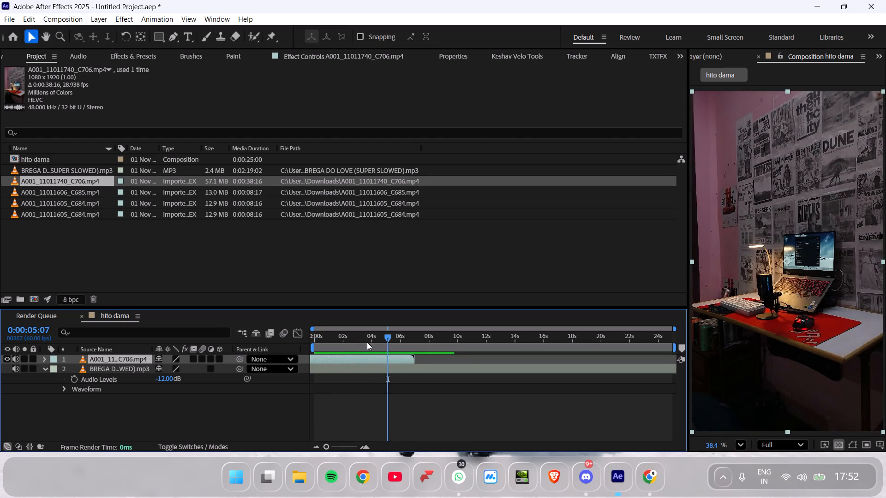
left_click_drag(373, 340, 257, 362)
key("space")
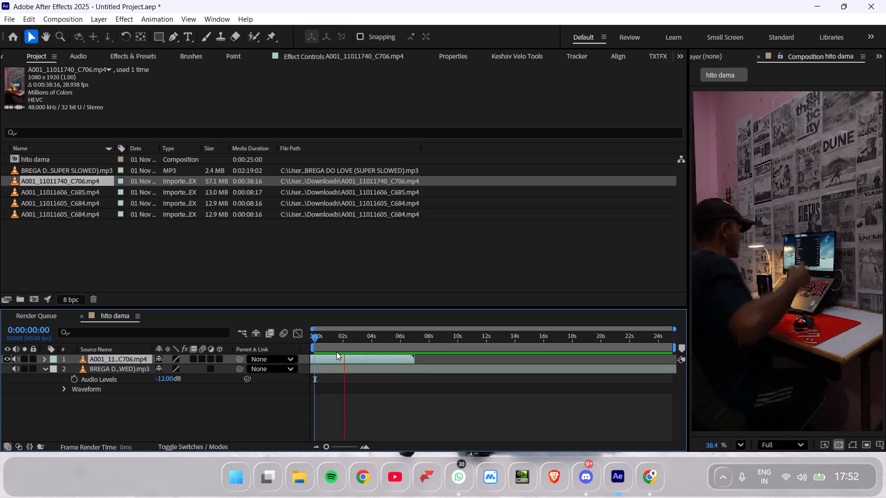
left_click_drag(334, 342, 307, 347)
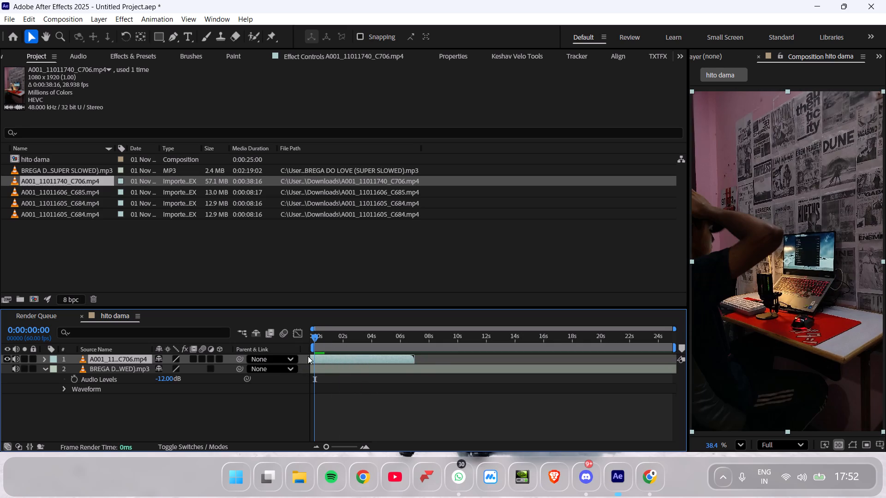
Slide the BREGA DO LOVE song layer slightly earlier and preview the composition from the start to check the sync.
left_click_drag(334, 370, 321, 368)
left_click_drag(319, 341, 292, 342)
key("space")
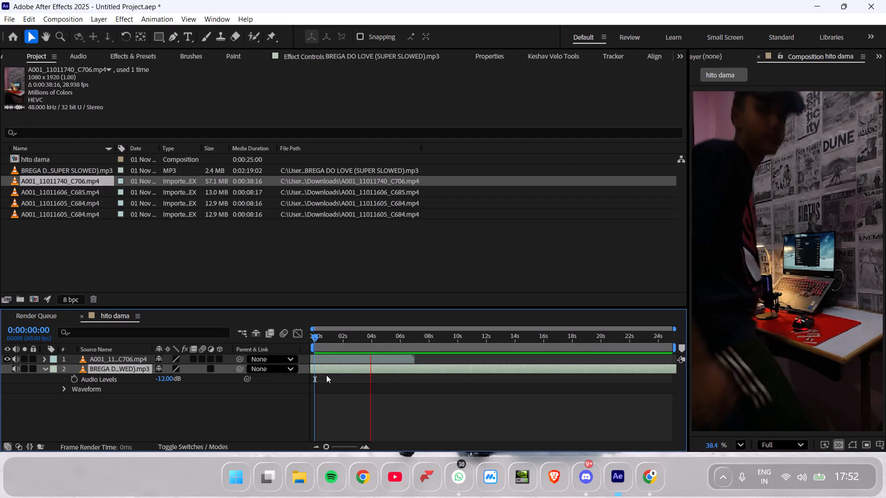
key("space")
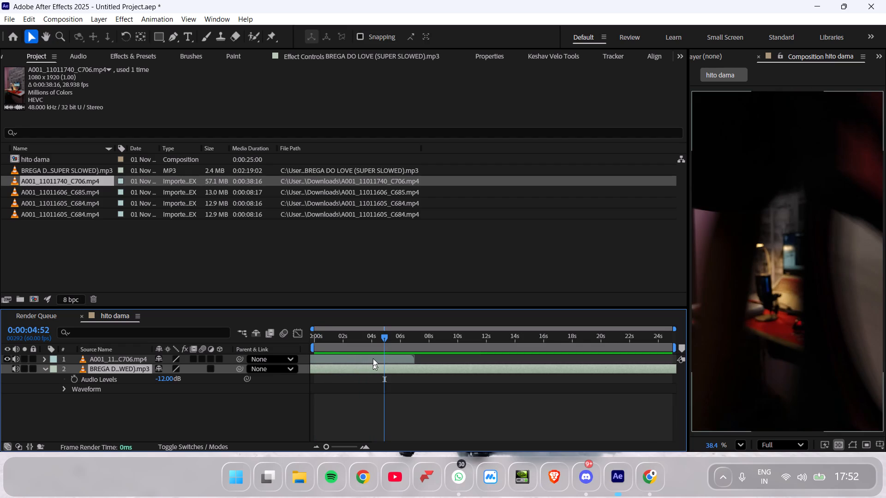
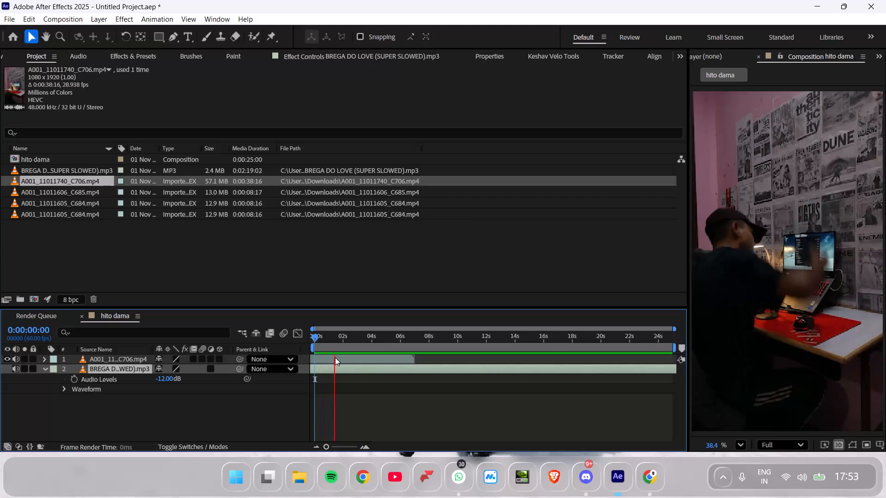
Stop the composition preview at about 0:00:02:37, after checking the opening seconds against the song.
key("space")
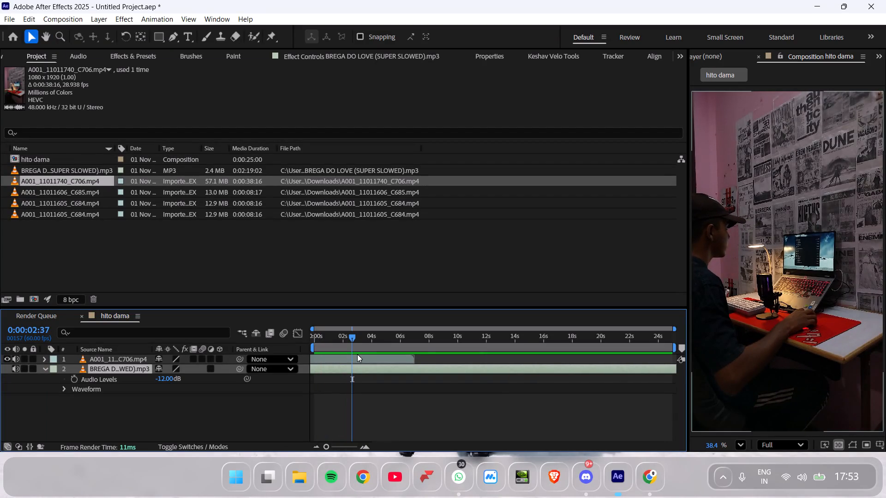
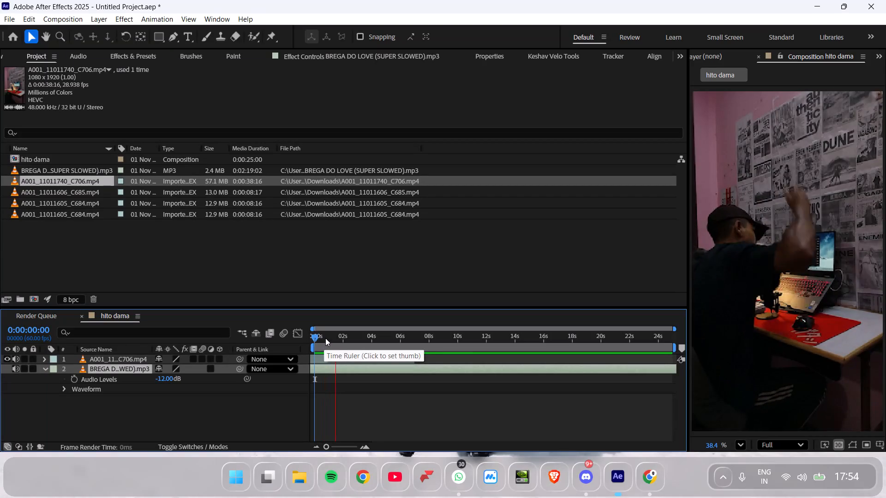
Replay the composition's opening seconds to check the clip against the song, returning the playhead to 0:00:00:00.
key("space")
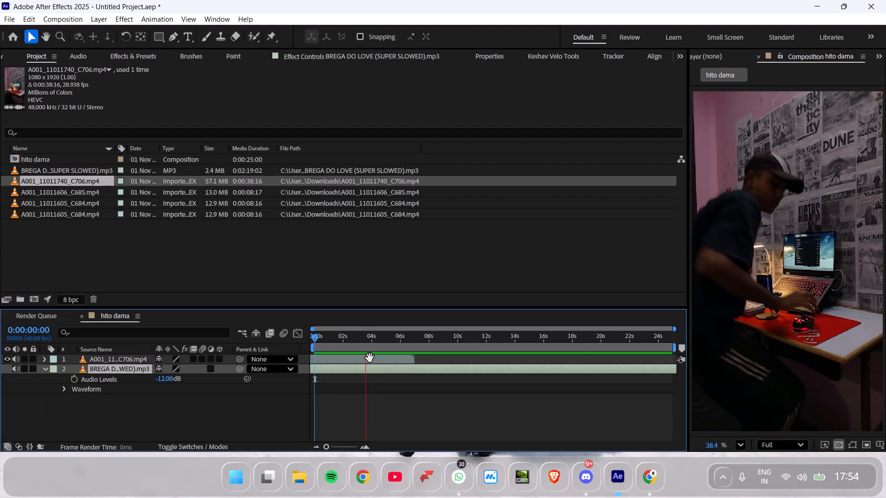
key("space")
key("space")
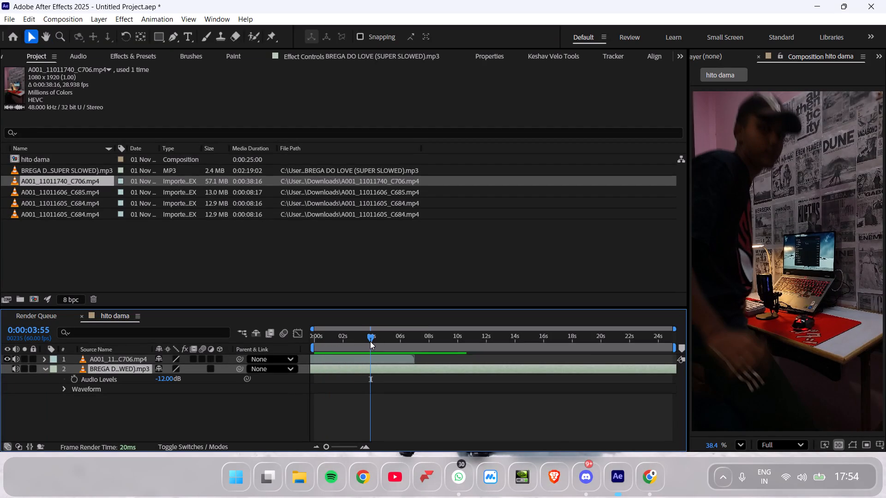
key("space")
key("space")
left_click_drag(370, 341, 257, 357)
key("space")
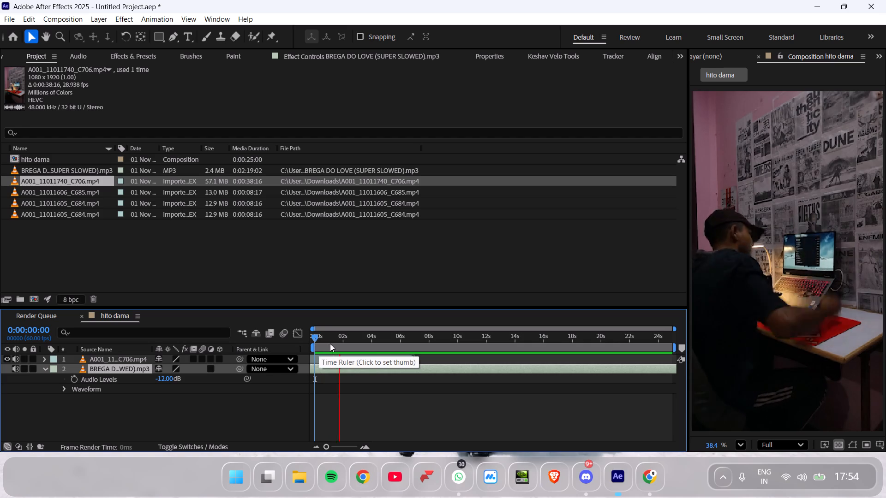
left_click_drag(327, 341, 286, 347)
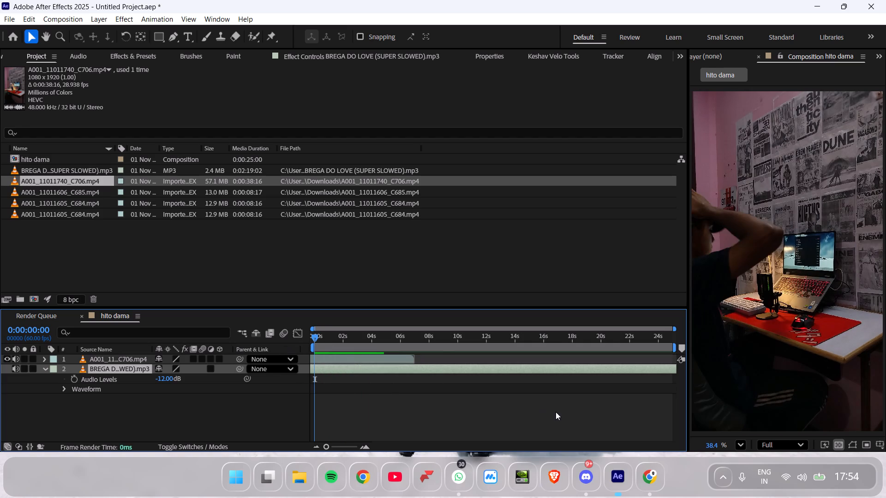
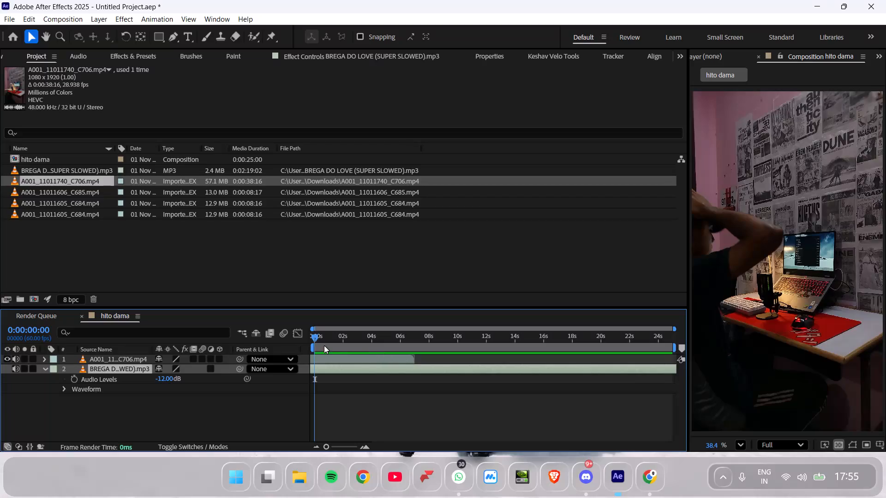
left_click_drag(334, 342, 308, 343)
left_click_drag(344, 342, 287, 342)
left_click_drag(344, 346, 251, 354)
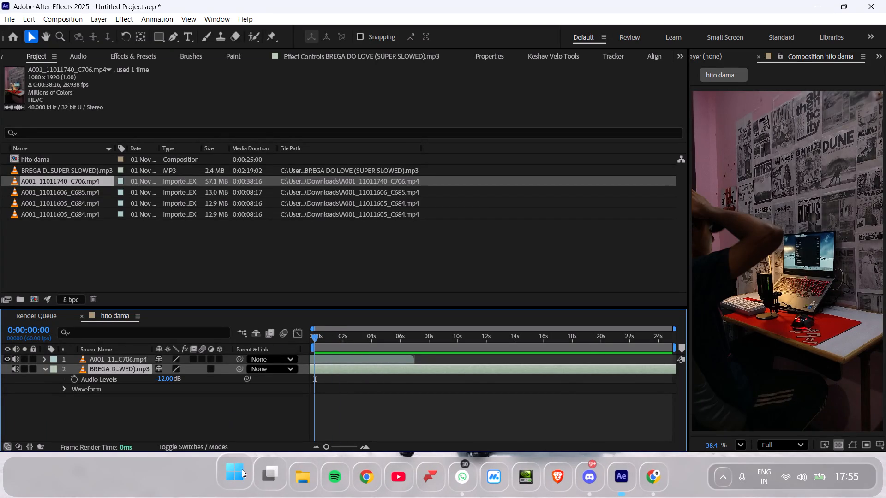
Open Task Manager to check the computer's performance and GPU load, and return to the After Effects project.
right_click(231, 464)
left_click(205, 319)
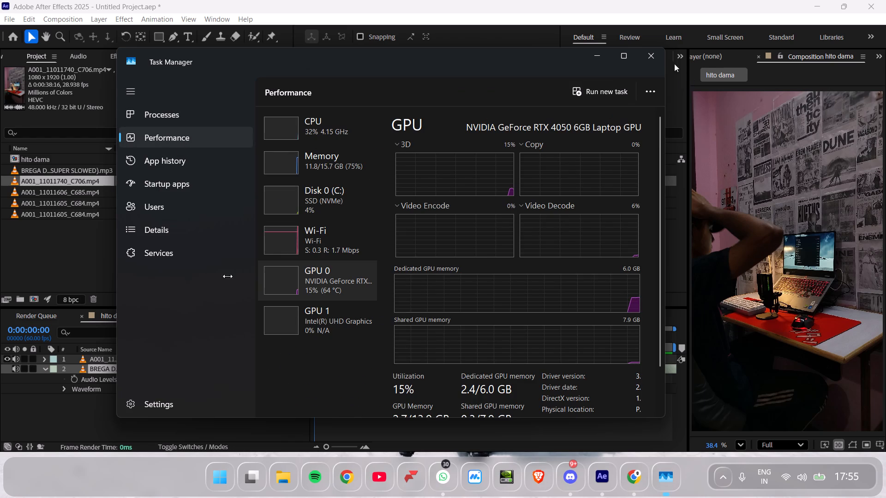
left_click(664, 241)
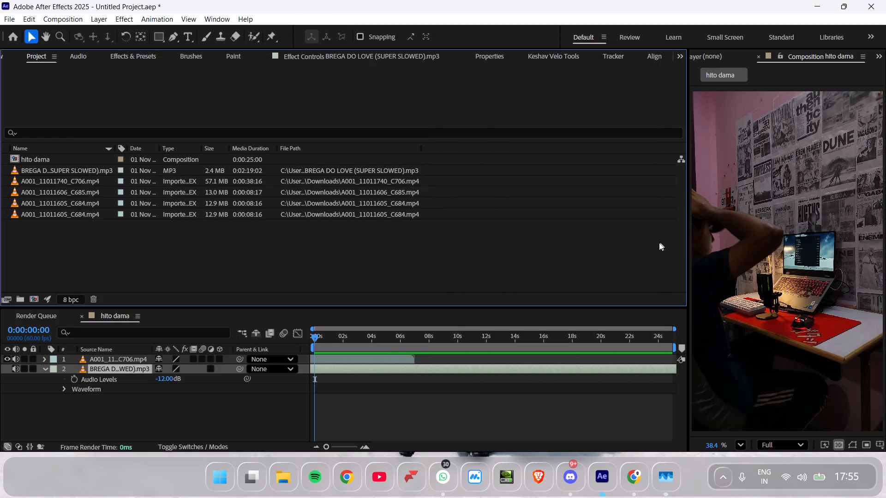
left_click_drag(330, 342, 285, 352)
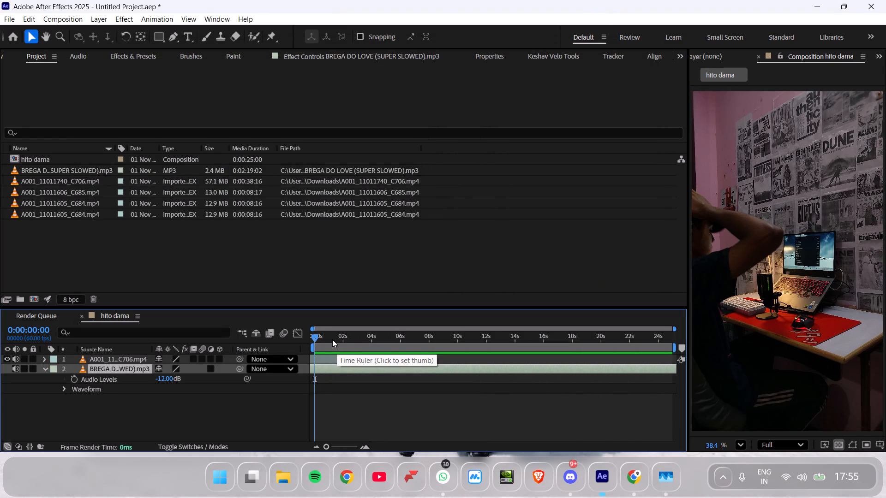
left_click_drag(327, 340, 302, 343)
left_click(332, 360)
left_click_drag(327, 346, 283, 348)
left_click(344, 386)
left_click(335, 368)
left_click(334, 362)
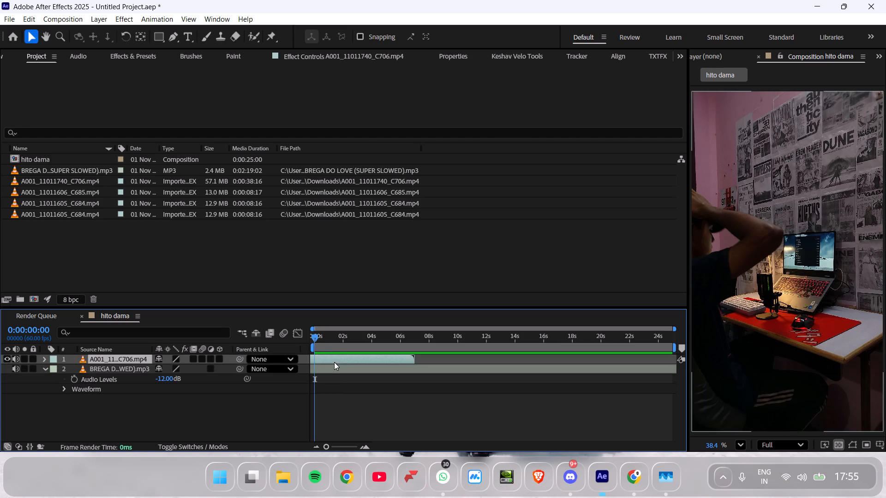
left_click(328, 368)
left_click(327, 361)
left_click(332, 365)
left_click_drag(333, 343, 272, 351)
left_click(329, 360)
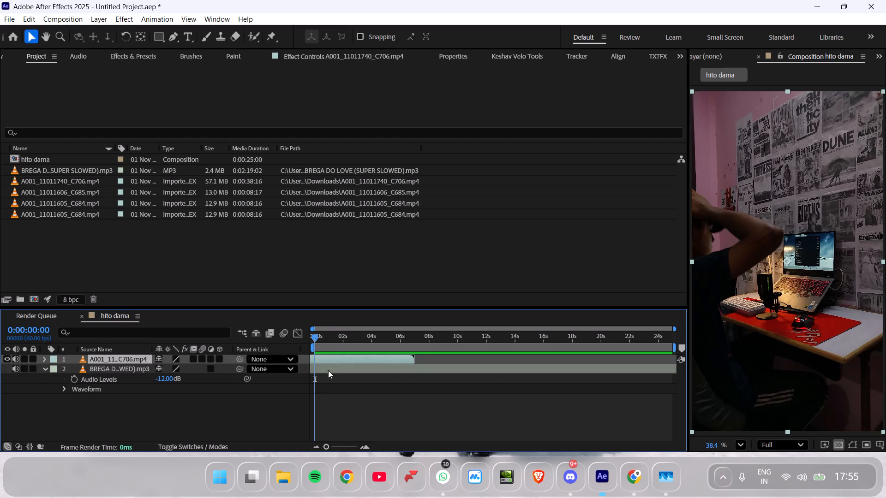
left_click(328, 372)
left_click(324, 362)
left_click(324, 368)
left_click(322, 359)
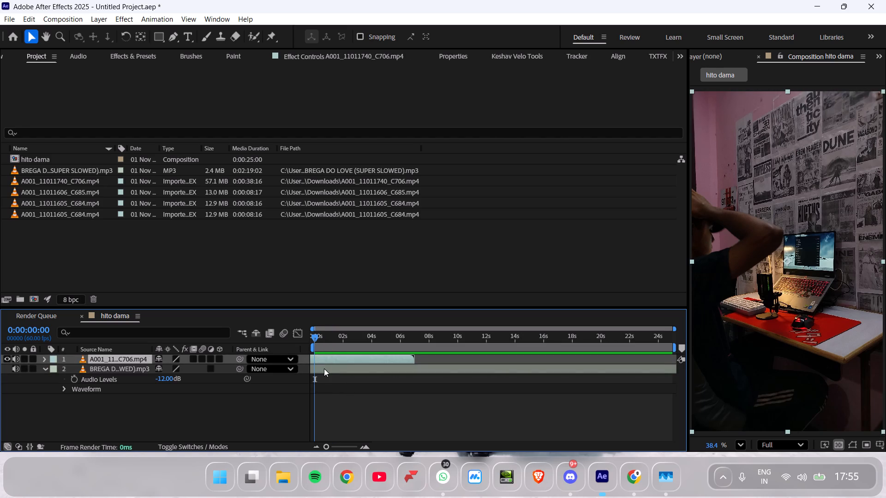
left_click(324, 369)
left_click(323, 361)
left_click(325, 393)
Scrub and play the composition's opening seconds to check the clip against the song, returning the playhead to 0:00:00:00.
left_click_drag(319, 342, 305, 341)
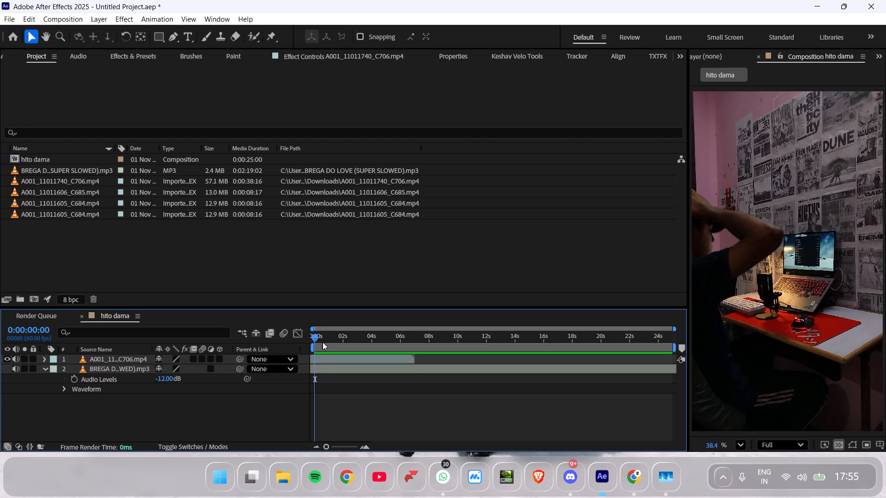
left_click_drag(325, 343, 307, 341)
left_click_drag(326, 340, 318, 340)
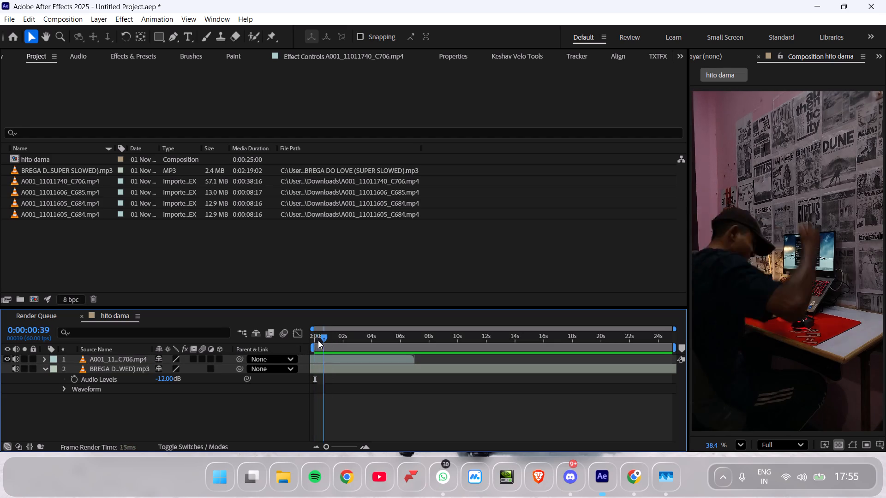
left_click_drag(318, 340, 300, 340)
left_click_drag(322, 344, 281, 346)
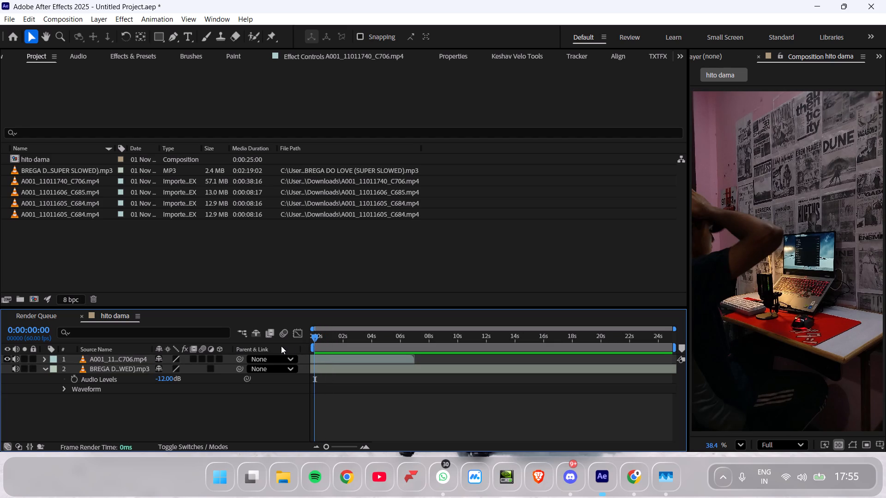
key("space")
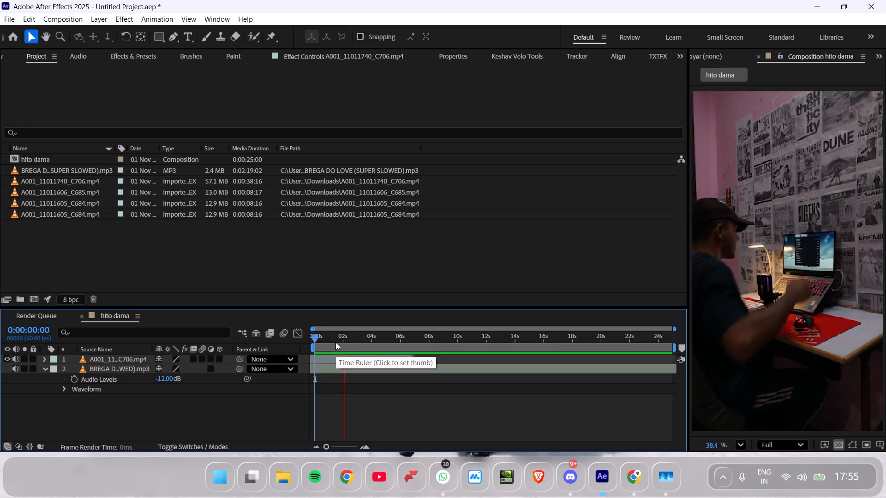
key("space")
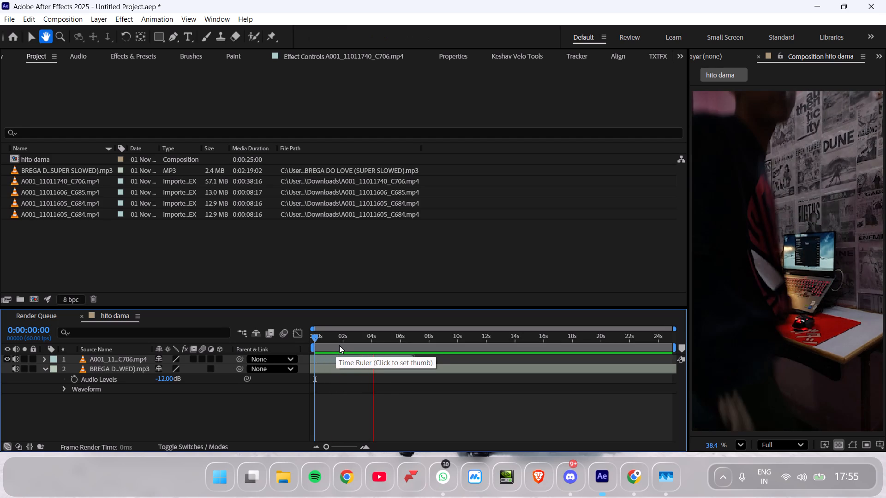
key("space")
key("space")
left_click_drag(371, 343, 228, 352)
left_click_drag(323, 336, 305, 336)
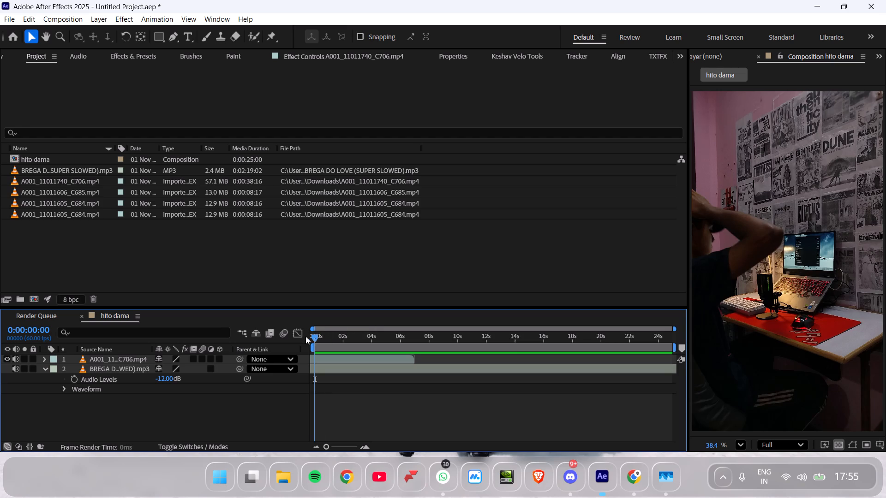
Preview the composition's opening from 0:00:00:00 to check the clip against the song, stopping at about 0:00:01:56.
left_click_drag(305, 336, 302, 336)
left_click(171, 18)
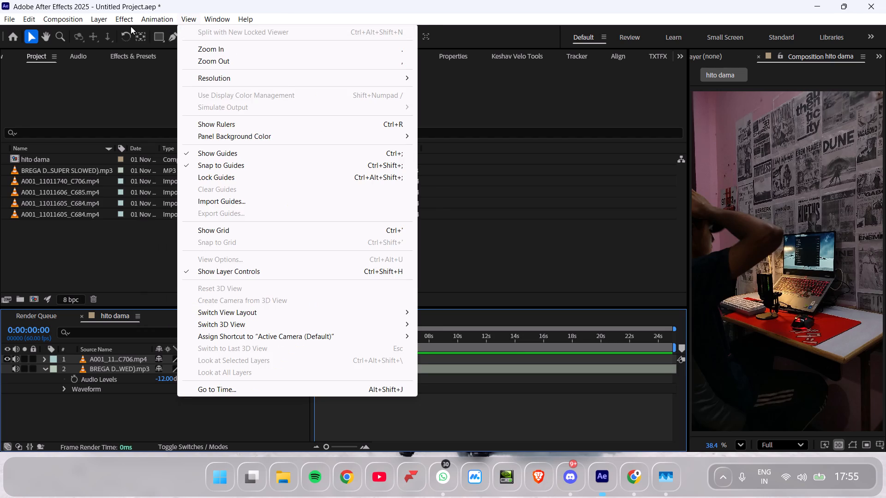
left_click_drag(339, 343, 338, 343)
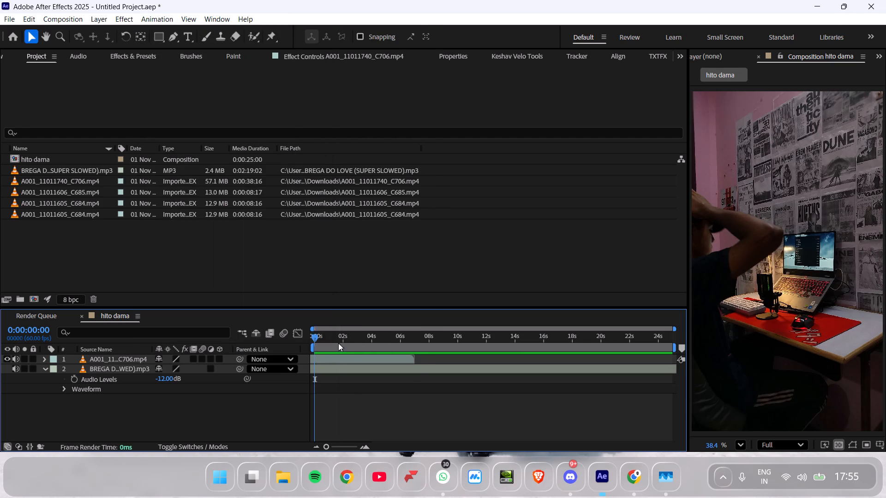
left_click_drag(338, 343, 305, 344)
left_click_drag(333, 340, 304, 348)
left_click_drag(304, 348, 307, 348)
left_click_drag(328, 346, 287, 349)
left_click_drag(321, 342, 305, 341)
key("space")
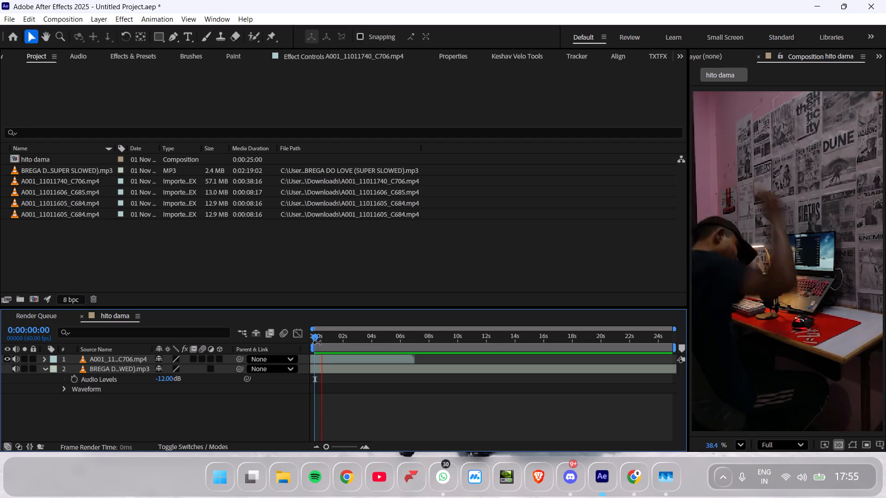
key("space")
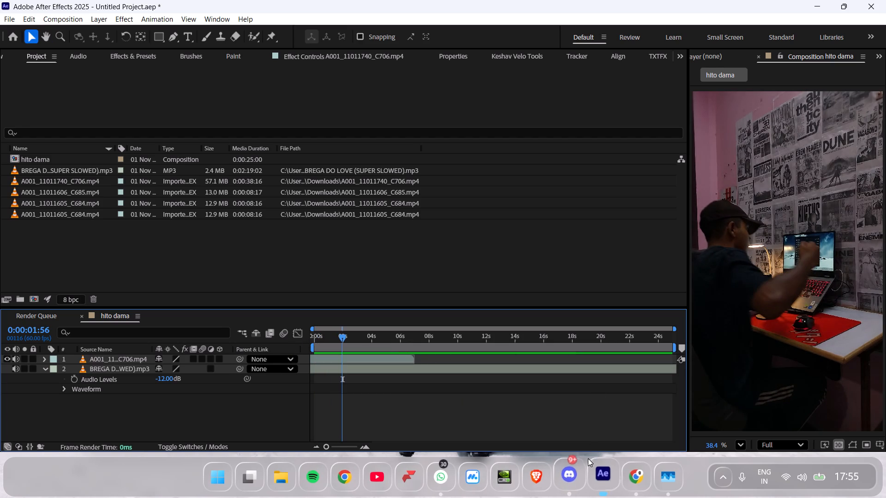
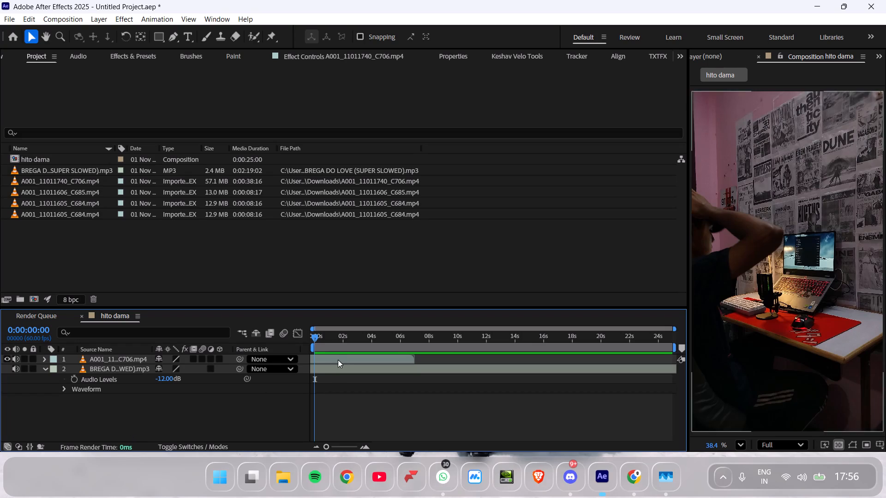
Preview the composition from 0:00:00:00 against the song, and place the playhead at about 0:00:04:09, where the subject crosses the camera.
left_click_drag(330, 338, 295, 346)
left_click_drag(338, 344, 311, 344)
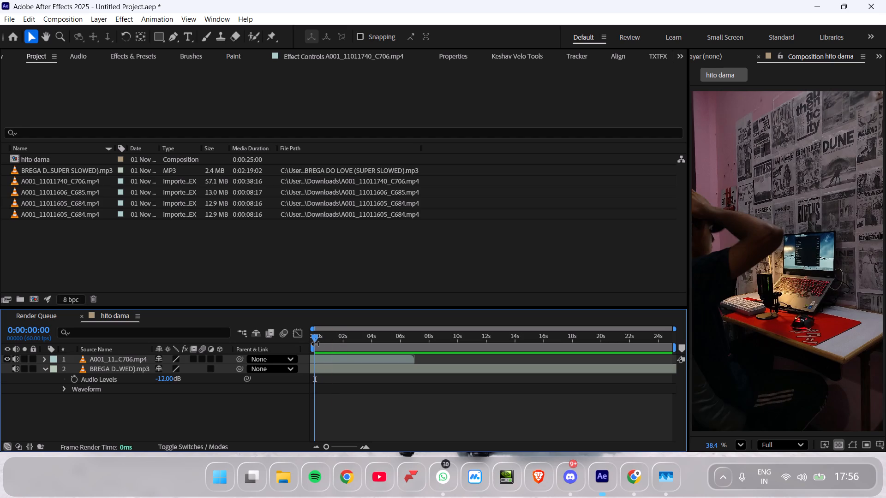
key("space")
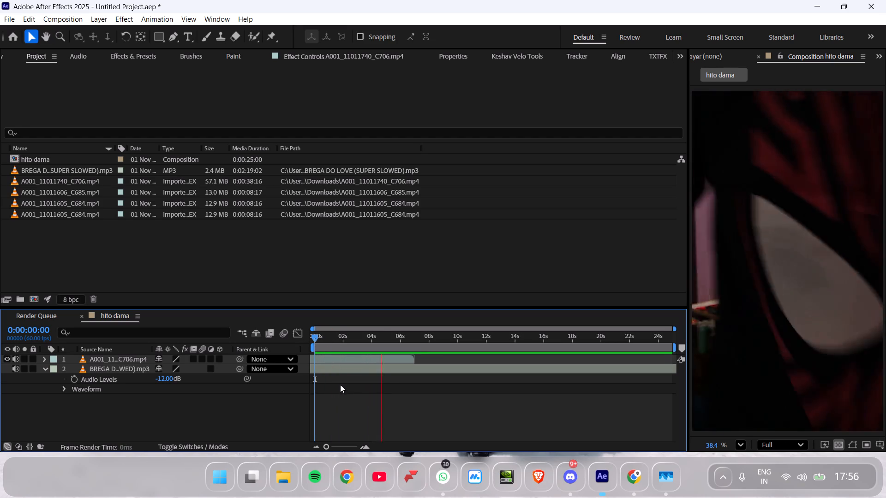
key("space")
left_click_drag(383, 340, 372, 339)
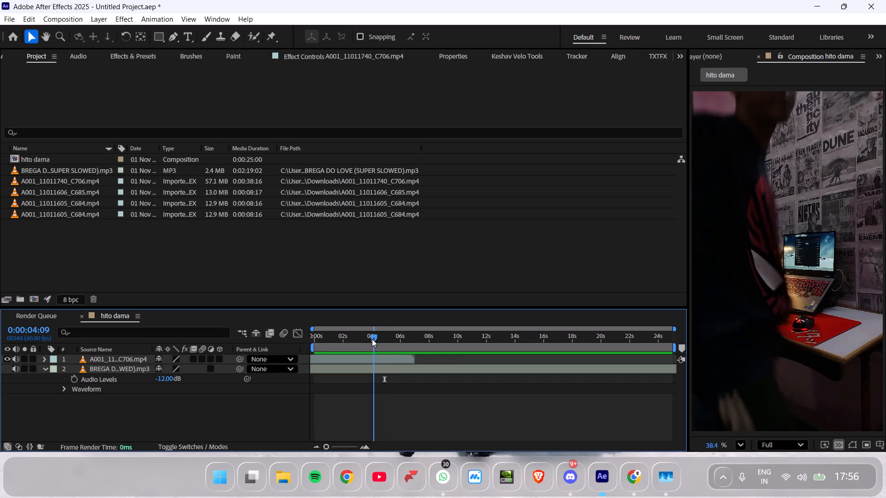
Scrub and play the composition between about 0:00:03:45 and 0:00:04:46 to examine the subject's move toward the camera against the song.
left_click_drag(372, 339, 369, 338)
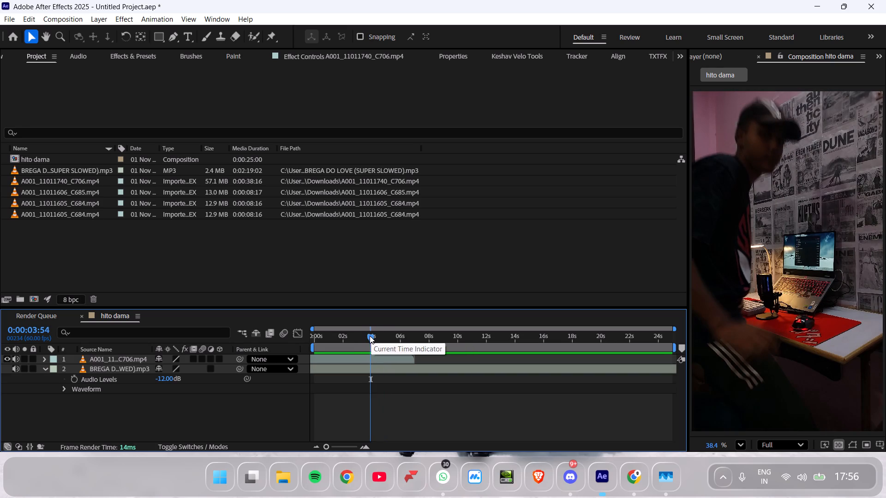
left_click(369, 336)
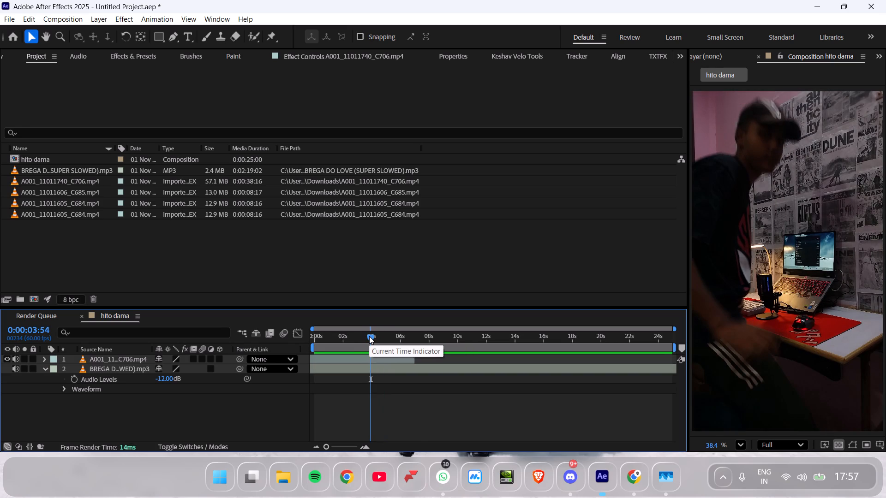
left_click(369, 336)
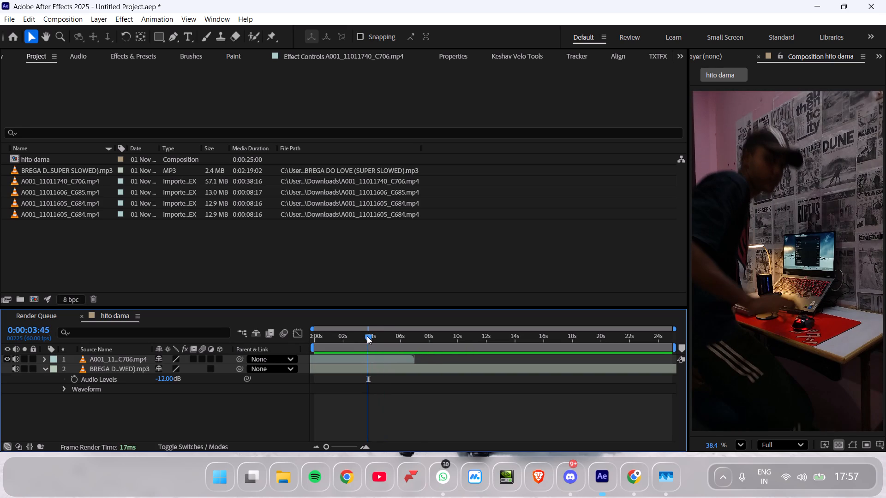
key("space")
key("space")
key("space")
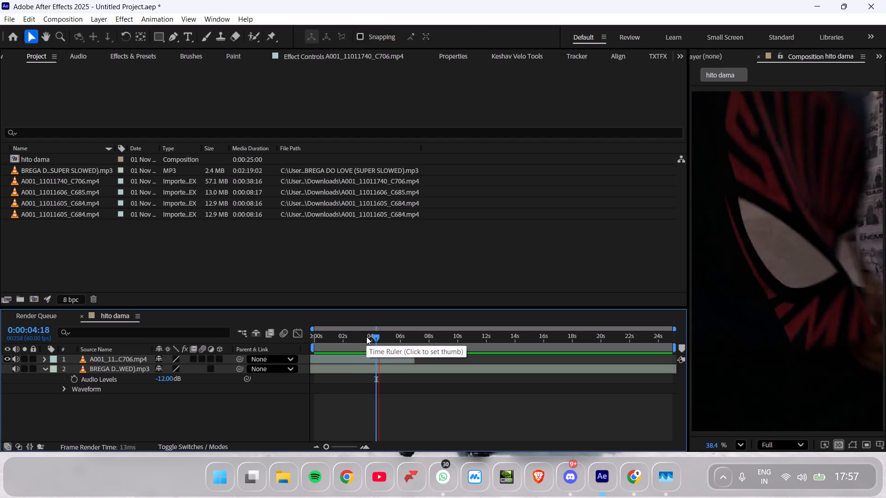
key("space")
left_click(380, 336)
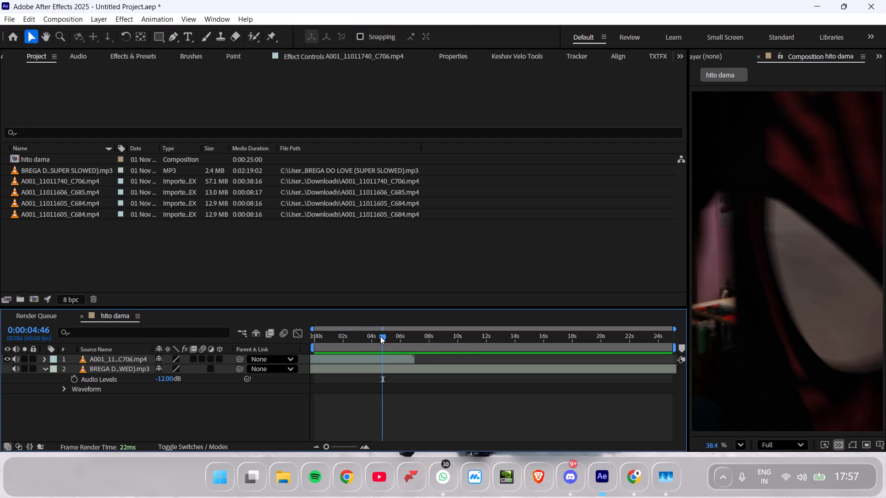
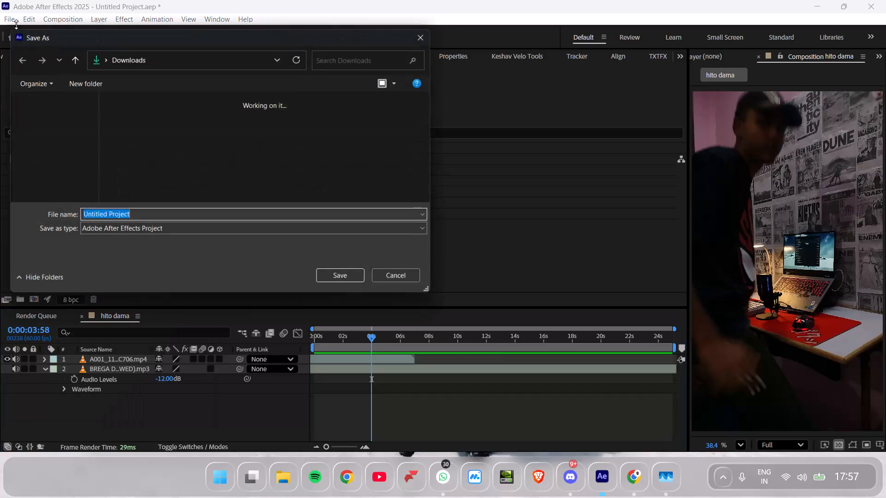
Save the project in the Downloads folder under the file name hitodama.
double_click(40, 187)
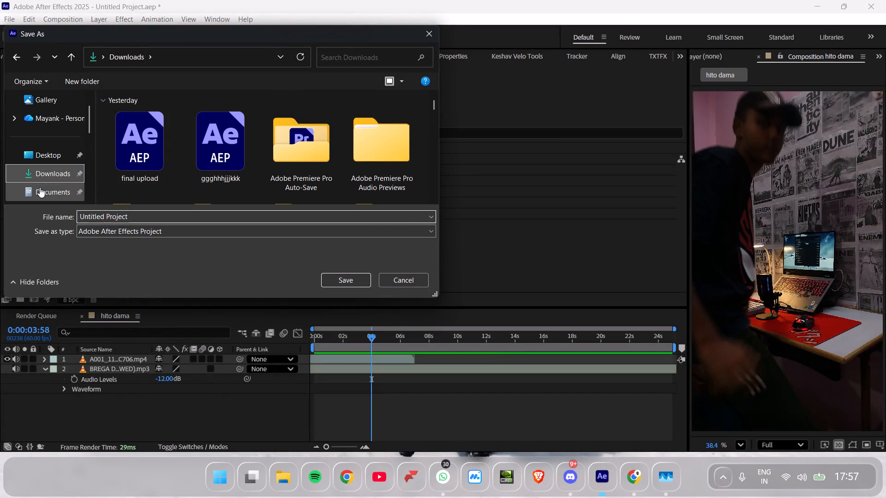
left_click_drag(146, 214, 0, 216)
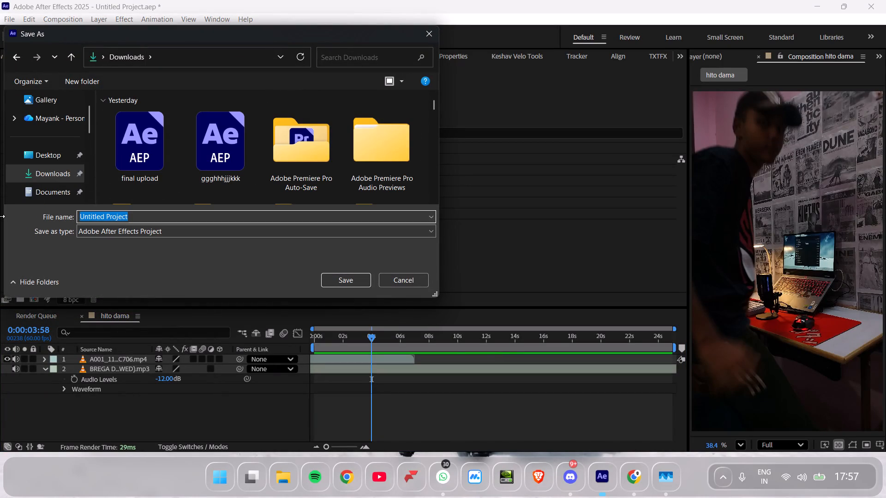
key("BackSpace")
key("BackSpace")
key("BackSpace")
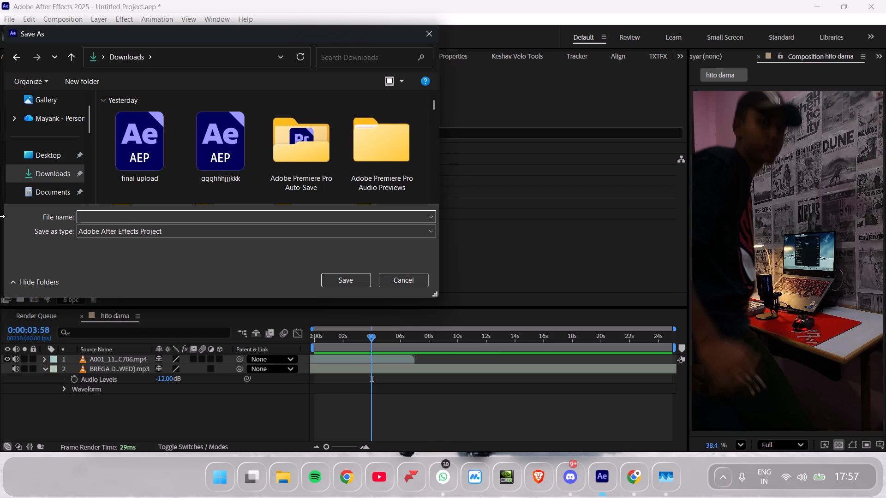
type("hitodama")
key("Return")
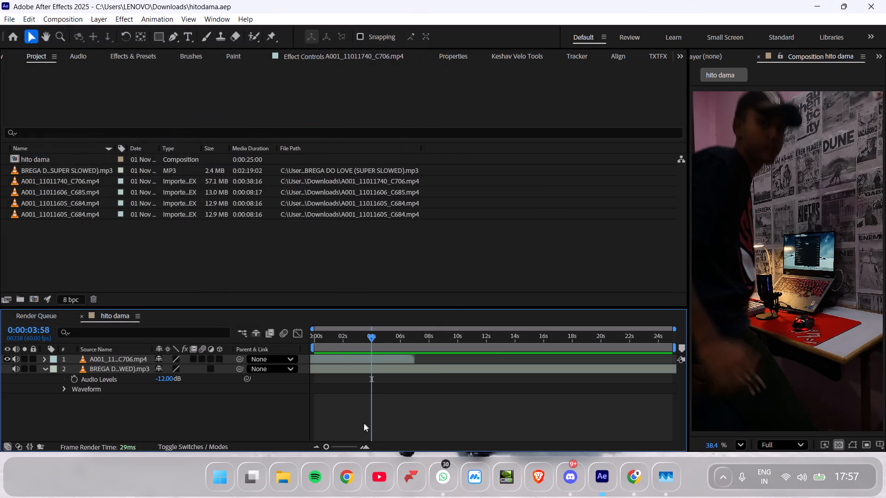
left_click(333, 348)
Open the existing project discord proj 2 from the Downloads folder.
left_click(10, 21)
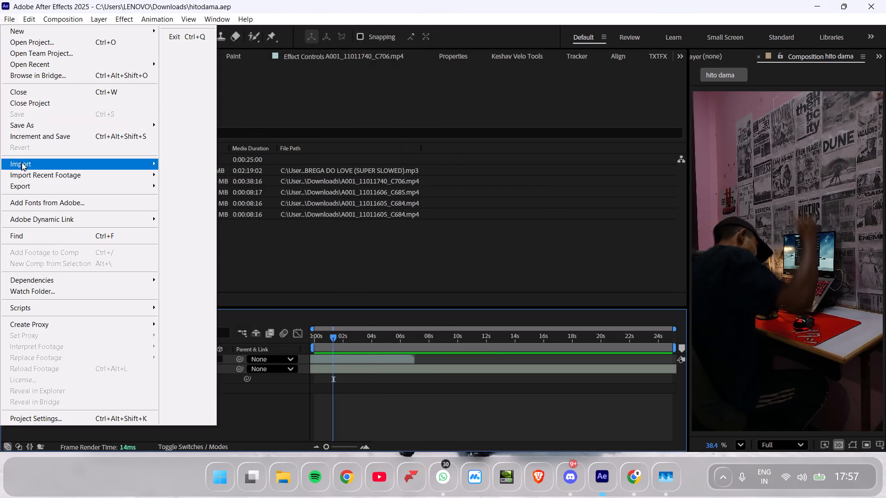
left_click(36, 40)
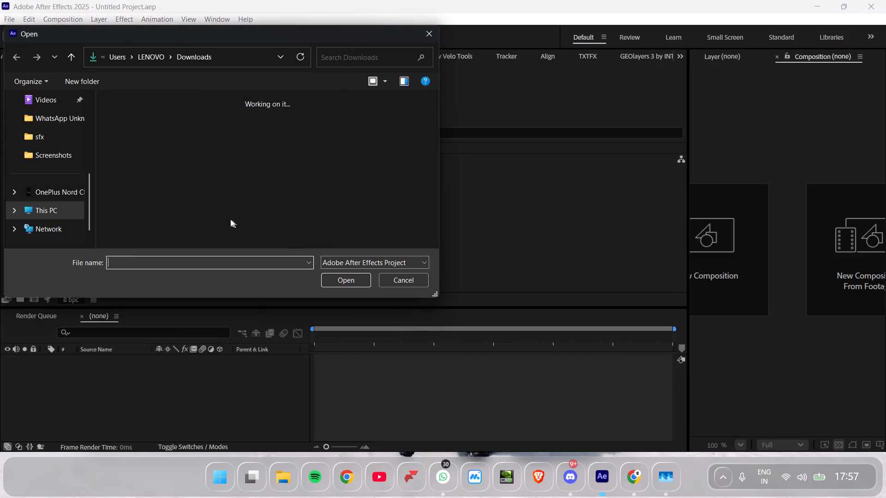
scroll(219, 183, "down", 5)
scroll(268, 177, "down", 5)
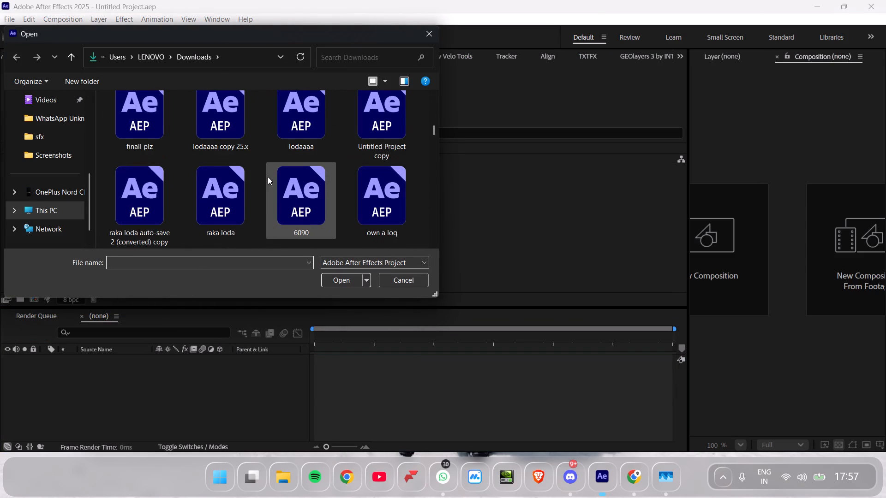
scroll(268, 177, "down", 1)
left_click(316, 201)
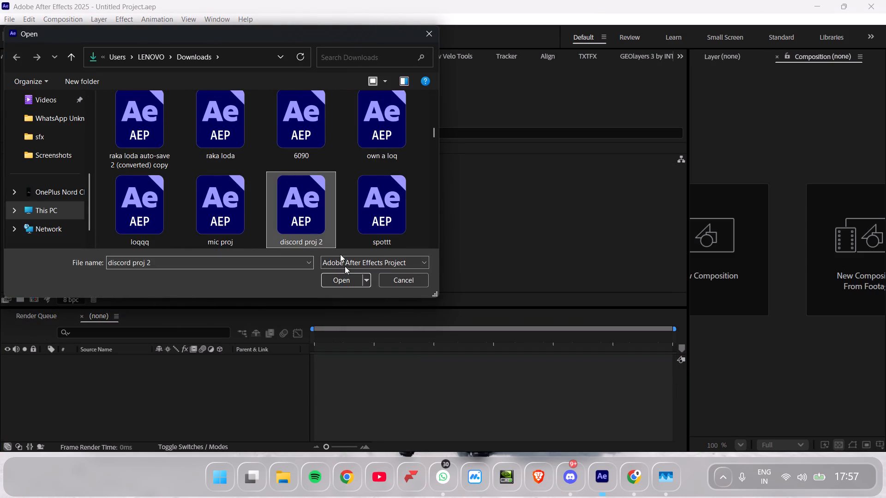
left_click(348, 285)
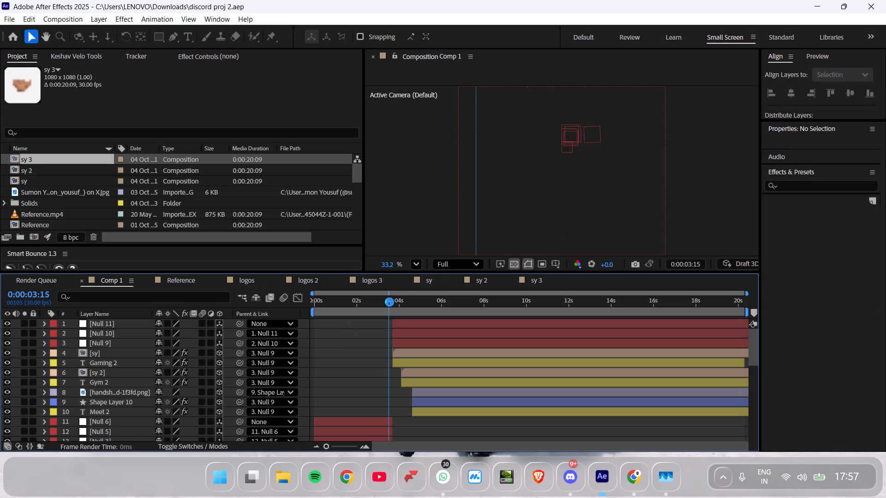
Scrub Comp 1 of the discord project back to its start at 0:00:00:00.
left_click_drag(389, 302, 317, 310)
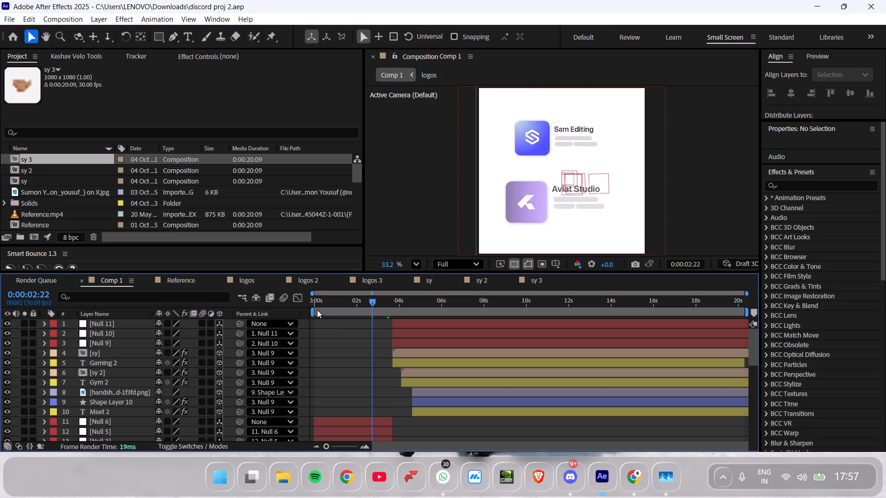
left_click_drag(317, 310, 290, 313)
left_click_drag(332, 305, 304, 307)
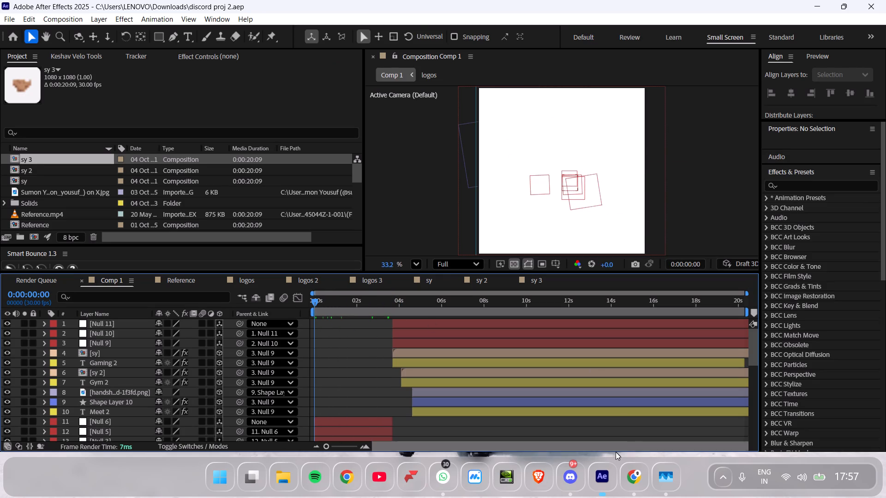
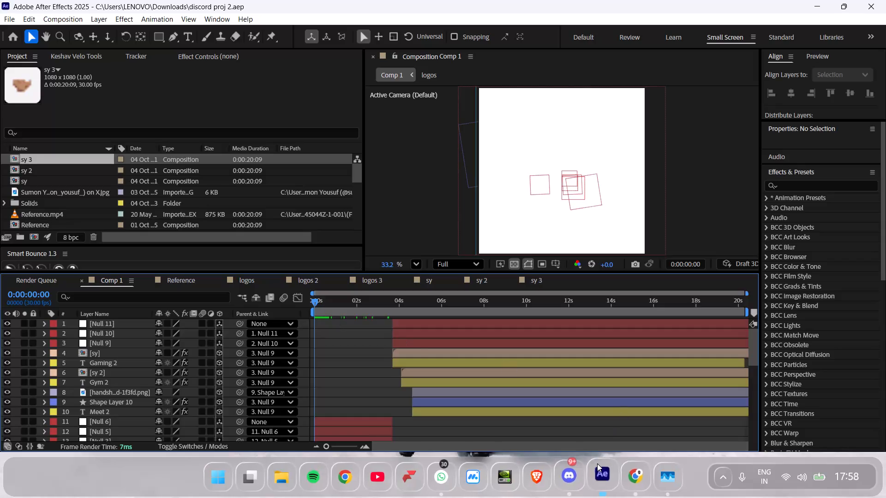
Preview Comp 1 of the discord project from the beginning, and return the playhead to 0:00:00:00.
key("space")
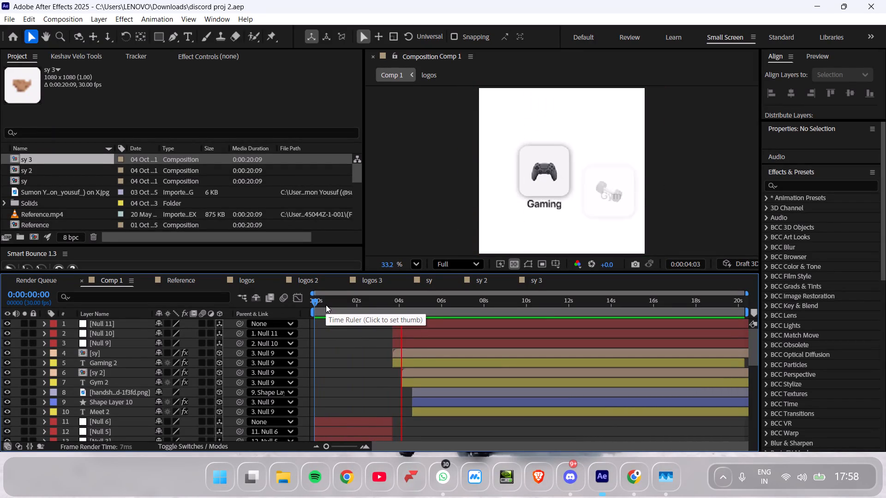
key("space")
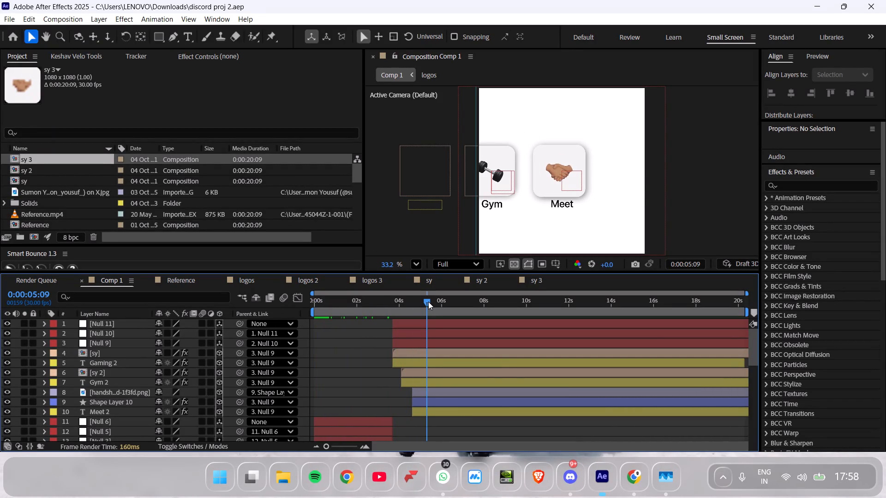
left_click_drag(428, 301, 293, 299)
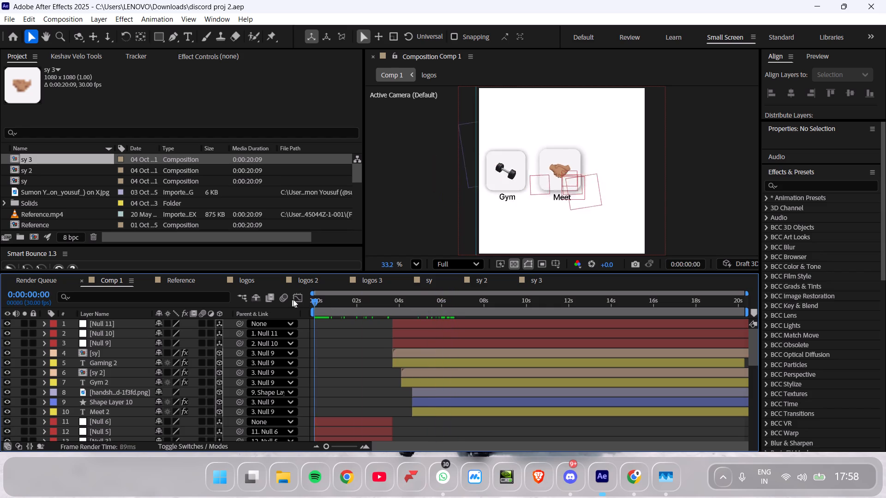
left_click_drag(293, 299, 158, 288)
Open the hitodama project from the Downloads folder.
left_click(8, 19)
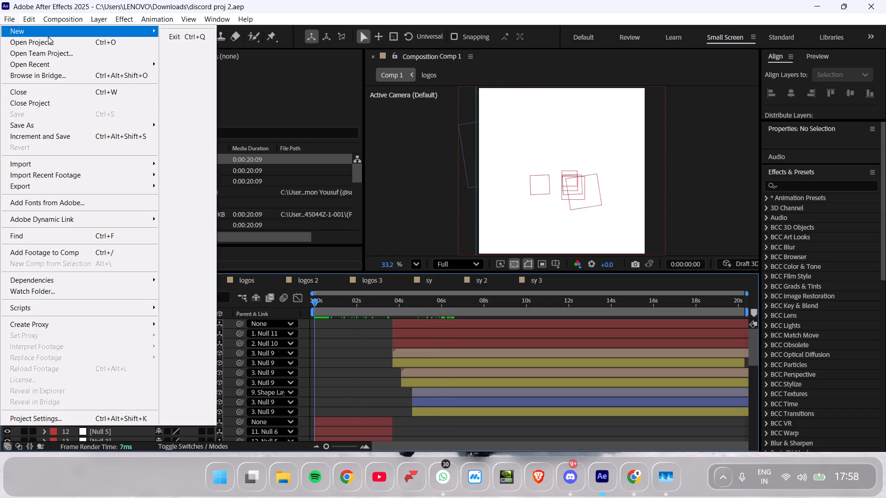
left_click(55, 43)
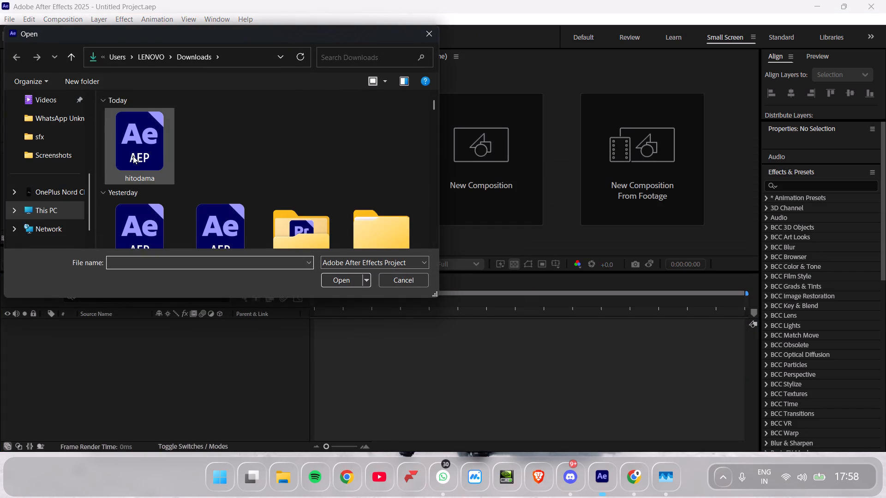
left_click(133, 156)
left_click(351, 275)
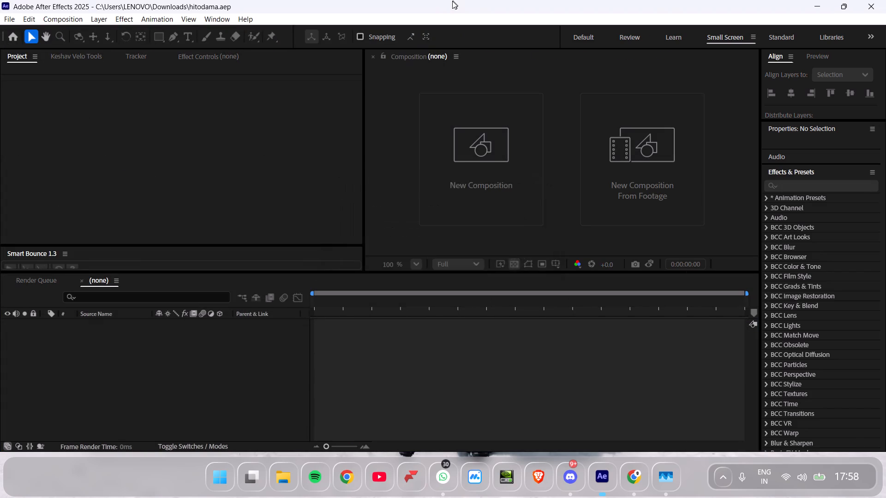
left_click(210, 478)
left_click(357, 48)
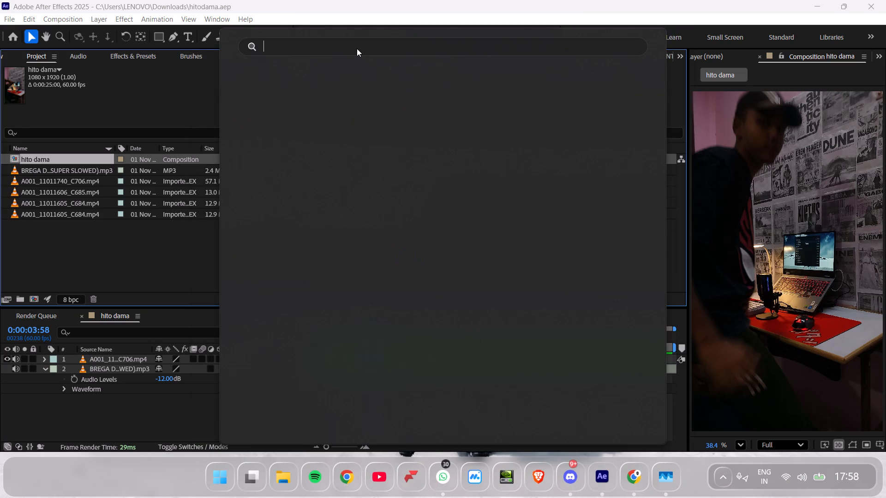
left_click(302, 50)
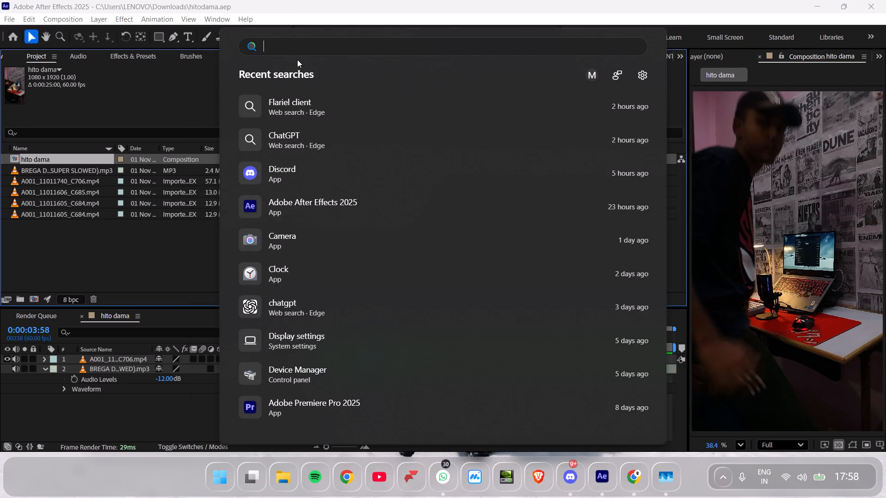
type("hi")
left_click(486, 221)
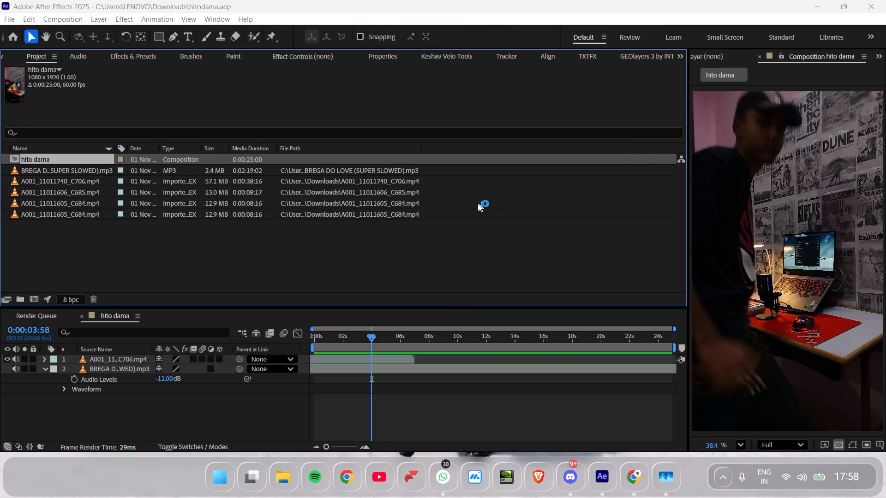
Play the opening seconds of the hito dama composition from 0:00:00:00, and return the playhead to the start.
left_click_drag(363, 340, 354, 340)
left_click_drag(362, 340, 298, 339)
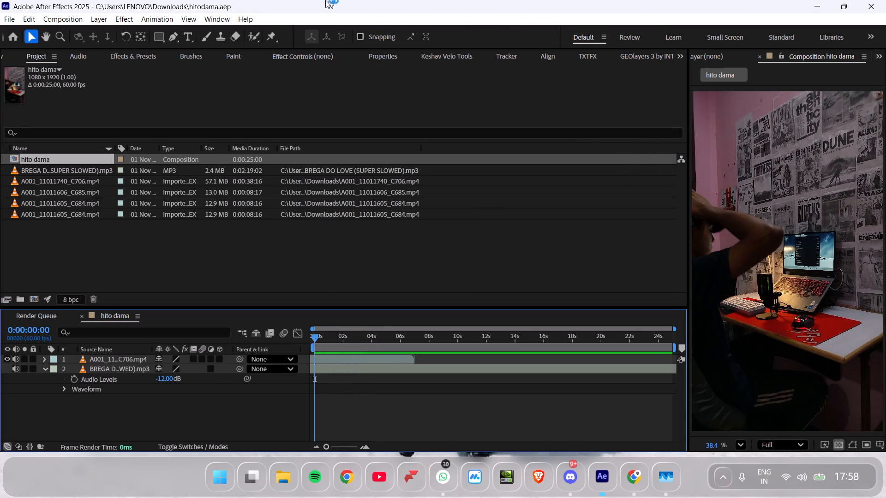
left_click_drag(322, 341, 307, 341)
key("space")
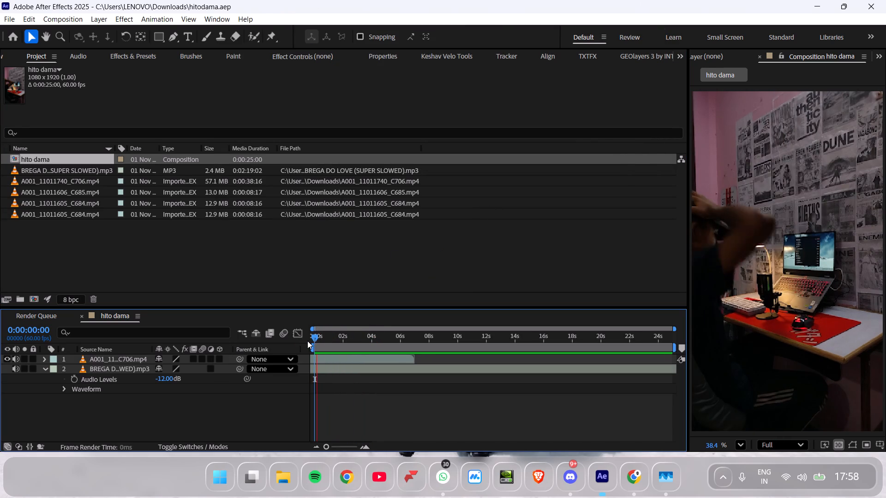
key("space")
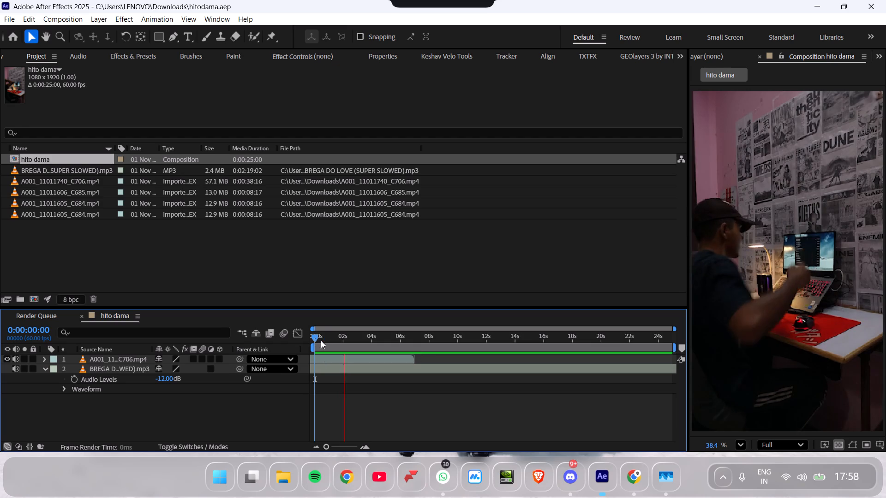
left_click_drag(321, 340, 240, 332)
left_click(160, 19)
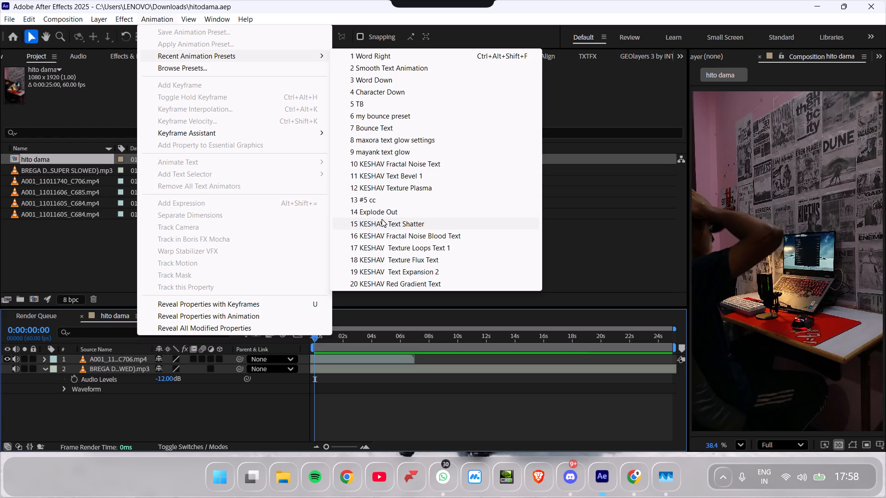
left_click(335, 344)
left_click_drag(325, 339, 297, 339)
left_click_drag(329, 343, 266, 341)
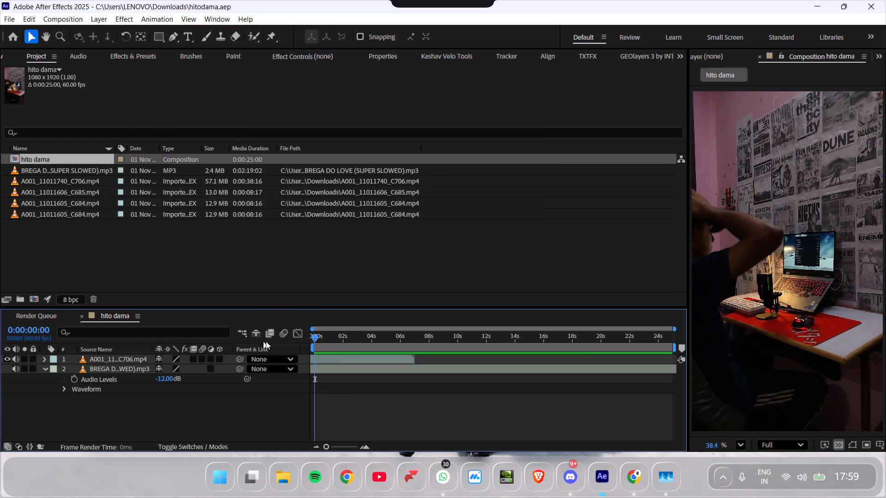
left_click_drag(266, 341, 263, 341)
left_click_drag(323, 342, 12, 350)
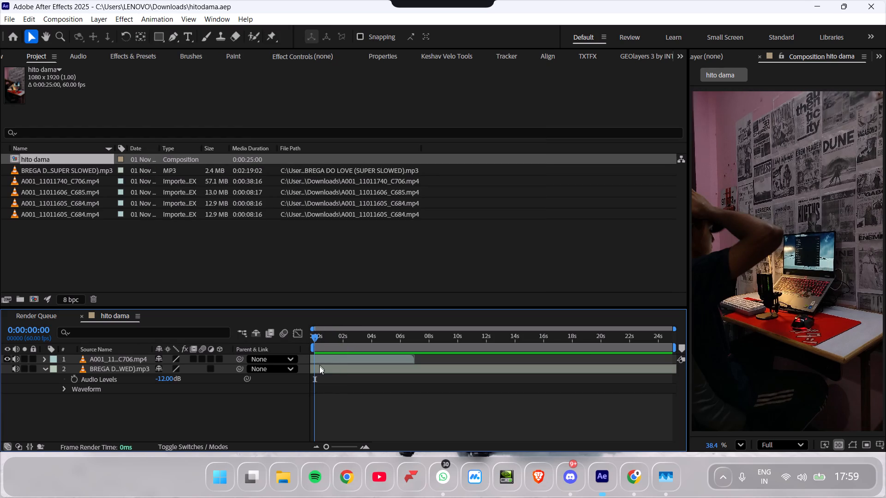
Split the A001_11011740_C706 clip at 0:00:00:00 and delete the lower of the two resulting layers.
left_click(318, 360)
key("ctrl+shift+d")
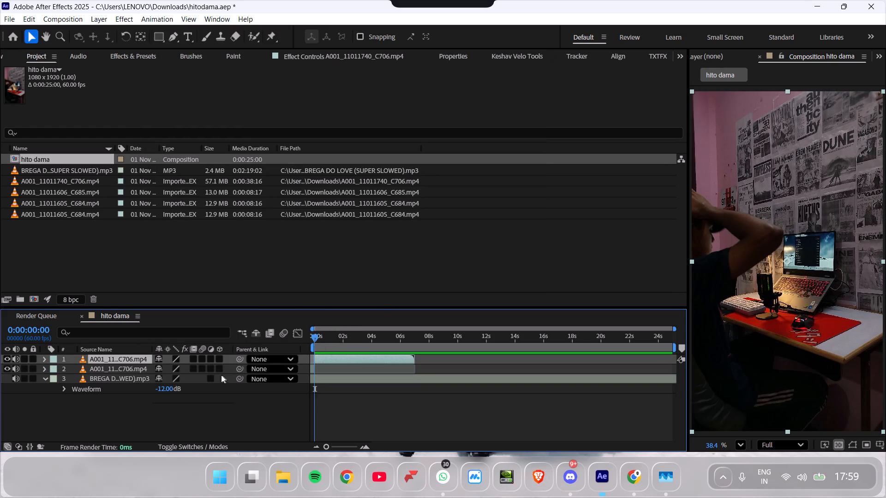
left_click(136, 370)
key("Delete")
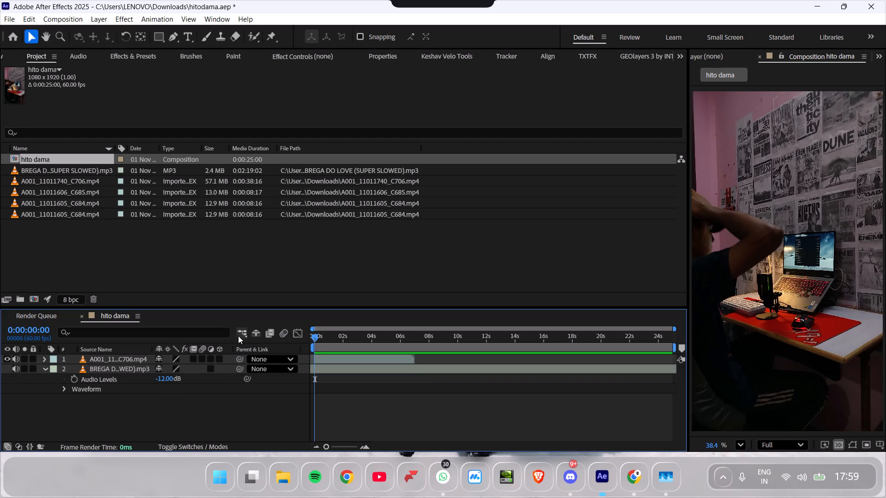
Play back the start of the hito dama composition once more, and return the playhead to 0:00:00:00.
left_click_drag(333, 344, 18, 350)
left_click_drag(352, 337, 185, 351)
key("space")
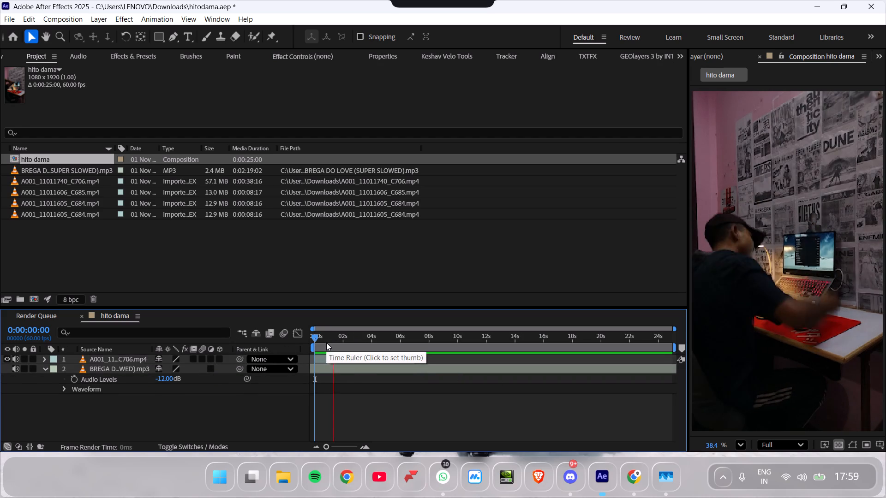
key("space")
left_click_drag(335, 342, 168, 346)
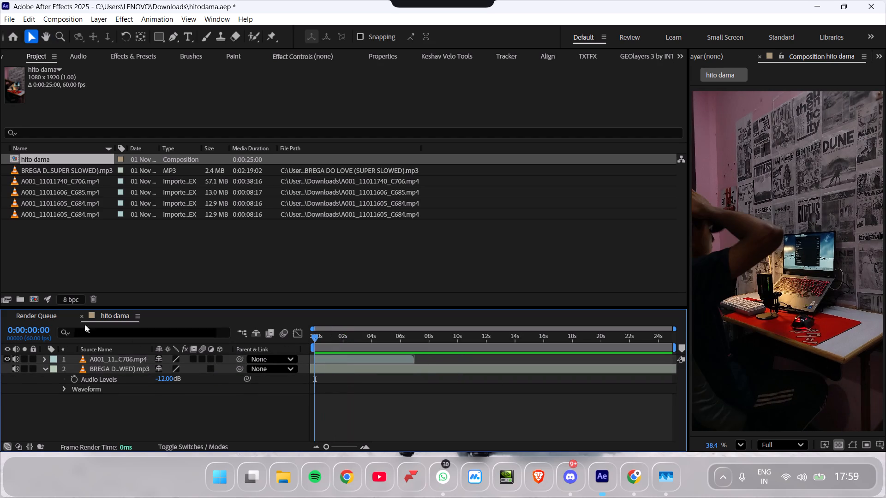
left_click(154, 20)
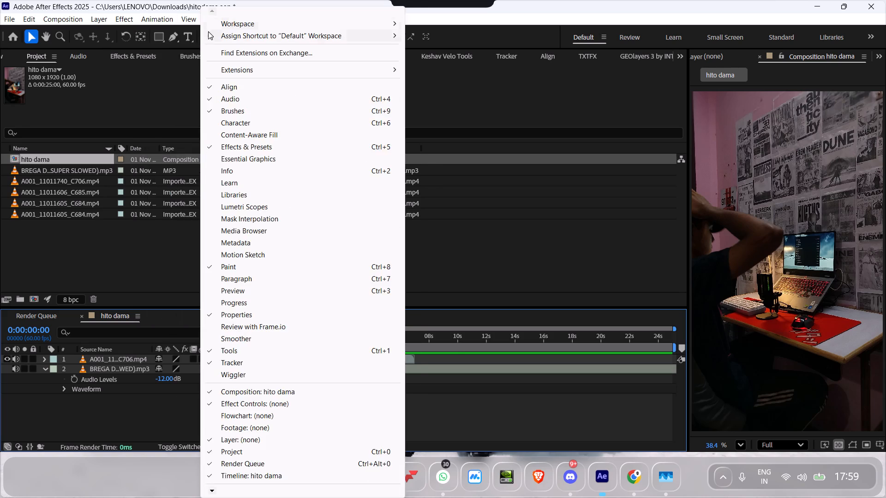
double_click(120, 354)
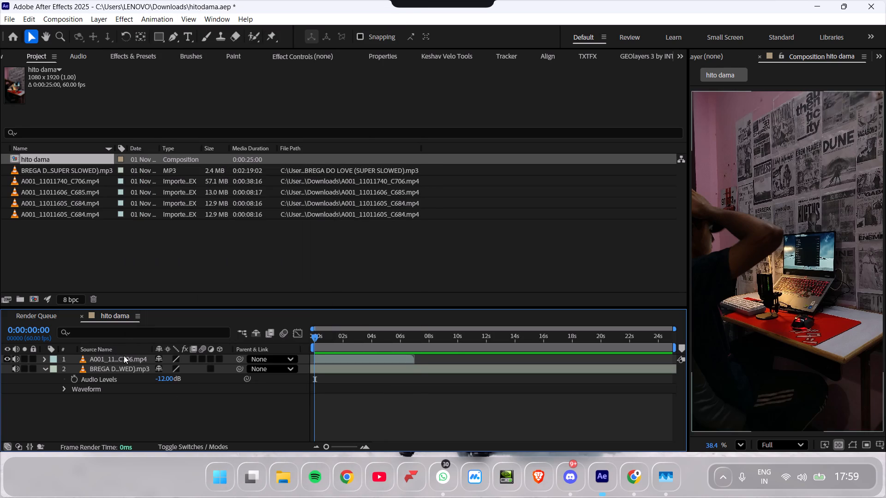
Add a text layer above the video clip reading "USING WINDOWS NORMALLY".
left_click(126, 357)
double_click(187, 36)
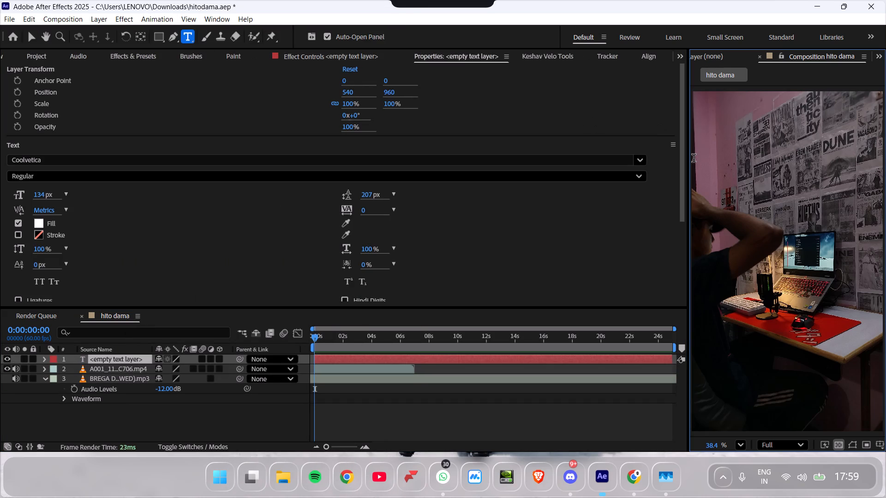
type("USING WINDOWS NORMALL")
key("BackSpace")
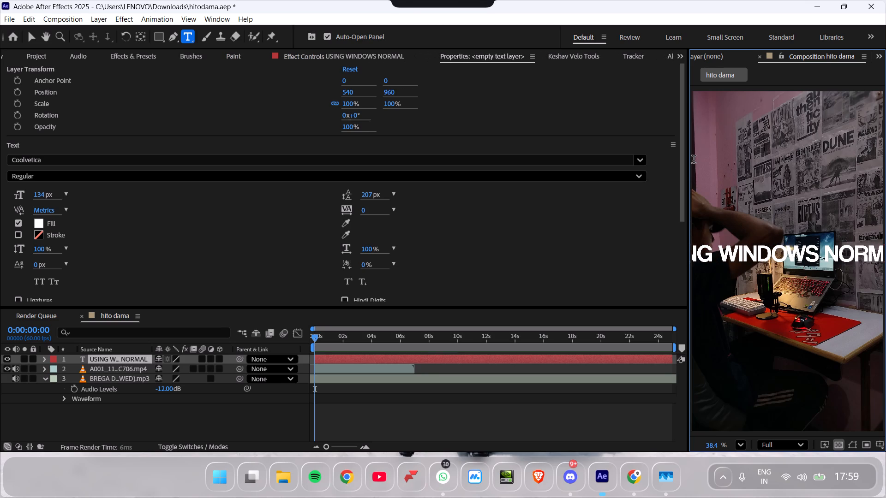
type("LY VS")
key("BackSpace")
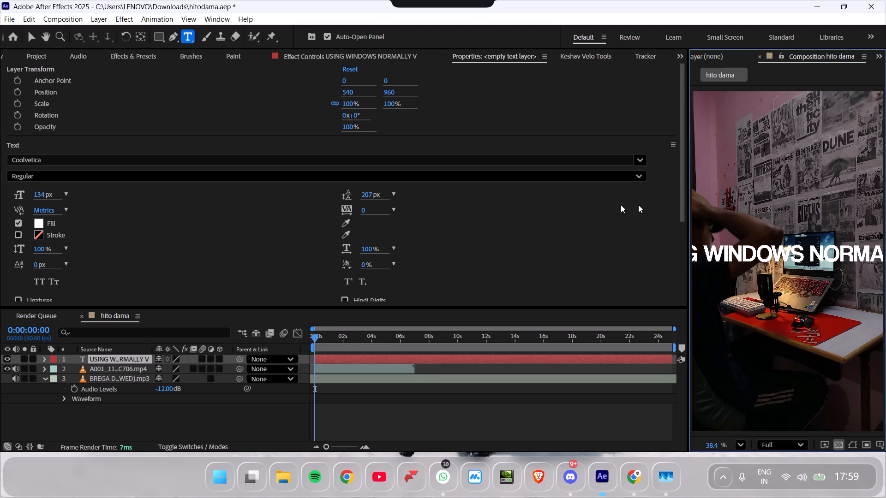
key("BackSpace")
left_click(111, 367)
Scale the USING WINDOWS NORMALLY text layer down to 37%.
left_click(122, 360)
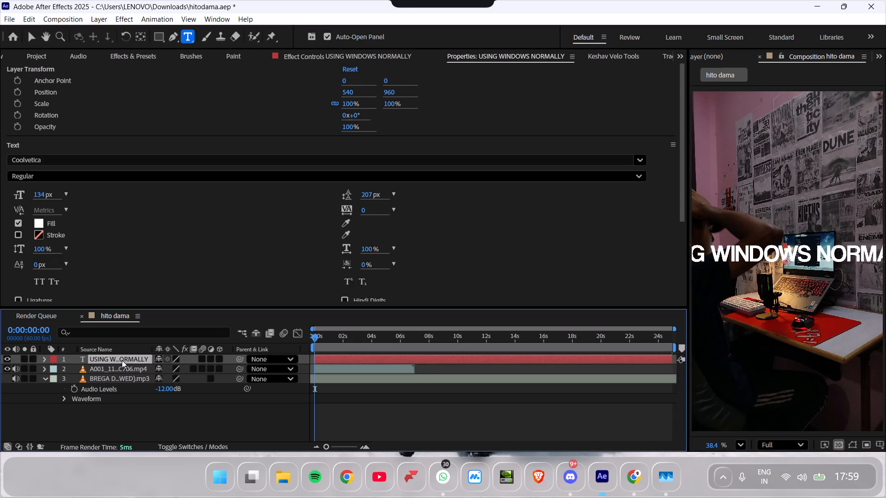
key("s")
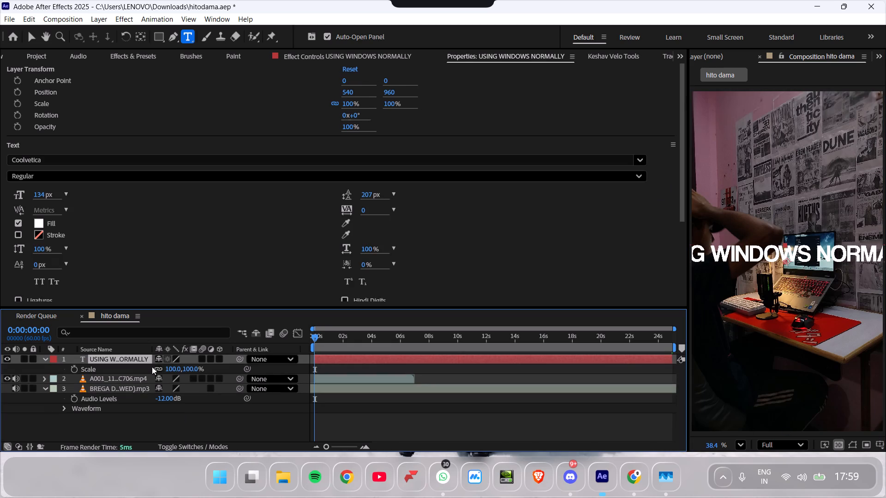
left_click_drag(176, 369, 129, 359)
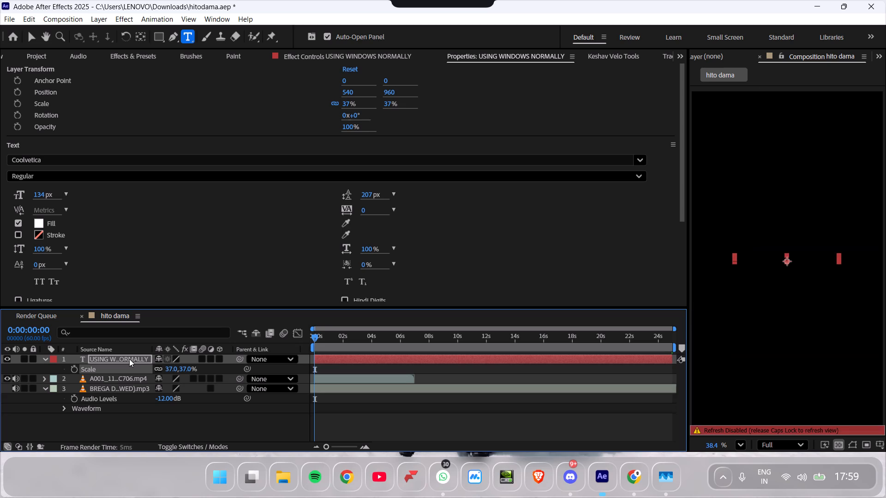
Extend the title text with lowercase "vs" so that it reads "USING WINDOWS NORMALLY vs".
double_click(145, 360)
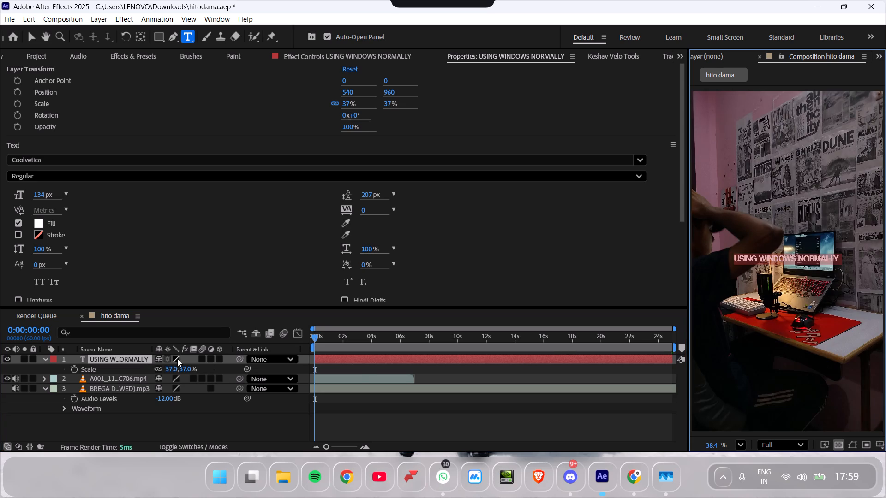
double_click(144, 360)
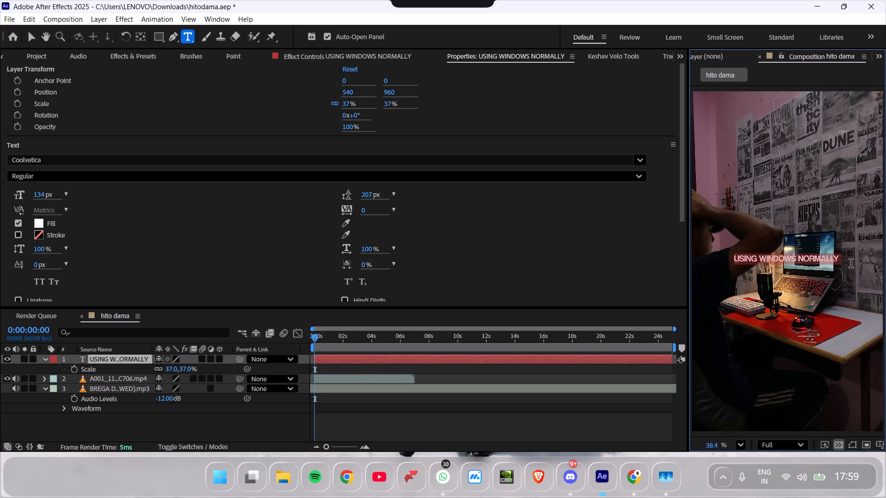
left_click(850, 263)
key("space")
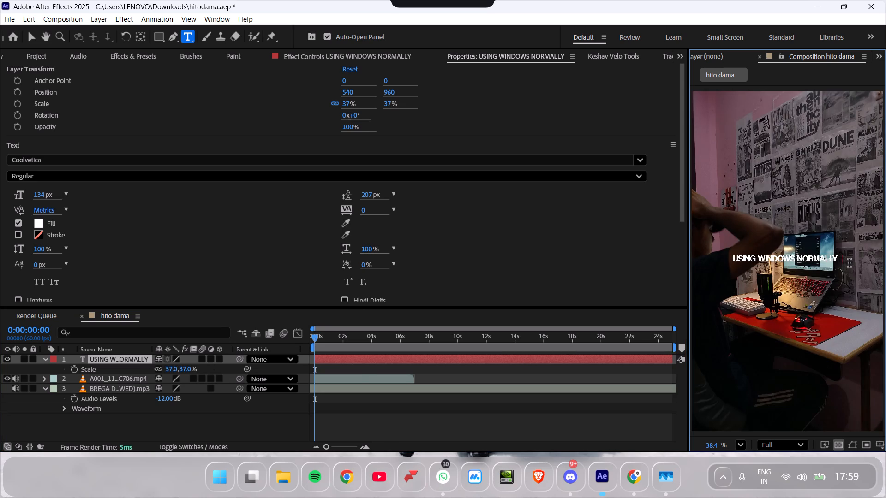
key("BackSpace")
key("BackSpace")
key("space")
type("vs")
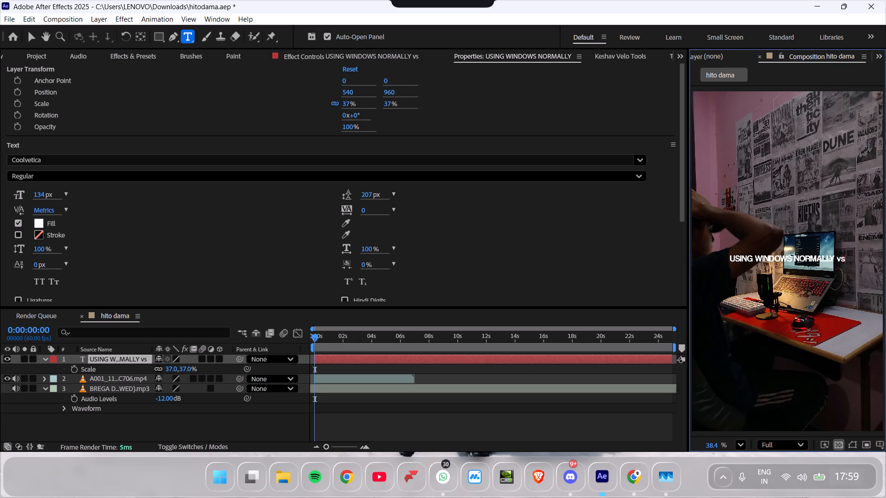
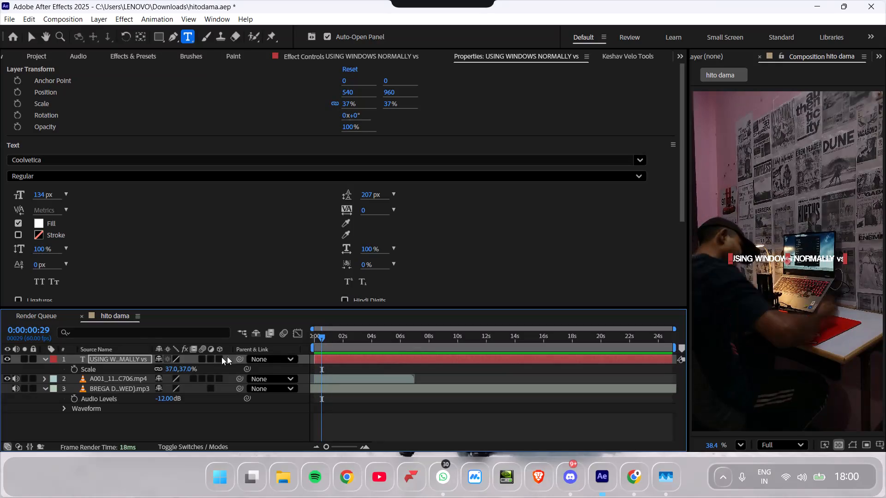
Replace the lowercase "vs" in the title with an uppercase "VS" on a second line.
double_click(134, 359)
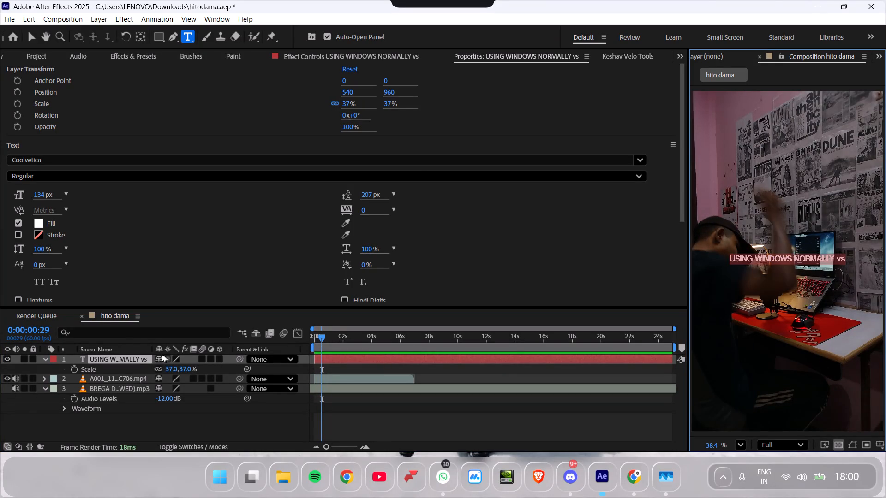
left_click(850, 253)
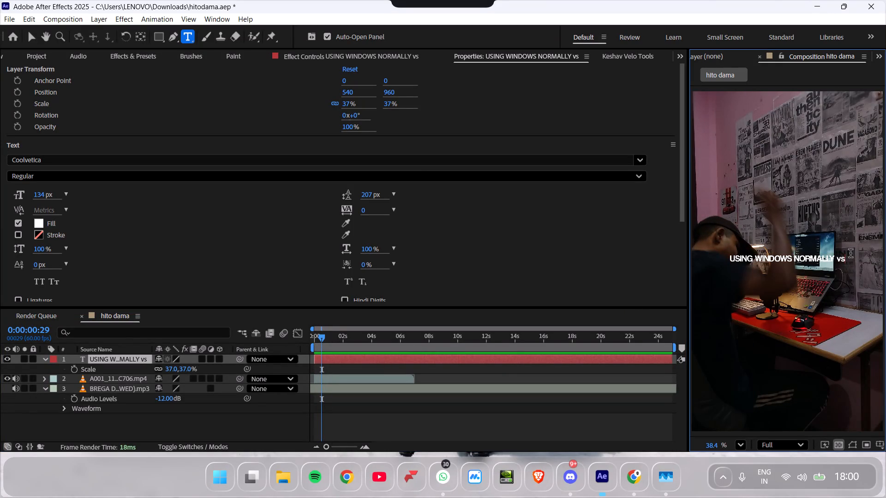
key("BackSpace")
key("BackSpace")
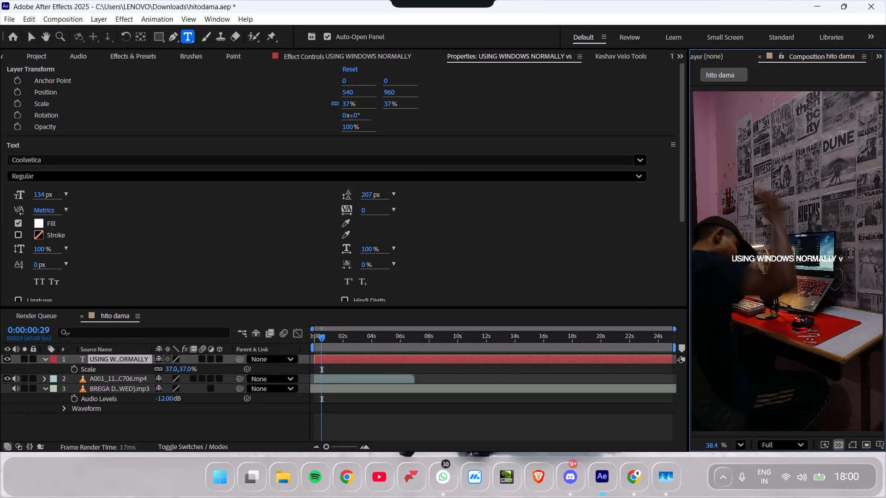
type("VS")
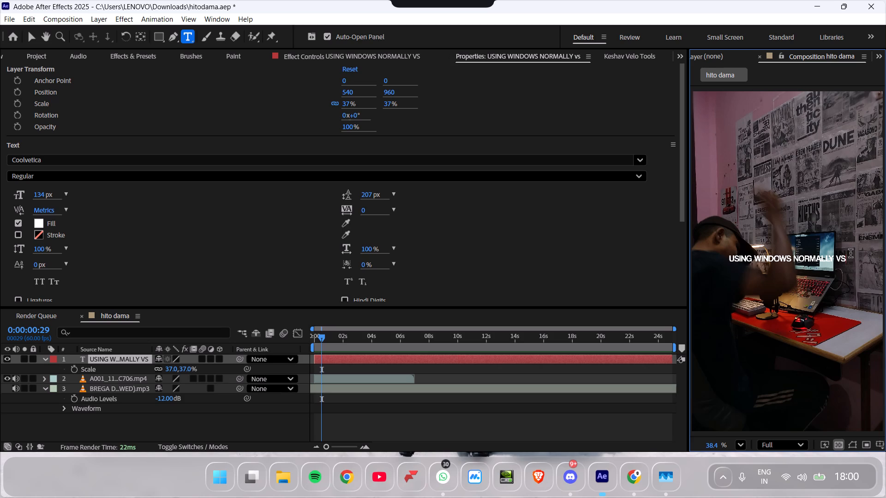
key("BackSpace")
key("BackSpace")
key("Return")
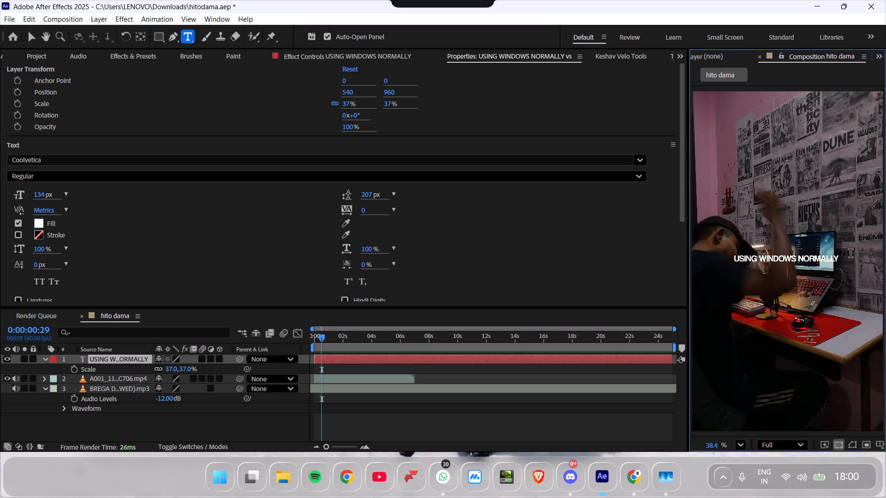
type("VS")
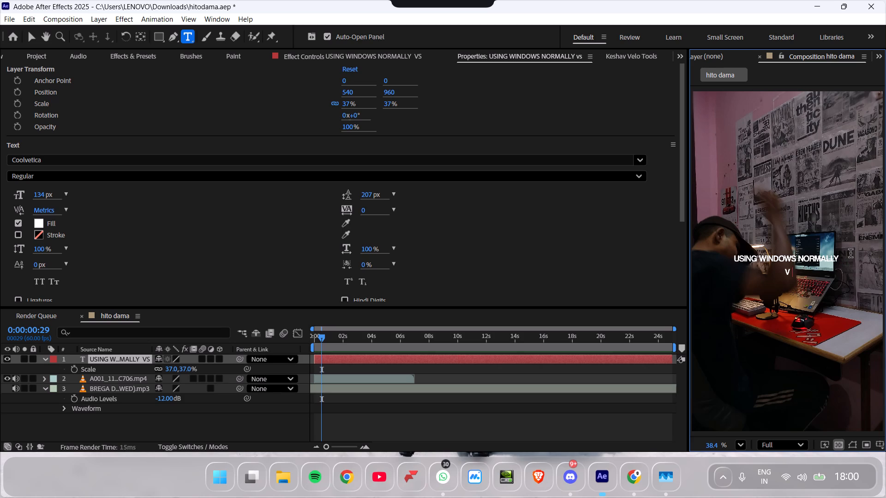
left_click(135, 362)
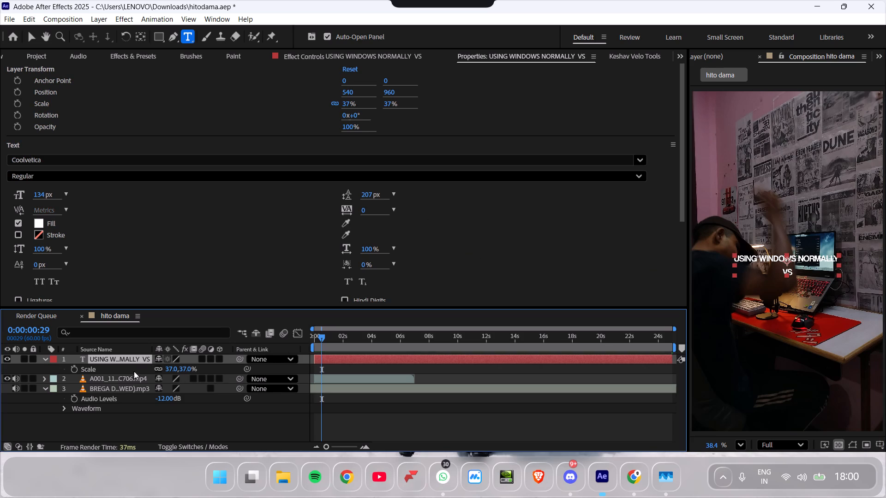
Apply the recent animation preset "mayank text glow" to the USING WINDOWS NORMALLY VS text layer.
left_click(124, 382)
left_click(131, 363)
key("s")
key("s")
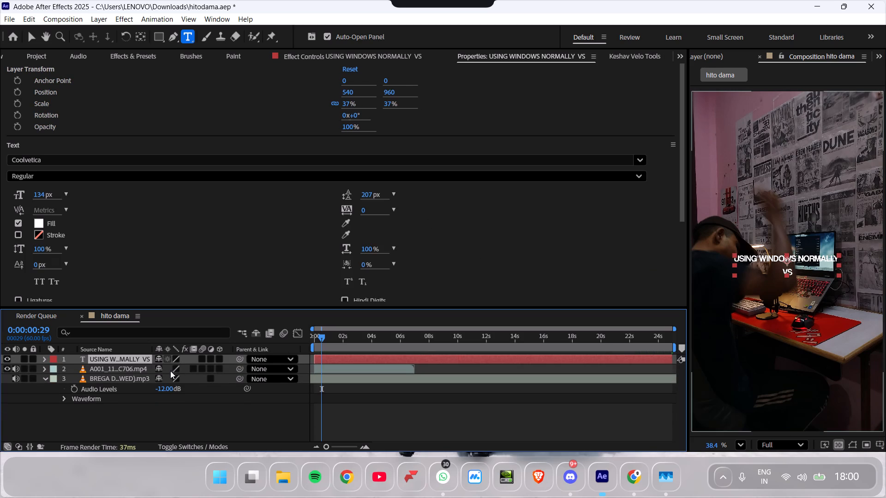
key("s")
double_click(129, 358)
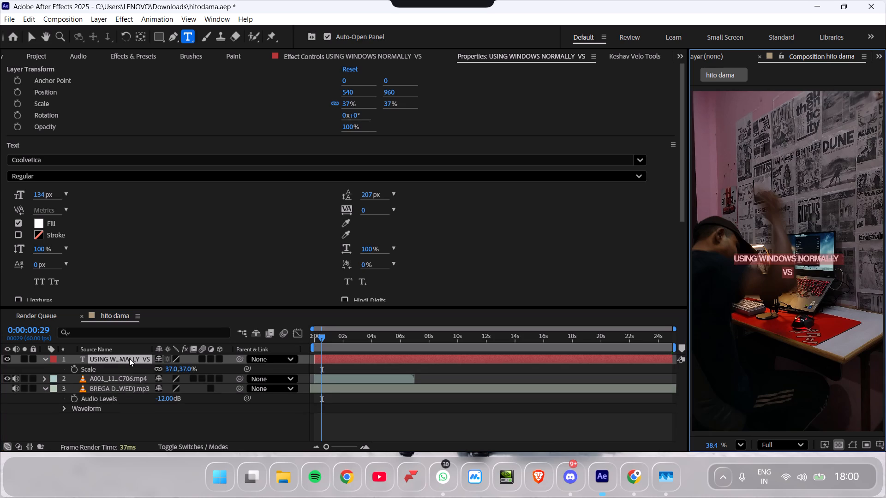
left_click(129, 358)
left_click(158, 20)
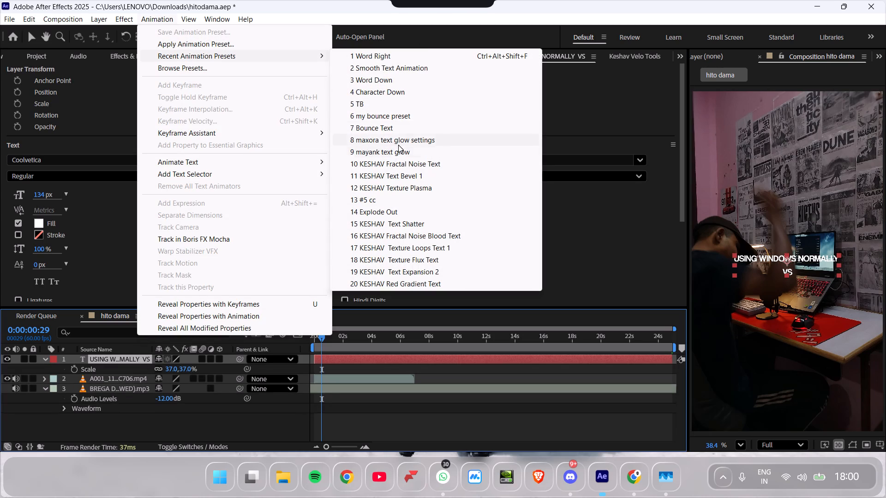
left_click(396, 157)
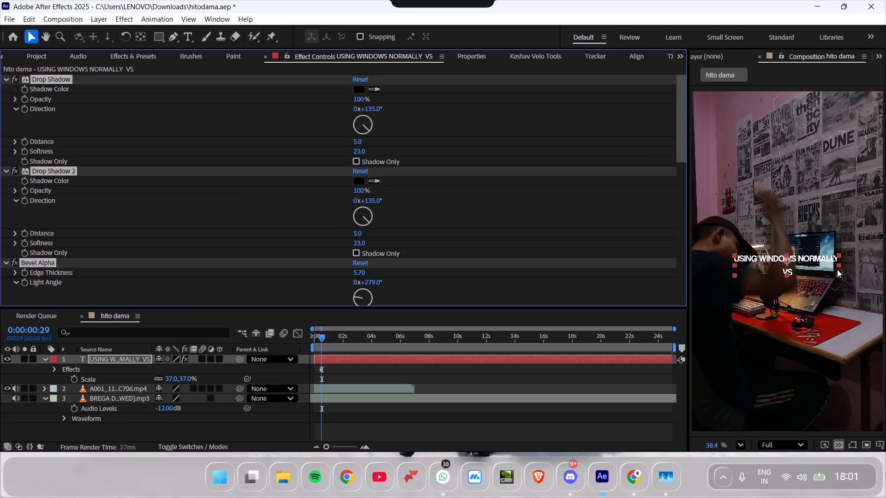
Delete the Turbulent Displace effect from the title text layer.
scroll(811, 271, "up", 3)
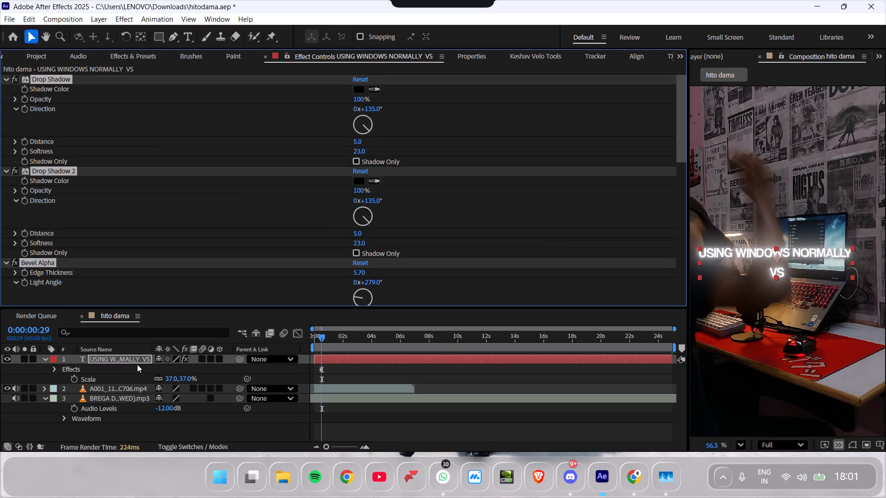
left_click(131, 361)
key("e")
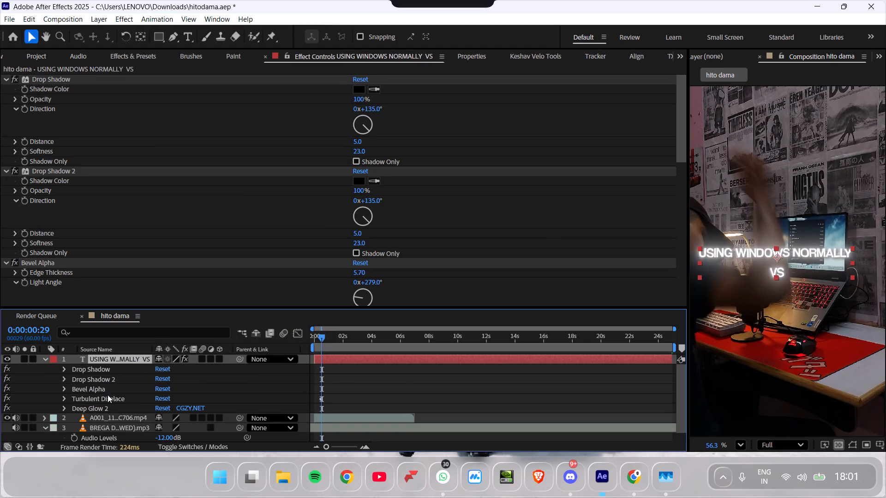
left_click(108, 391)
left_click(119, 397)
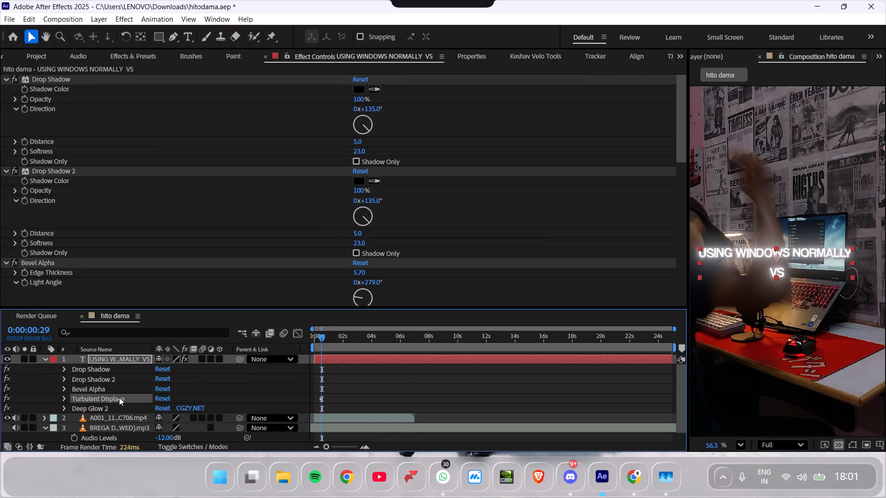
key("Delete")
left_click(121, 391)
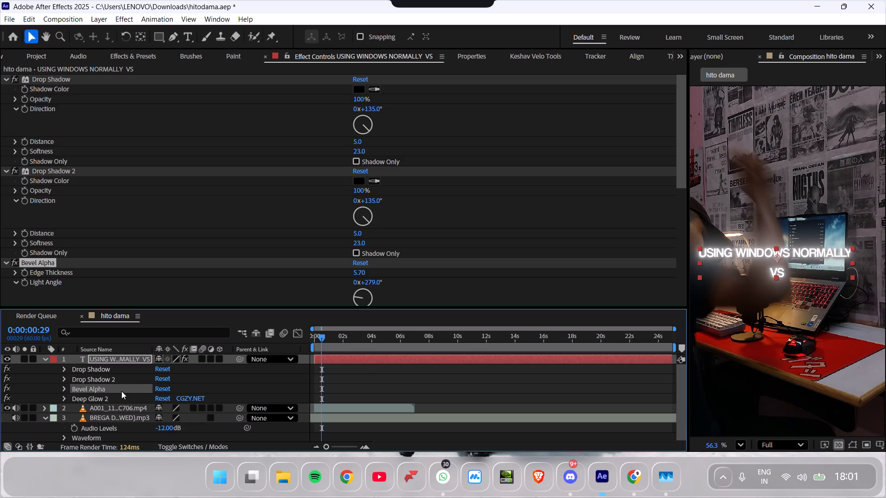
left_click(122, 399)
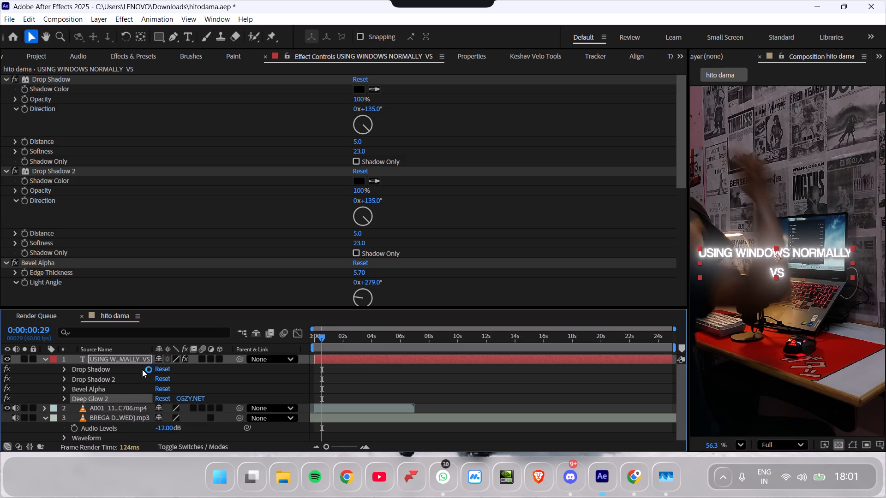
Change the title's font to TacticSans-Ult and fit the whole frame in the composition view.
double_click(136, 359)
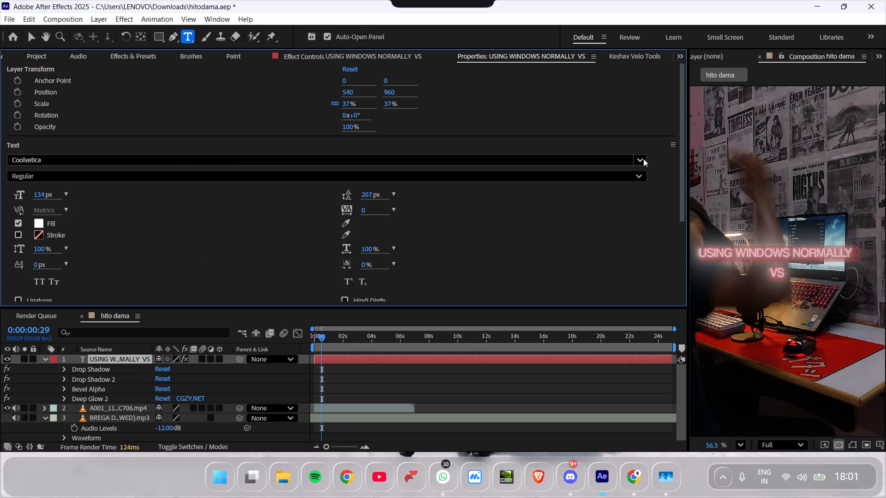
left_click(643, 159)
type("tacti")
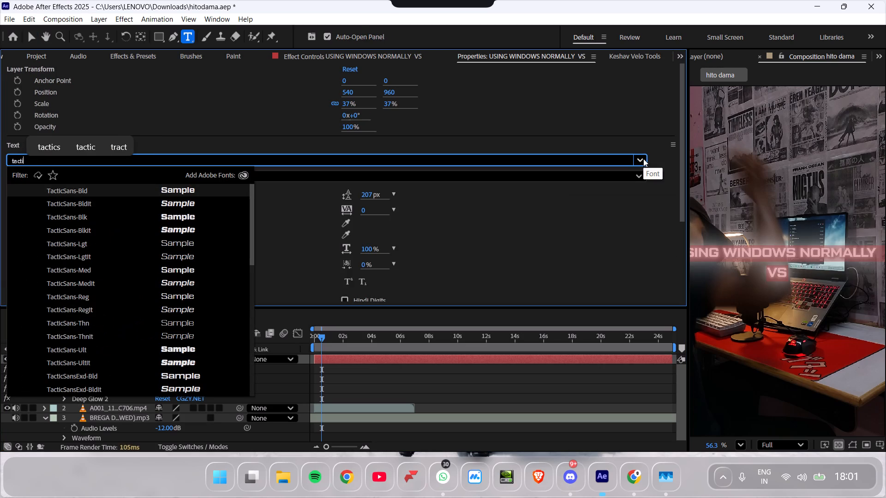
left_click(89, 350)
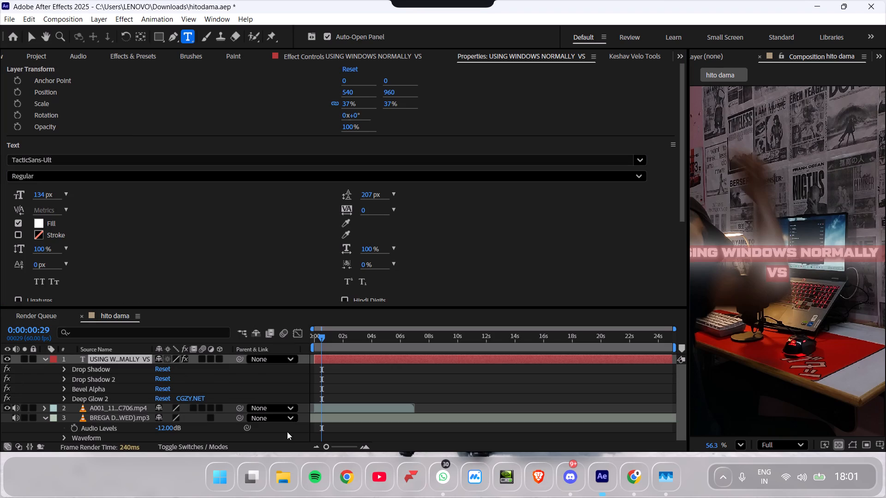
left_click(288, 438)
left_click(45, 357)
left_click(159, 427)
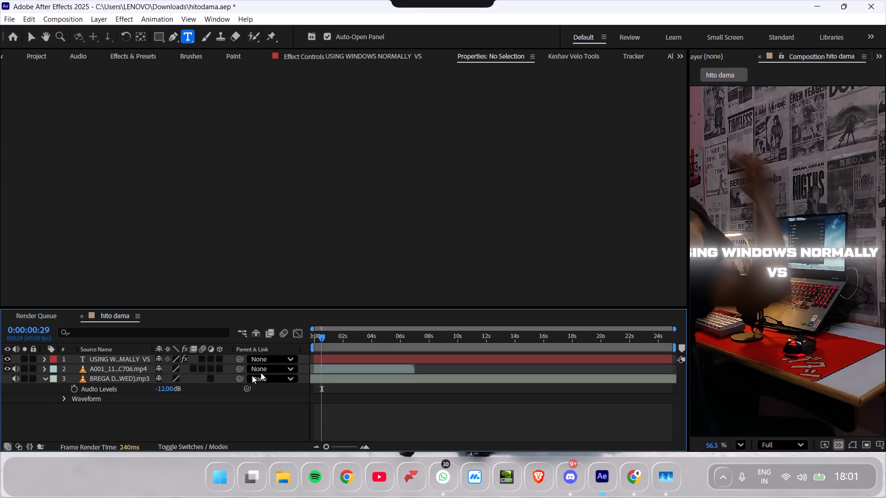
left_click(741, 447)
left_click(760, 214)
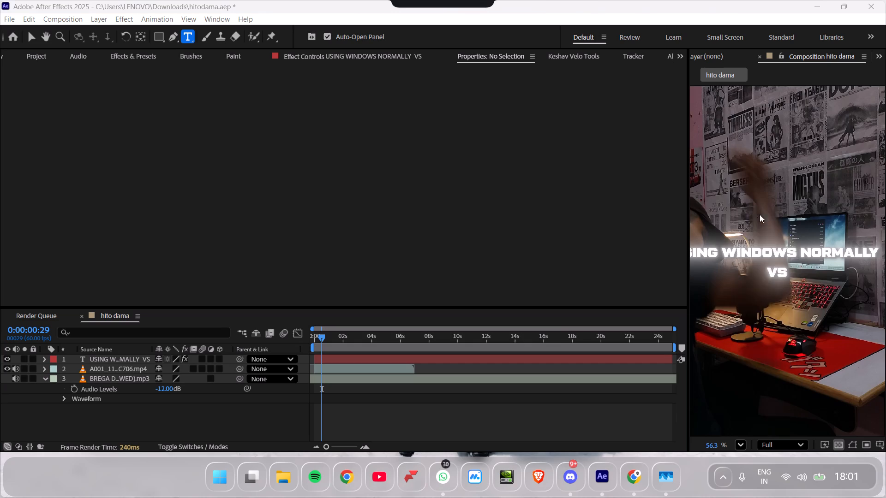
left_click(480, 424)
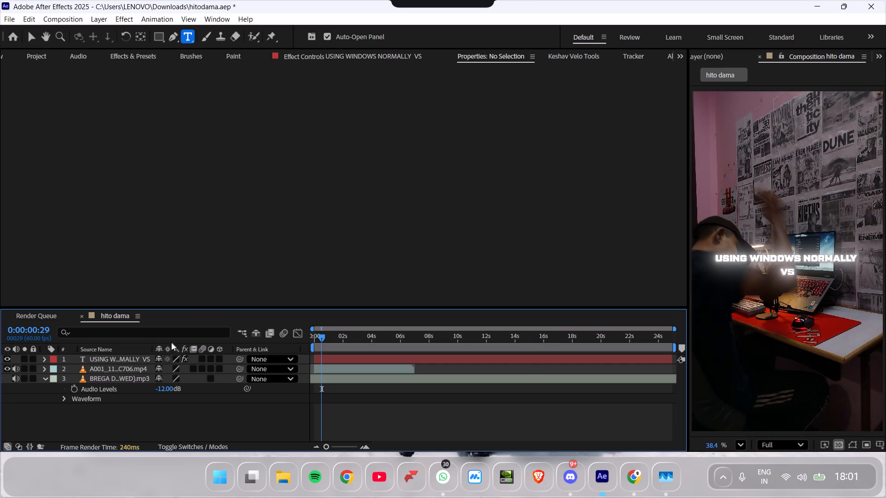
Change the title's font to TacticSansExd-BlkIt.
left_click(146, 356)
left_click(184, 161)
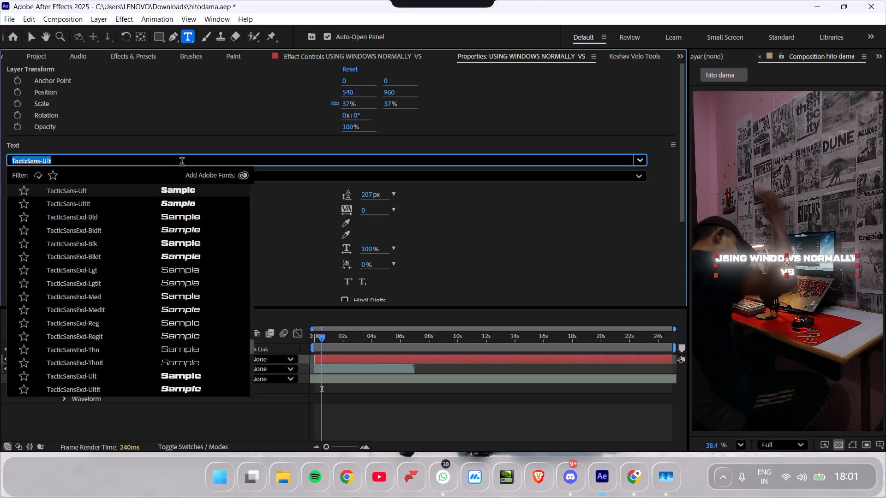
left_click(276, 213)
left_click(290, 177)
left_click(240, 163)
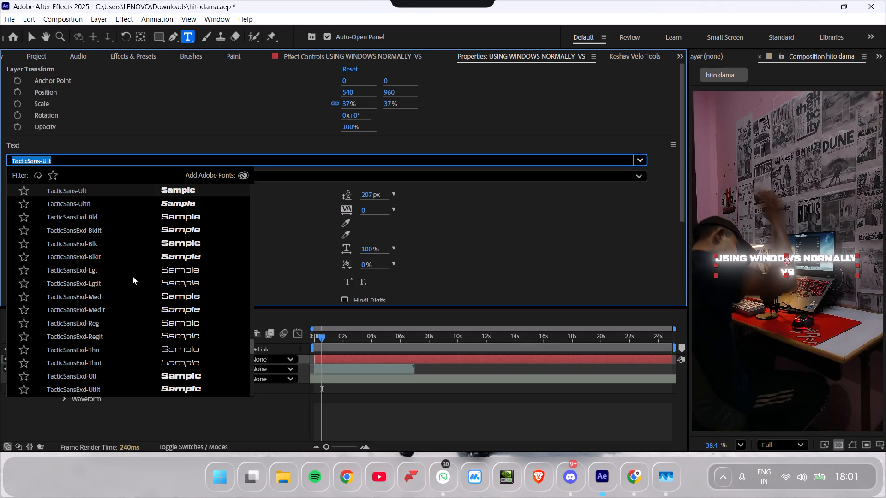
left_click(150, 259)
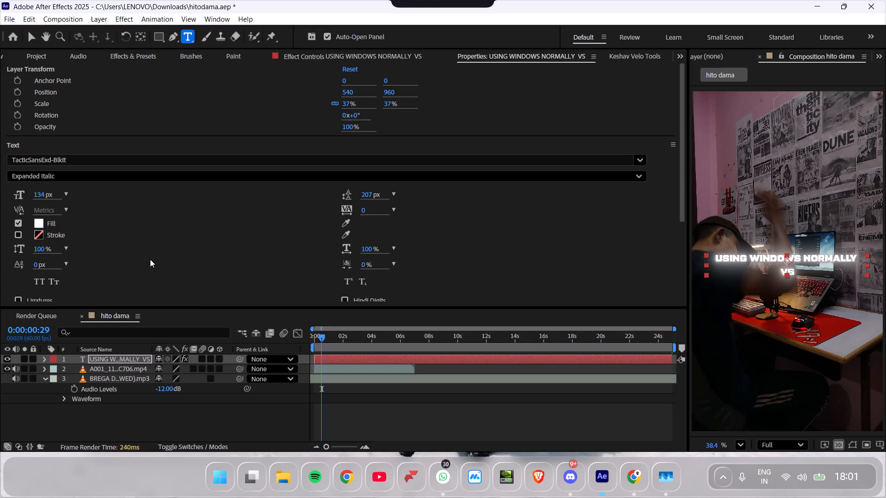
left_click(295, 156)
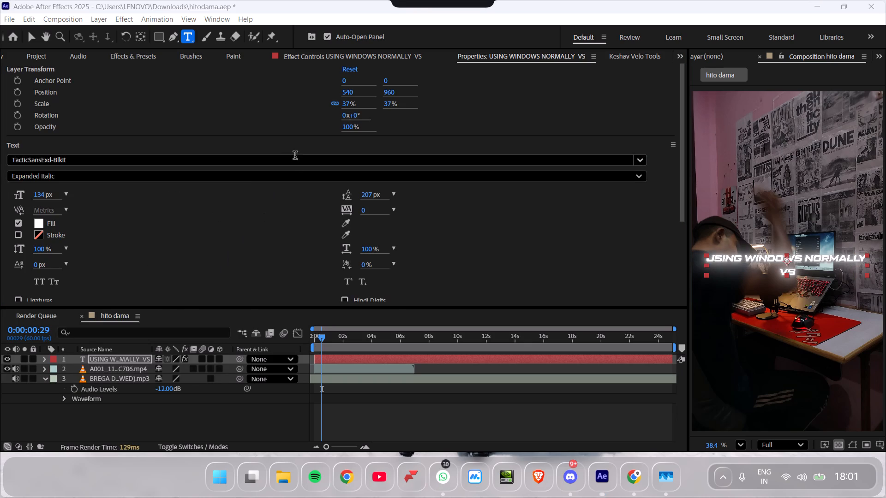
left_click(186, 191)
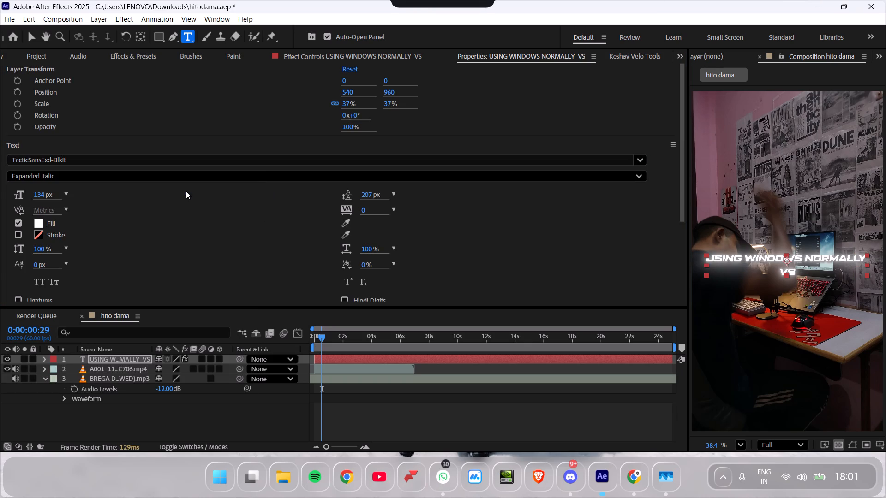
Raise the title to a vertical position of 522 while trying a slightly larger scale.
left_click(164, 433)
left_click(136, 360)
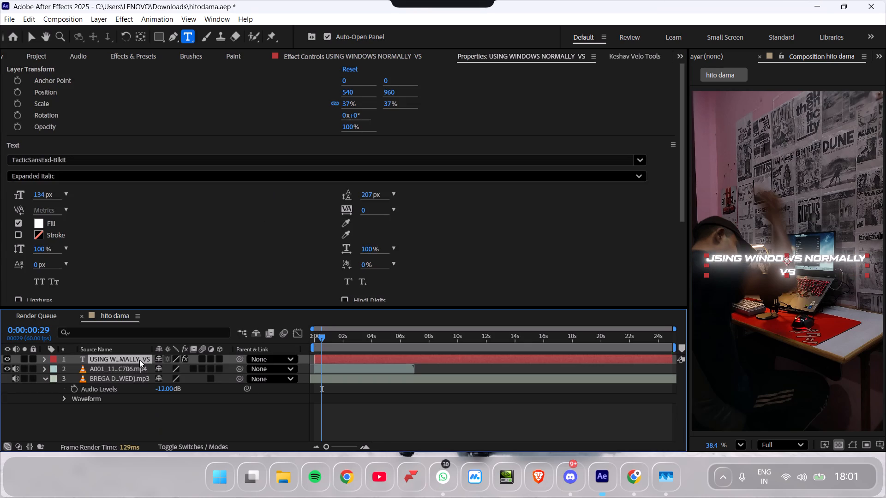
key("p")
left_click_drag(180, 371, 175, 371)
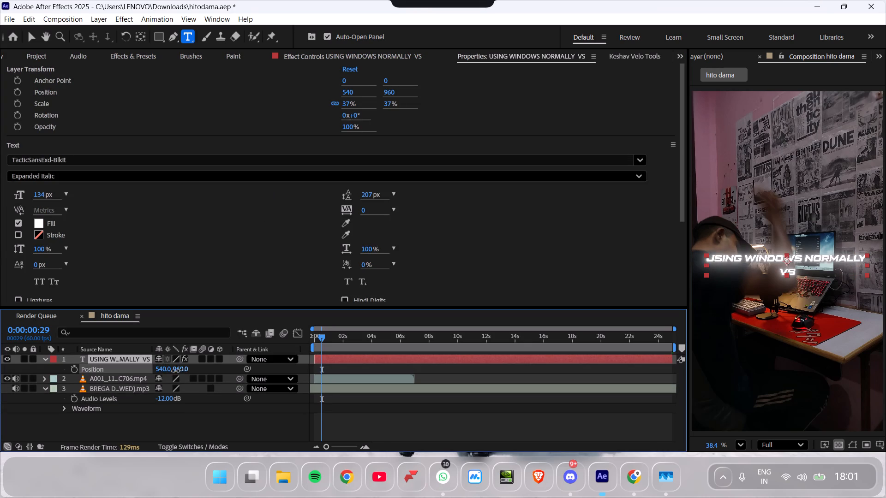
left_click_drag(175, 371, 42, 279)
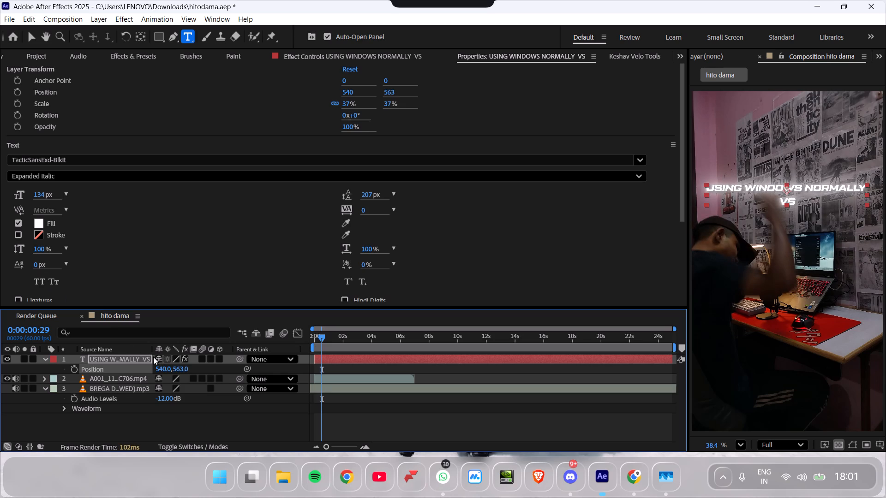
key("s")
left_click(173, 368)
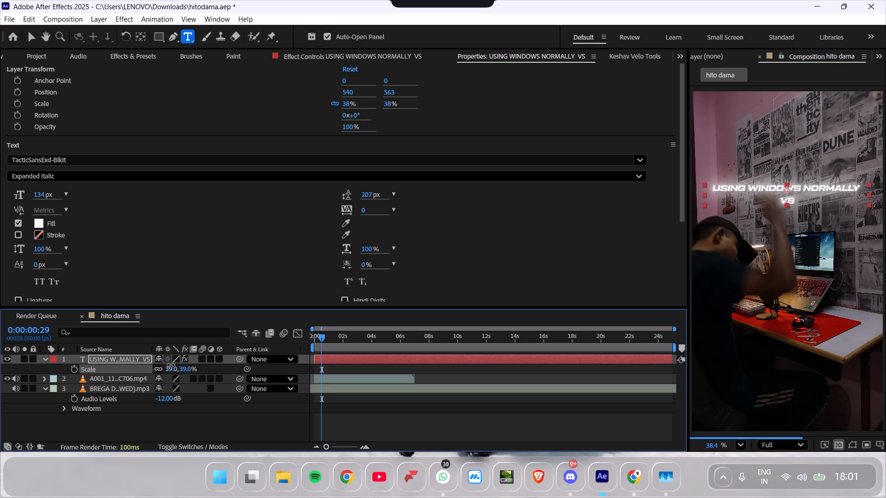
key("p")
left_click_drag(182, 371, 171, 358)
Adjust the title layer's scale, settling on 36%.
key("s")
left_click_drag(179, 370, 161, 363)
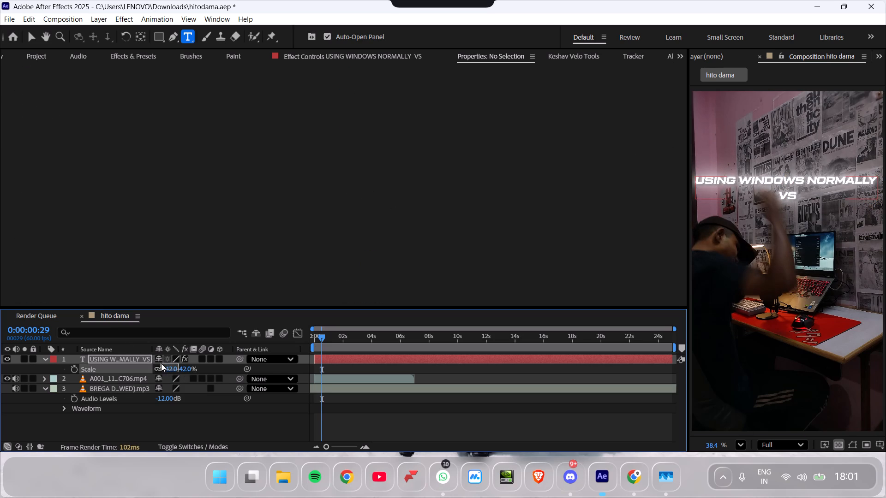
left_click_drag(161, 363, 164, 364)
left_click_drag(174, 369, 170, 368)
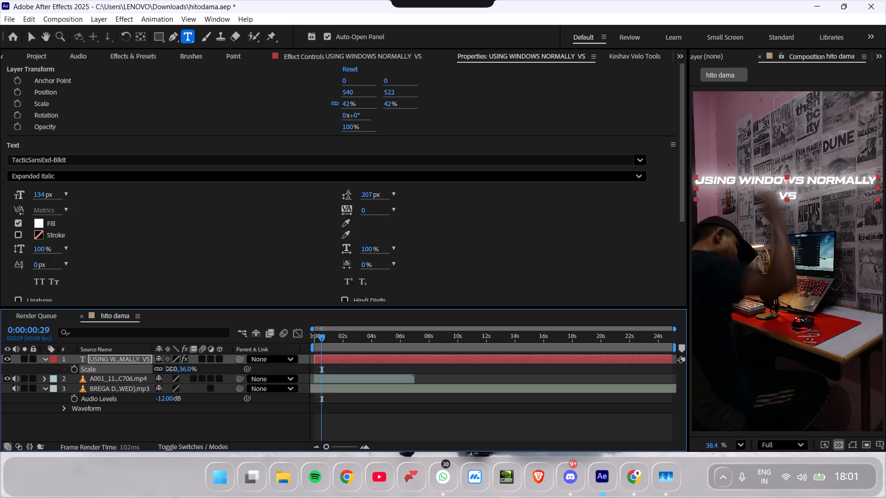
left_click_drag(170, 368, 167, 366)
Raise the title in the frame to a vertical position of 407.
key("p")
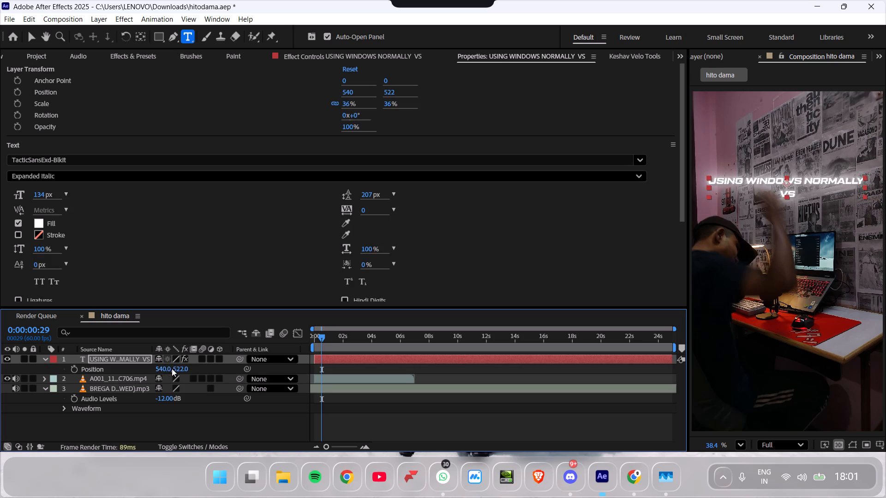
left_click_drag(181, 370, 162, 355)
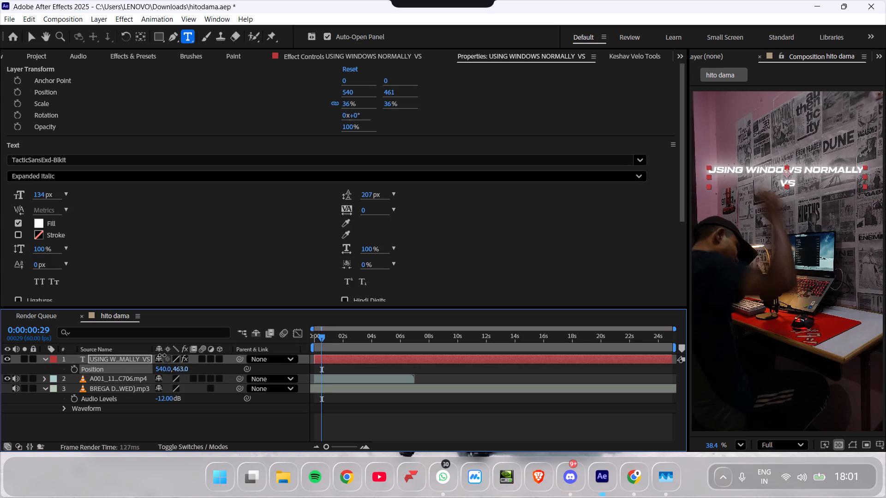
left_click_drag(162, 355, 144, 340)
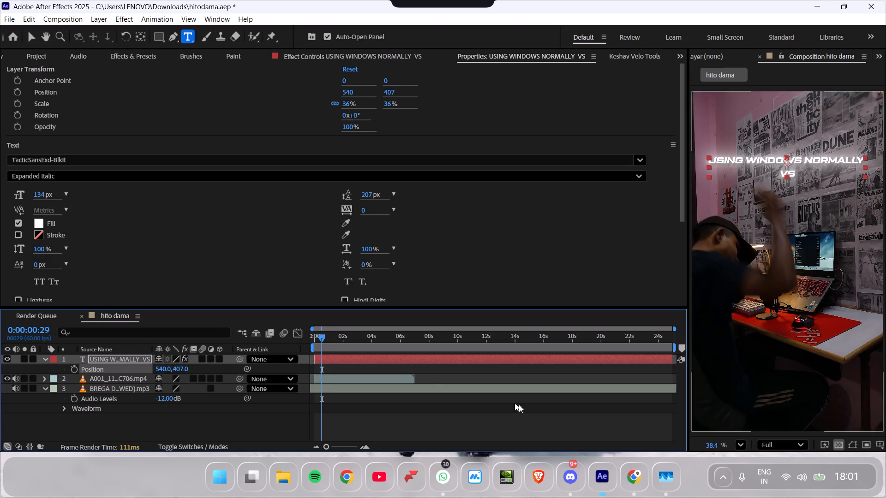
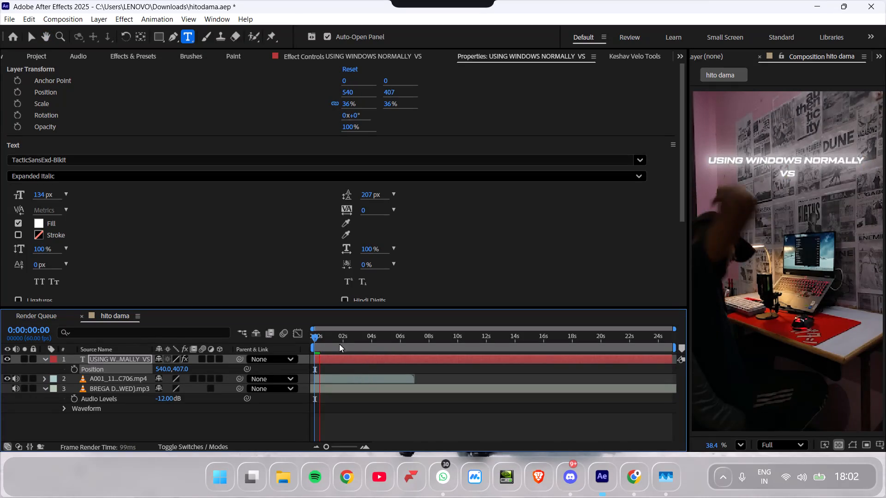
Play the opening of the composition from the start to check the title over the footage.
left_click_drag(320, 340, 297, 341)
key("space")
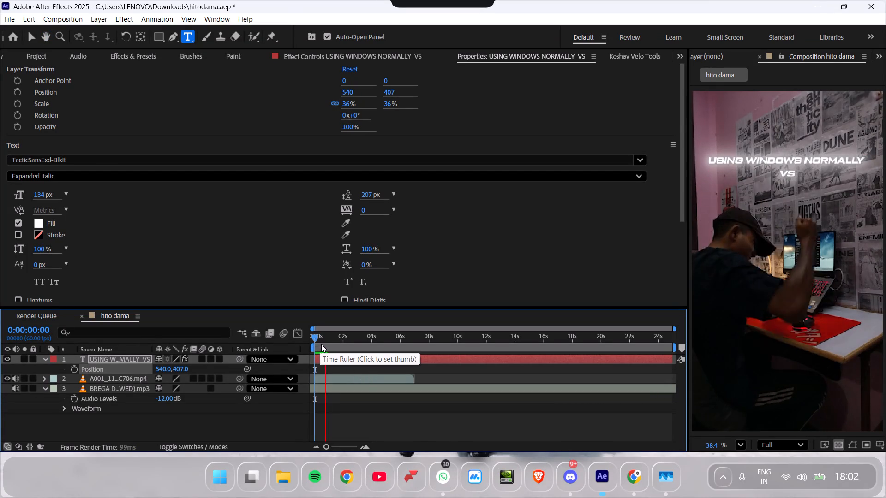
left_click_drag(325, 345, 311, 346)
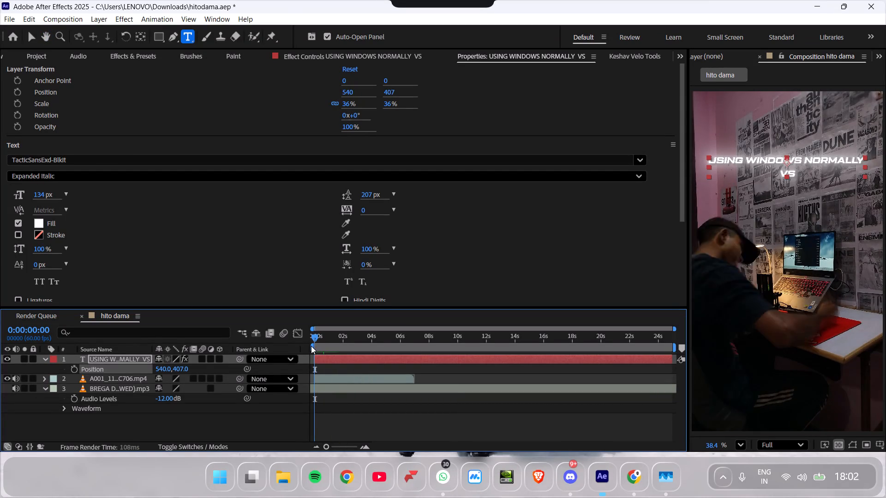
left_click_drag(311, 346, 311, 346)
key("space")
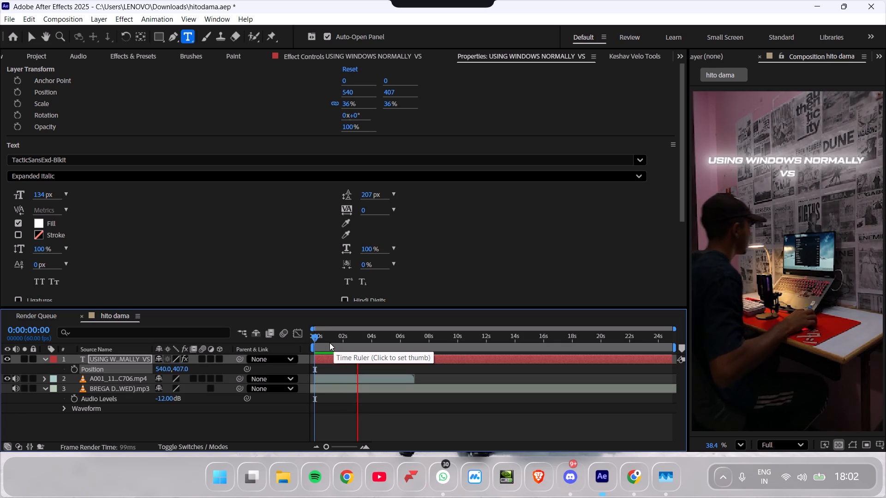
left_click_drag(330, 344, 305, 345)
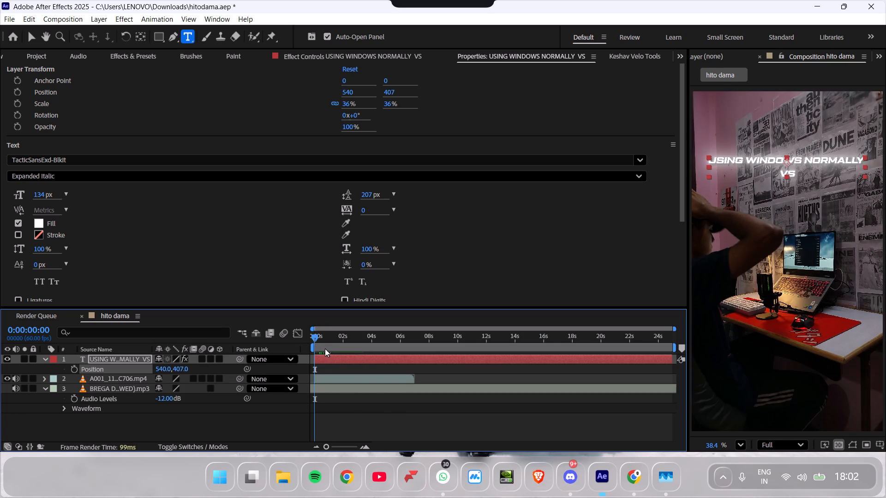
Change the fill of only the word "VS" in the title to magenta, FF00FC.
left_click_drag(322, 342, 328, 342)
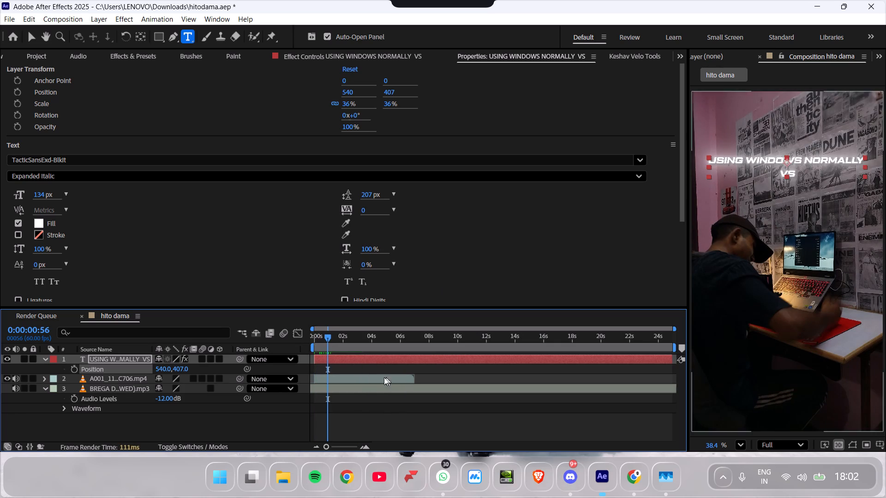
double_click(366, 359)
left_click_drag(796, 177, 759, 180)
left_click_drag(800, 179, 783, 179)
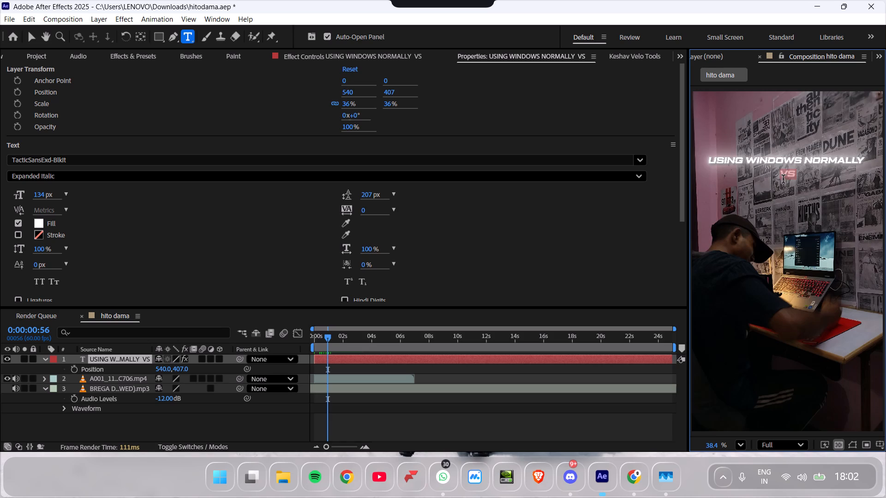
left_click_drag(783, 179, 783, 179)
left_click(40, 221)
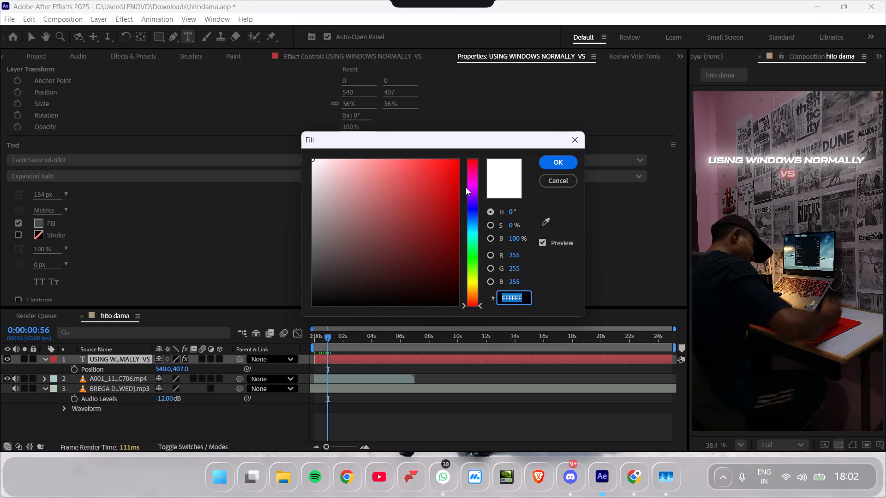
left_click(473, 180)
left_click_drag(450, 166, 481, 155)
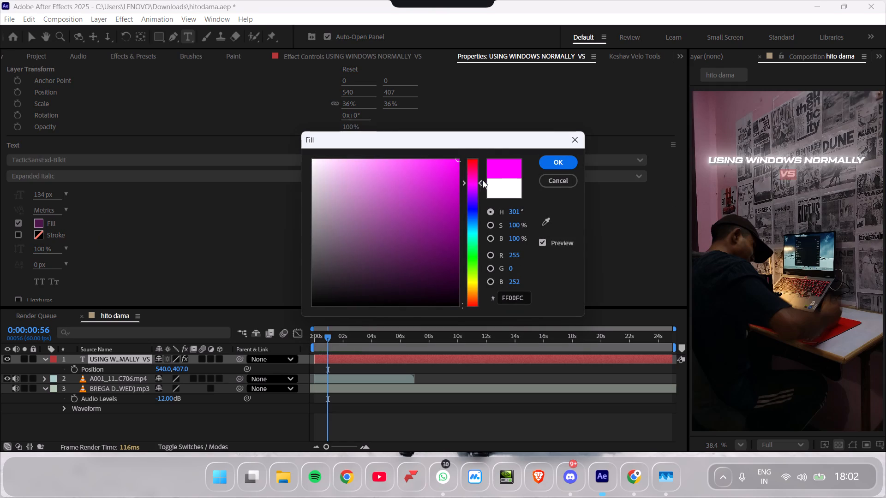
left_click(569, 163)
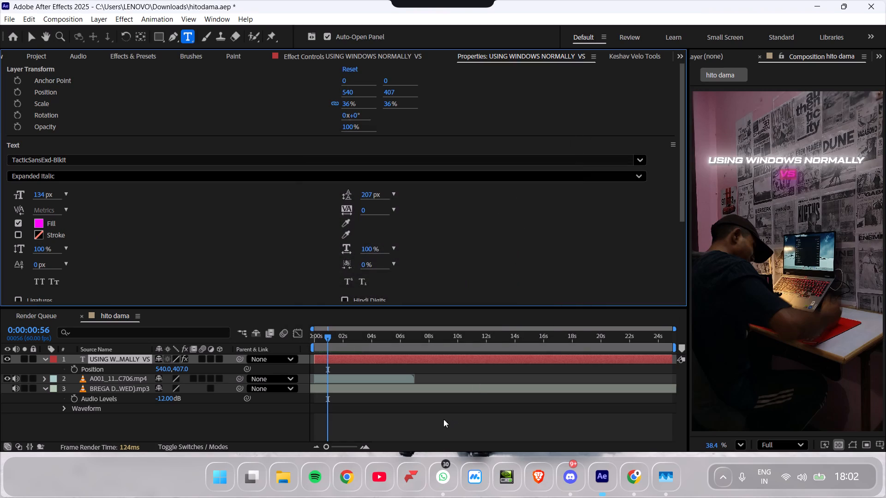
left_click(406, 419)
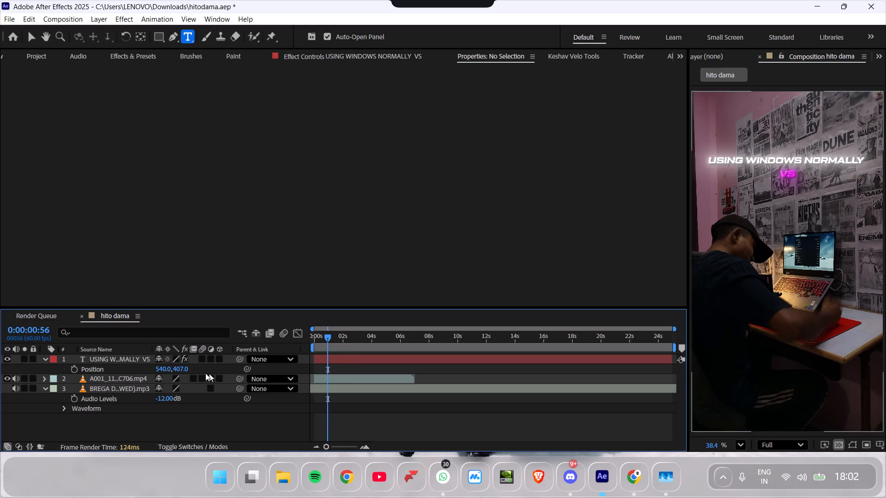
Set the whole title's line spacing to 158 px and its font size to 130 px.
double_click(104, 358)
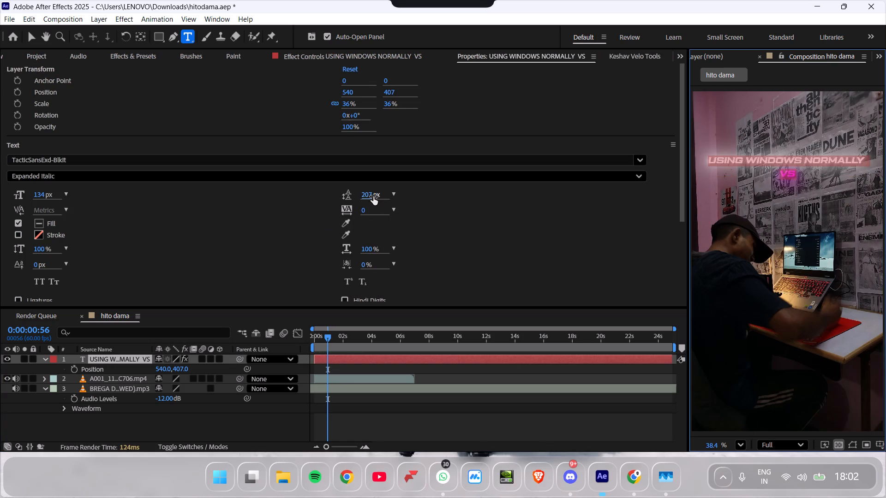
left_click_drag(371, 196, 326, 189)
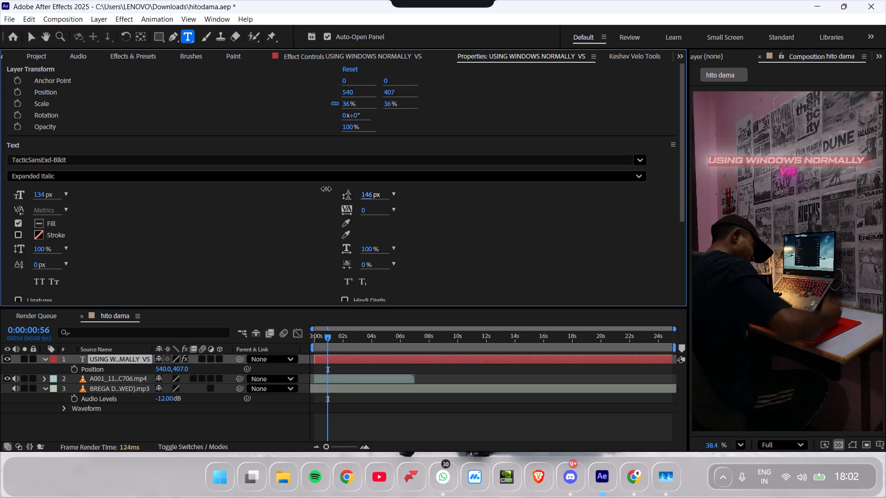
left_click_drag(326, 189, 325, 188)
left_click_drag(325, 188, 334, 189)
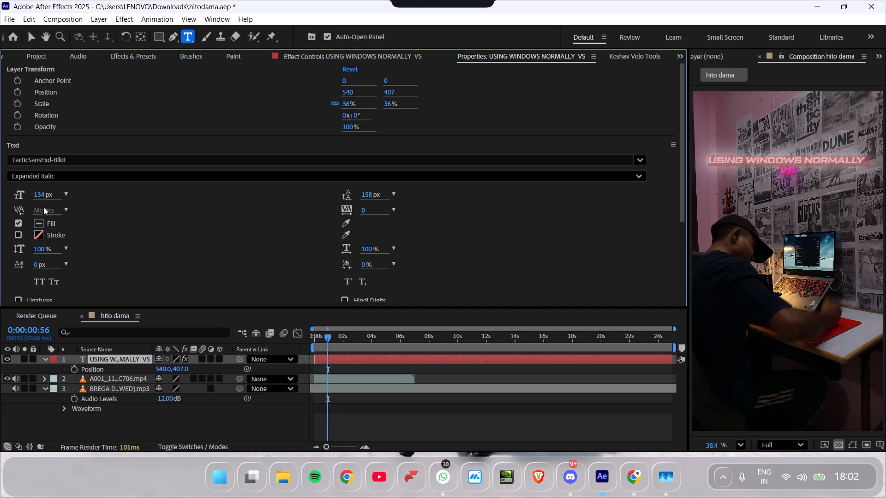
left_click(39, 196)
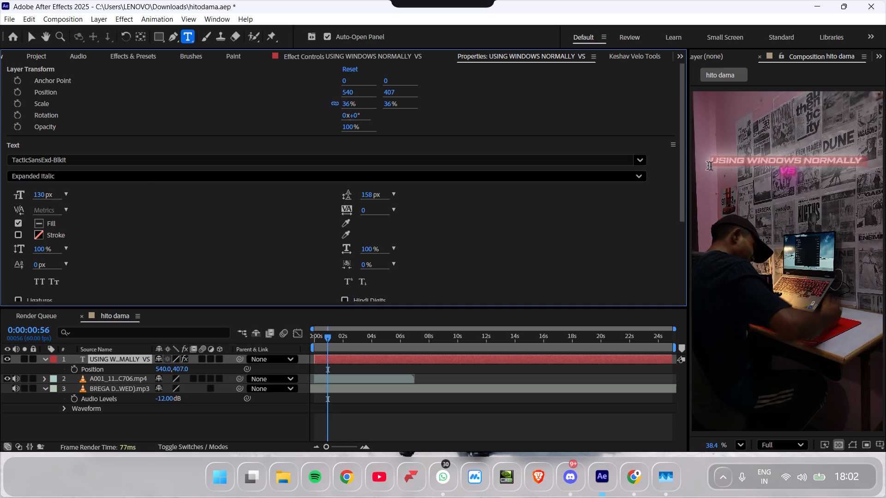
Enlarge only the magenta "VS" to a font size slightly under 177 px.
left_click_drag(800, 174, 776, 173)
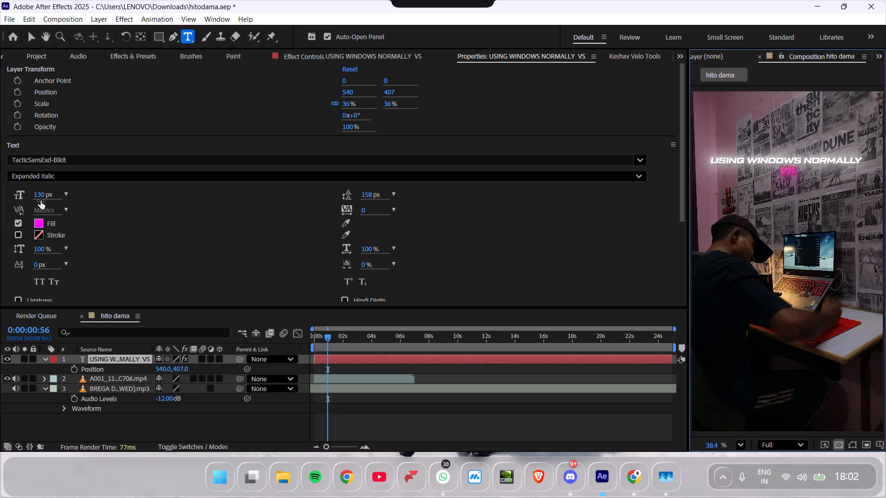
left_click_drag(41, 195, 75, 201)
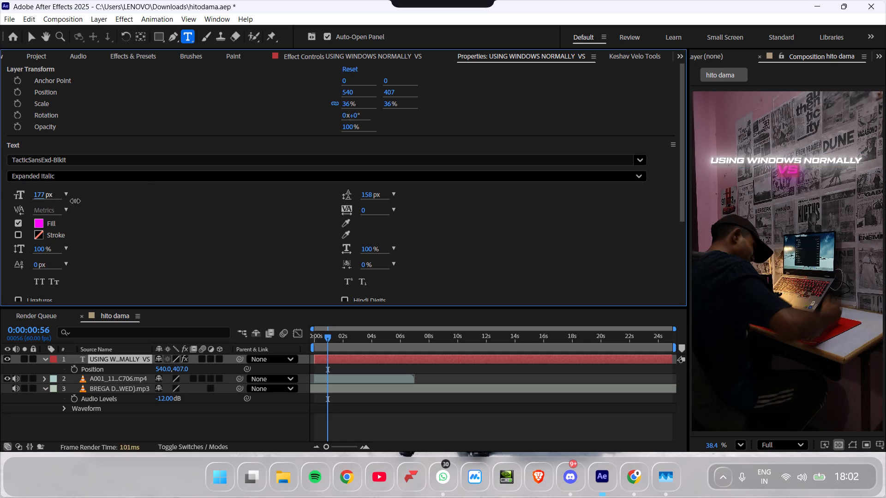
left_click_drag(75, 201, 70, 200)
left_click(385, 427)
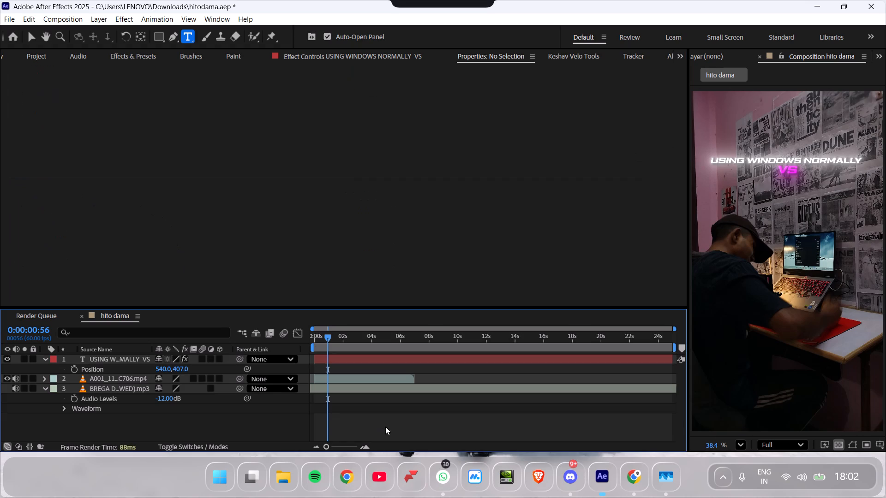
Set the line spacing of only the magenta "VS" in the title to about 171 px.
left_click(130, 355)
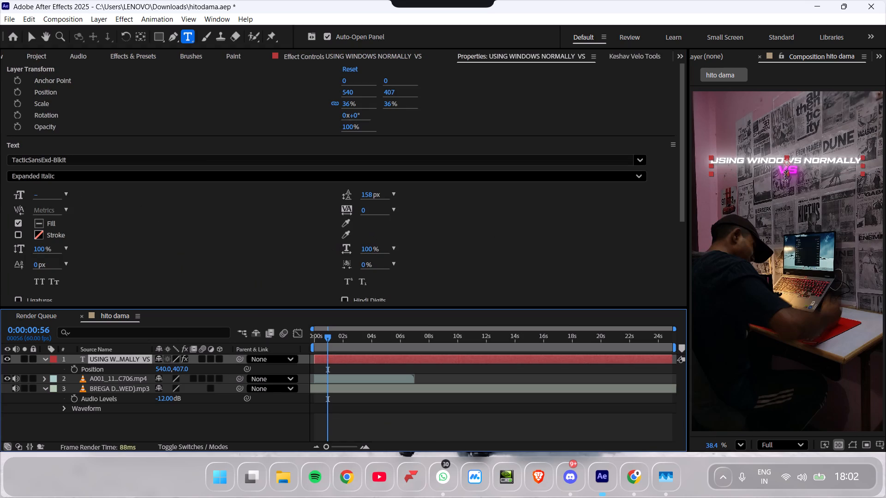
left_click_drag(797, 172, 778, 172)
left_click_drag(367, 194, 370, 194)
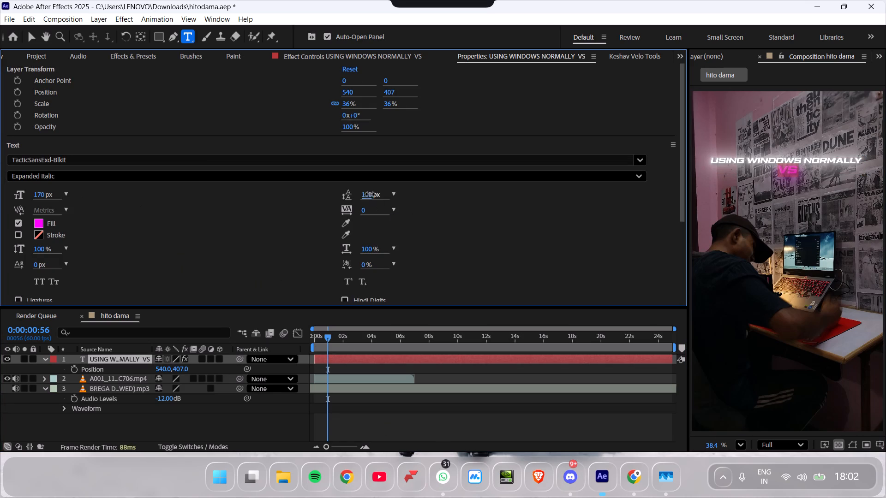
left_click_drag(370, 194, 395, 201)
left_click_drag(395, 201, 381, 199)
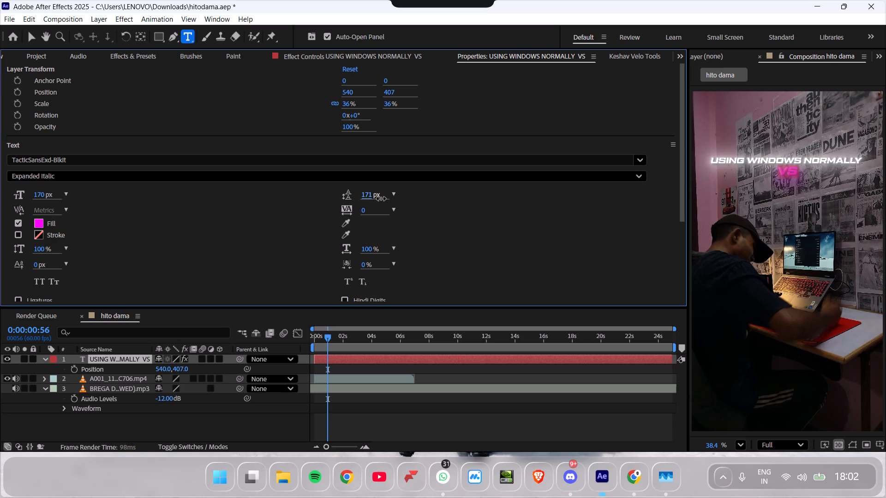
left_click_drag(381, 199, 379, 198)
left_click(366, 416)
Play the composition repeatedly from the start to check the title and find where the footage should cut to the music.
left_click_drag(333, 338, 315, 338)
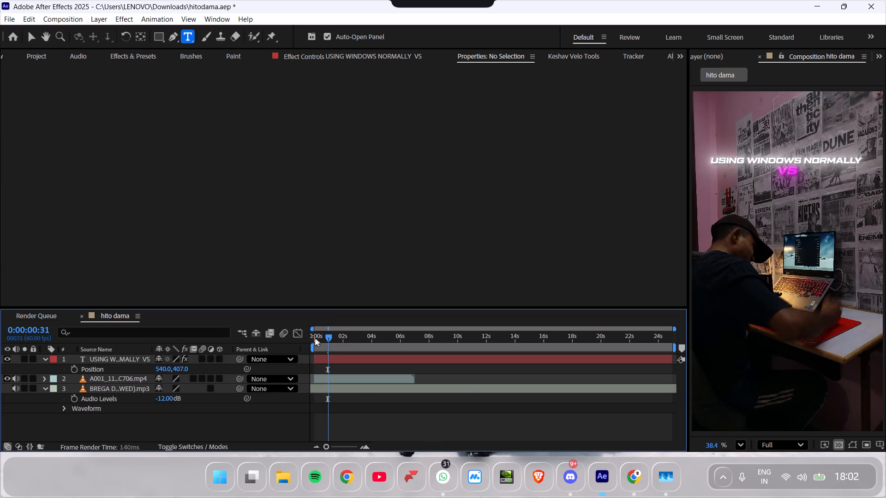
left_click_drag(315, 338, 301, 338)
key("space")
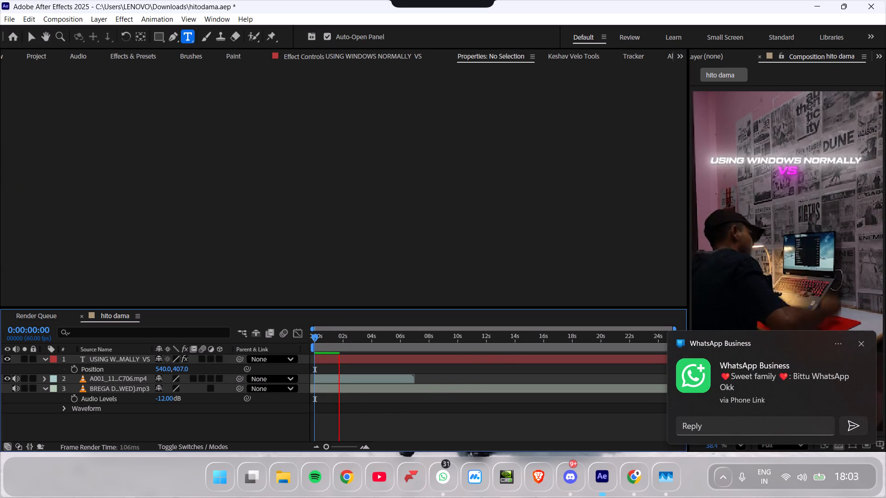
left_click(862, 344)
left_click_drag(332, 343, 317, 343)
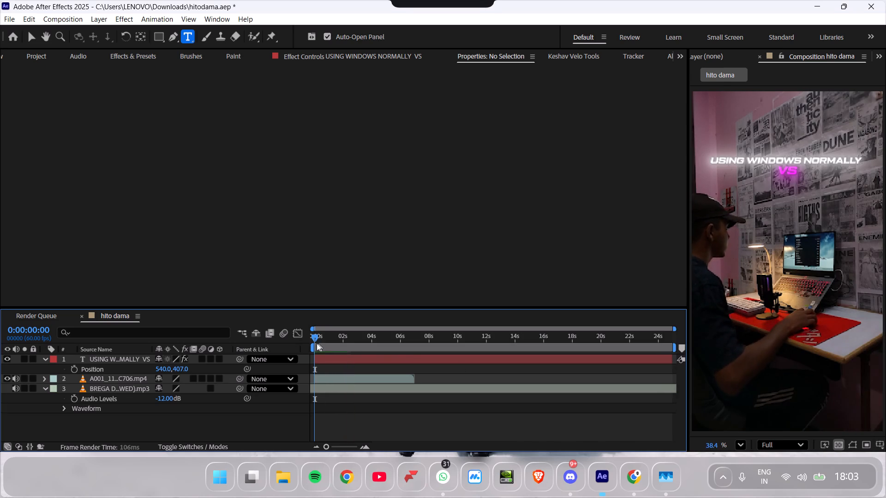
left_click_drag(317, 343, 268, 346)
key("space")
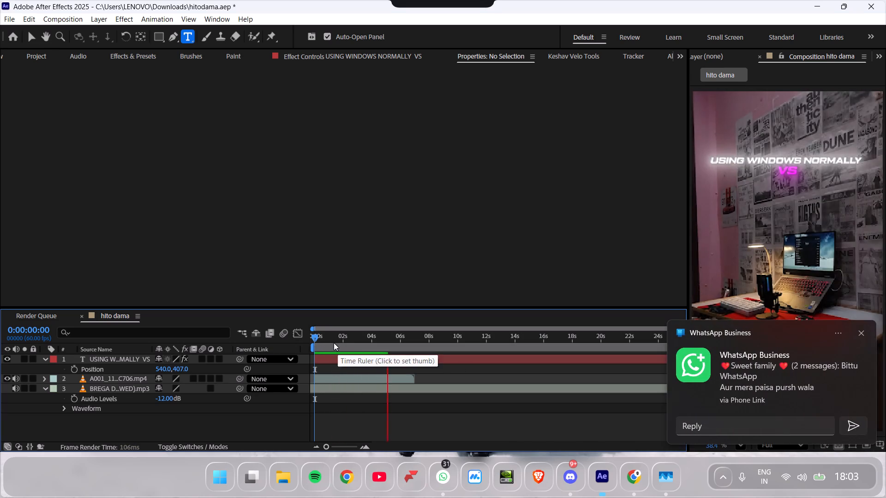
left_click_drag(334, 343, 305, 344)
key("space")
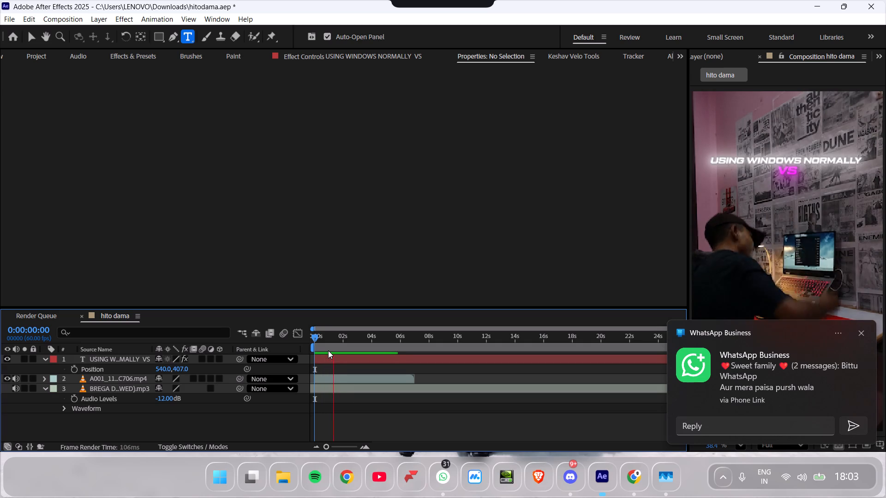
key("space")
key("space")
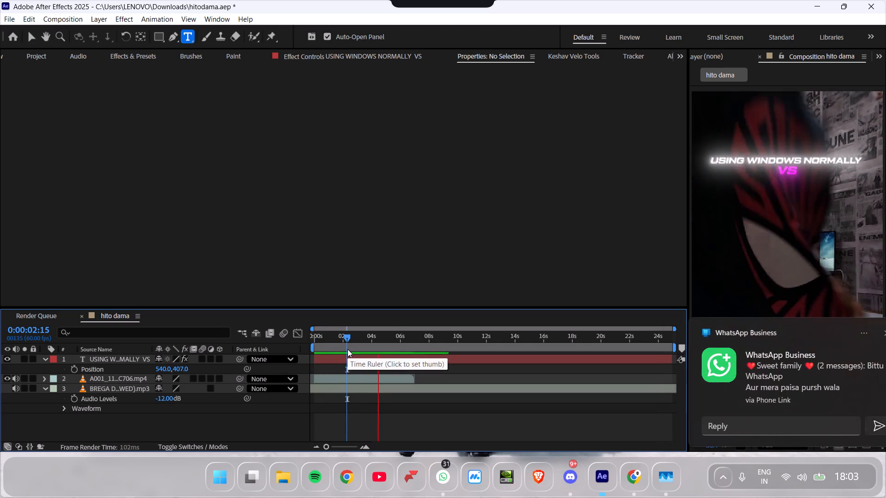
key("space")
left_click_drag(371, 344, 285, 351)
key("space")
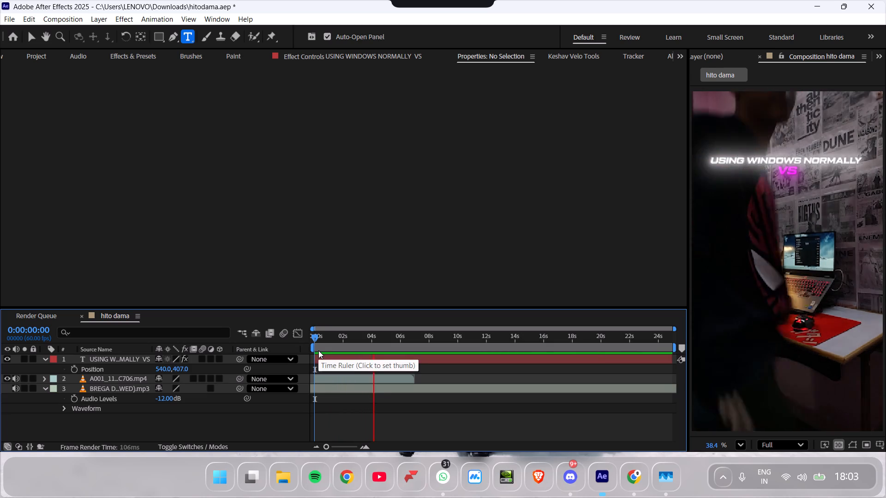
left_click_drag(324, 340, 317, 340)
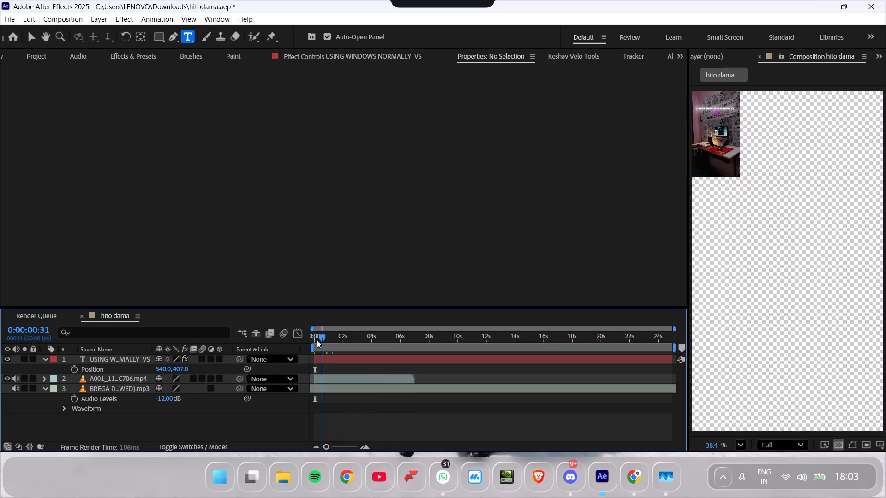
left_click_drag(317, 340, 294, 342)
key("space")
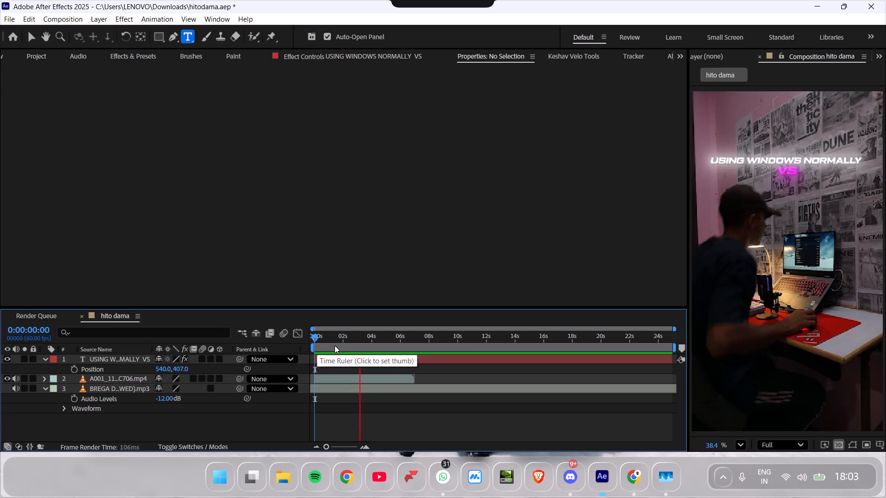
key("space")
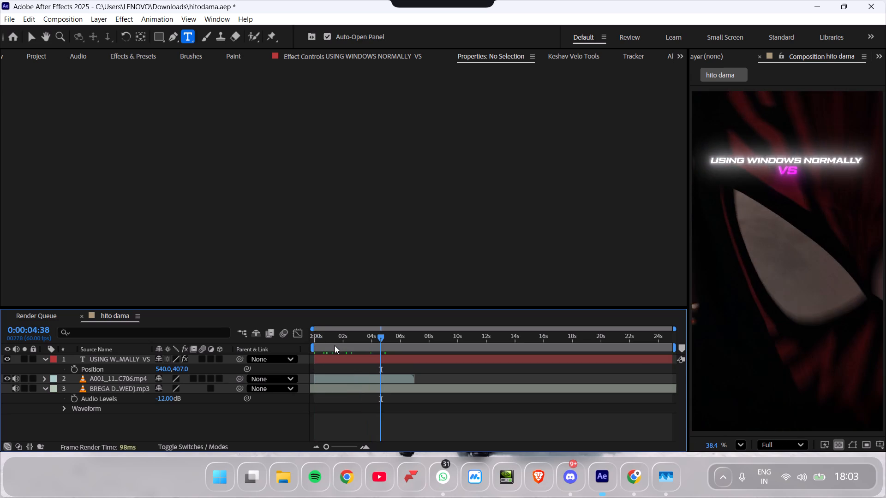
left_click_drag(335, 345, 222, 360)
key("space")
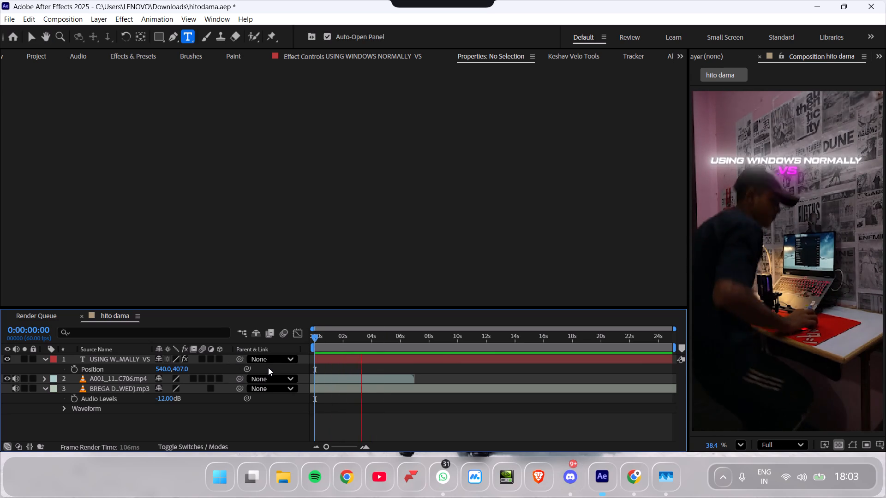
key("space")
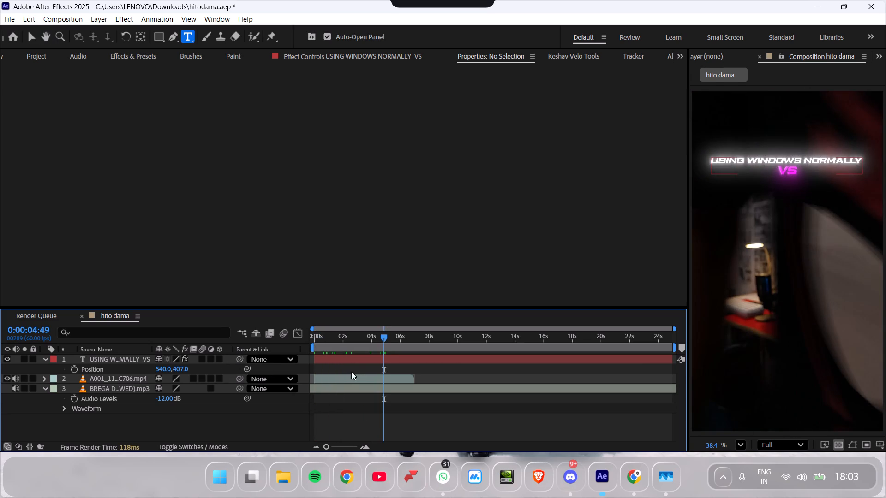
Locate the cut frame where the Spider-Man mask covers the lens and add a composition marker at 0:00:04:29.
left_click_drag(383, 344, 377, 344)
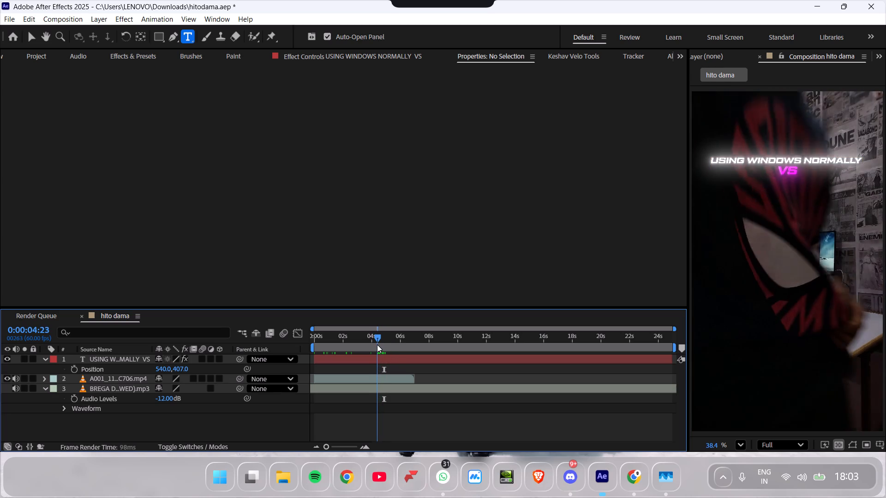
left_click_drag(377, 344, 376, 344)
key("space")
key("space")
left_click(376, 344)
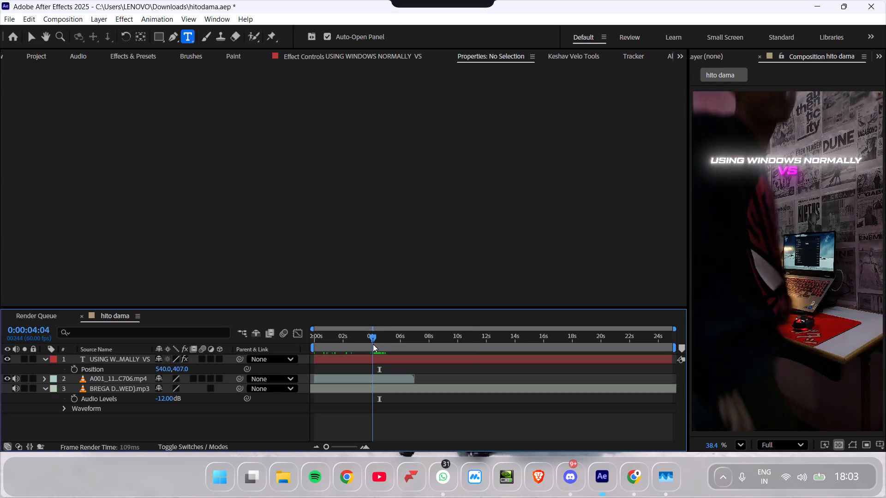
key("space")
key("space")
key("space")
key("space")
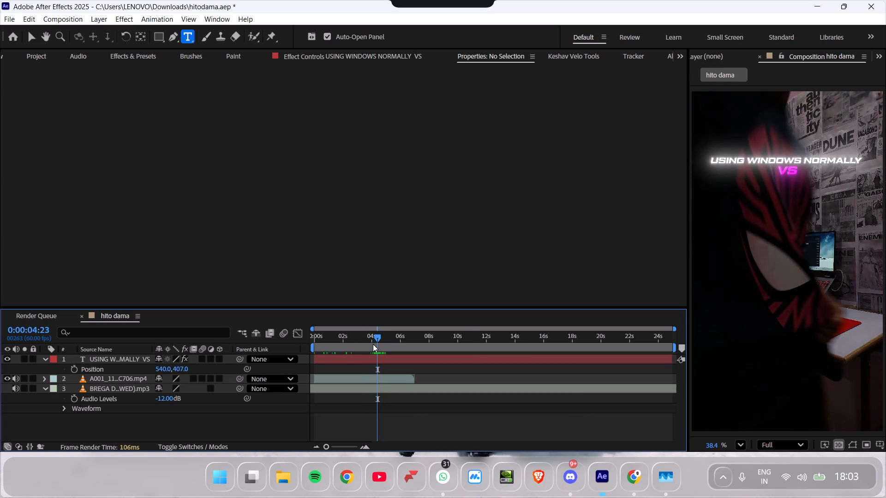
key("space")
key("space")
left_click(388, 379)
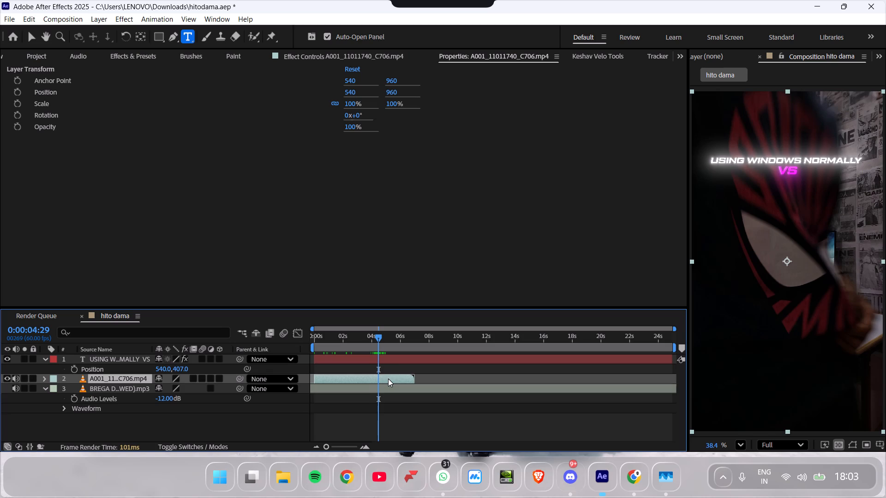
left_click(682, 346)
scroll(432, 0, "down", 1)
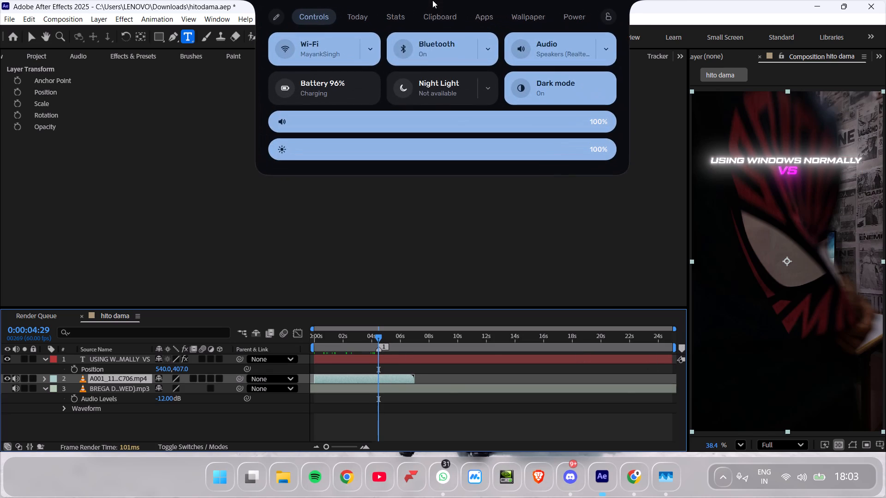
left_click(412, 225)
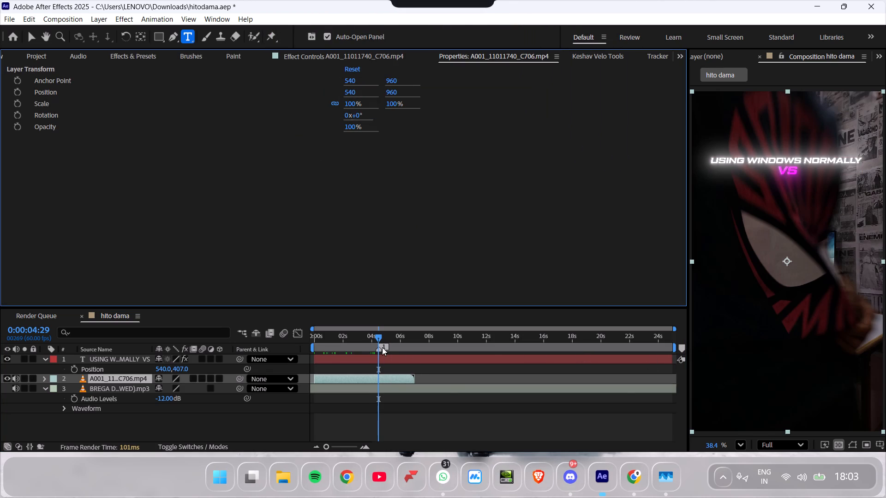
Split the A001 footage layer at 0:00:04:29 and delete the part after the cut.
left_click_drag(327, 445, 347, 447)
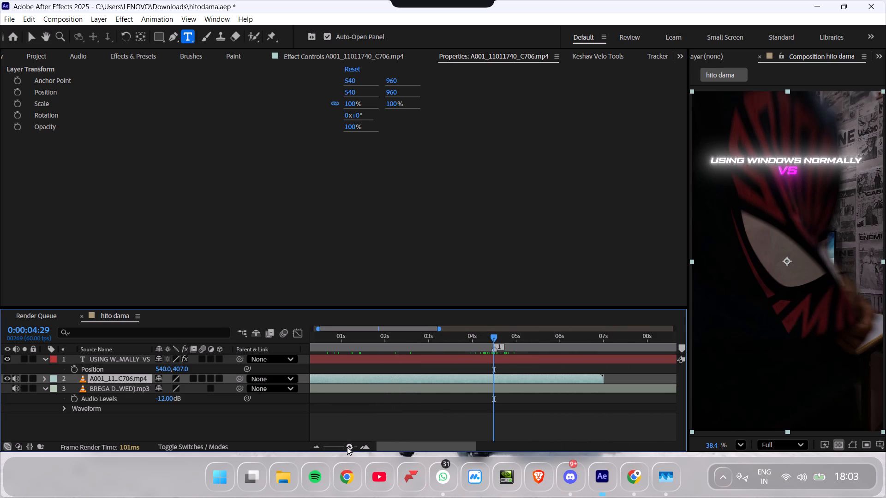
left_click_drag(347, 447, 347, 447)
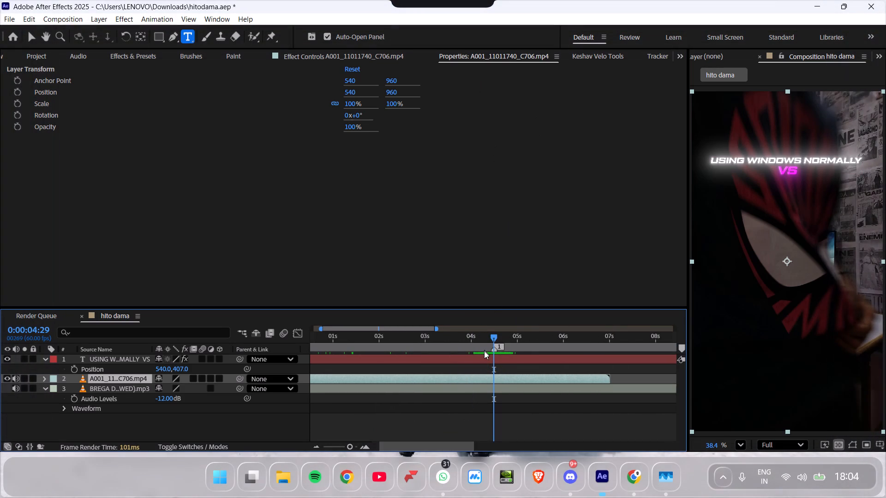
key("ctrl+shift+d")
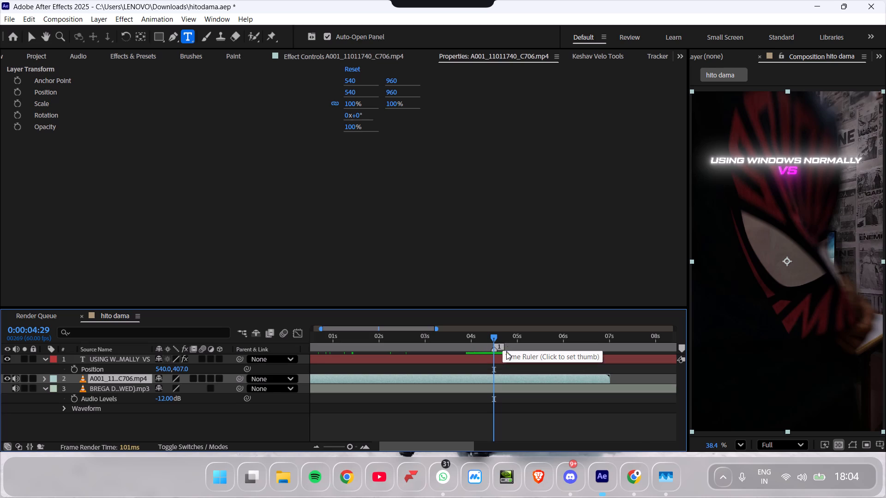
key("Delete")
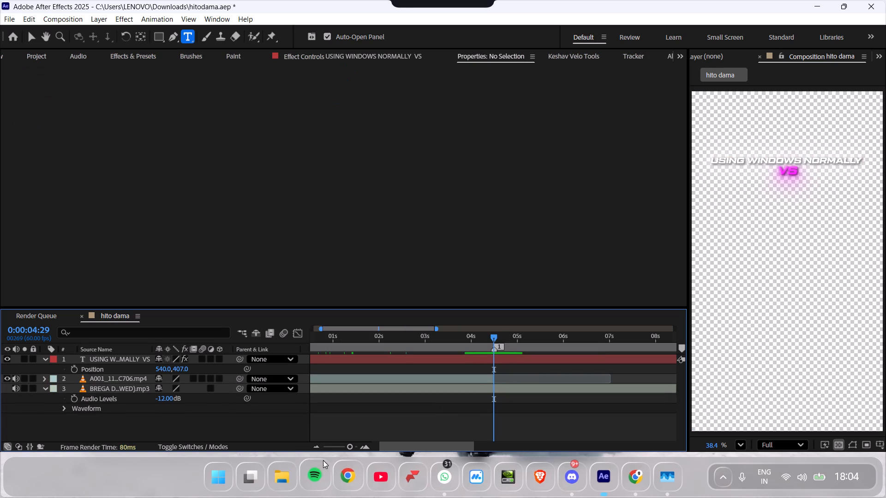
Extend the trimmed A001 footage layer's out point past the marker, toward its full length at about 7 s.
left_click_drag(347, 445, 341, 445)
left_click(455, 357)
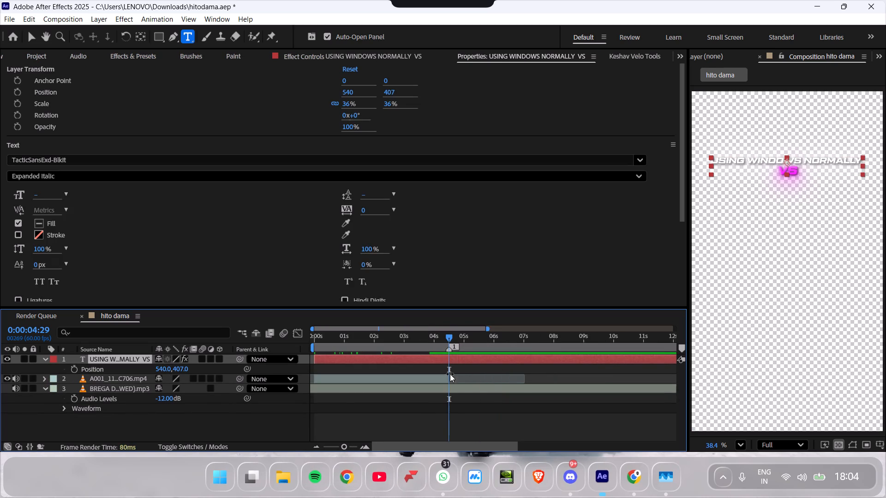
left_click_drag(450, 377, 541, 379)
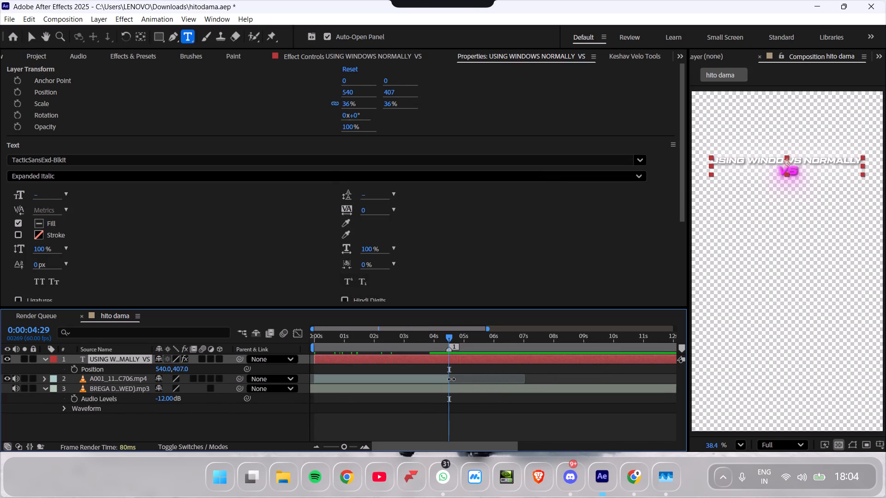
Extend the end of the A001 video clip back out to about 7 seconds.
left_click_drag(451, 379, 526, 379)
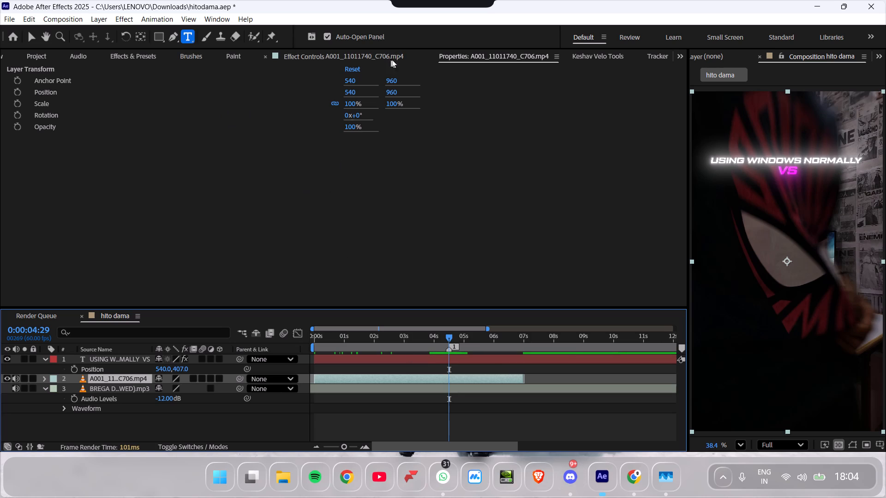
Create a black #000000 solid with Keshav Velo Tools and place it directly beneath the title layer.
left_click(598, 58)
scroll(248, 203, "down", 9)
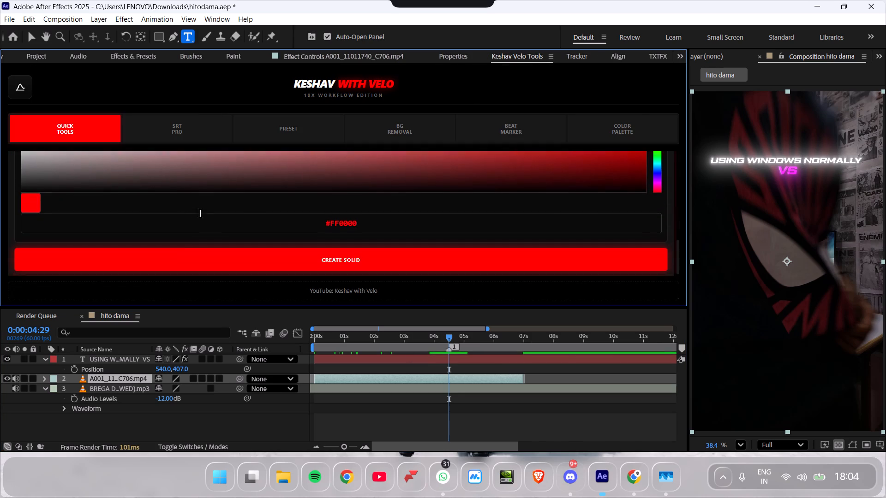
scroll(199, 213, "down", 2)
scroll(144, 216, "down", 2)
scroll(141, 218, "up", 4)
scroll(141, 218, "down", 5)
left_click_drag(36, 168, 0, 212)
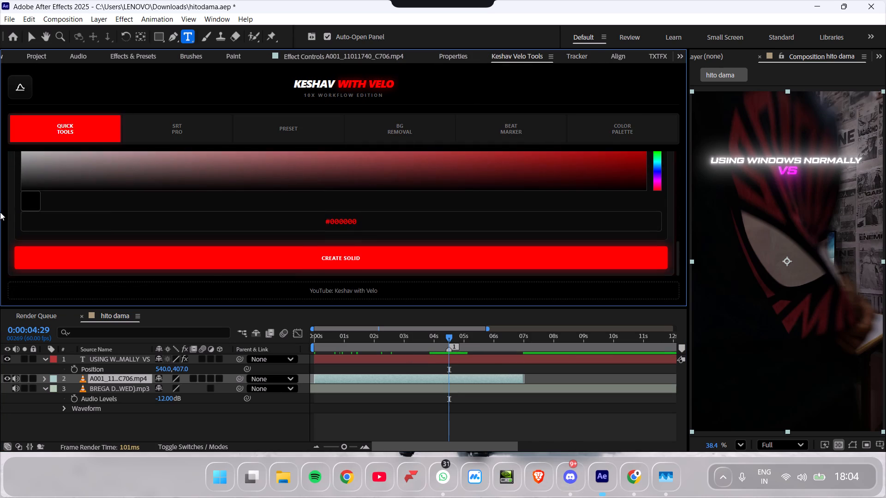
left_click_drag(0, 212, 0, 213)
left_click(245, 244)
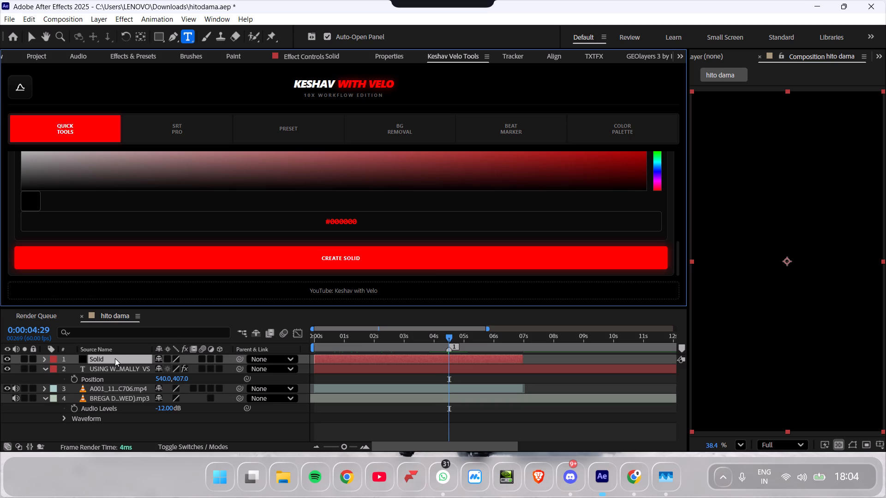
left_click_drag(116, 358, 119, 379)
Trim the black solid to run from about 4 seconds to just past the marker, at about 4.7 seconds.
left_click_drag(316, 374, 359, 373)
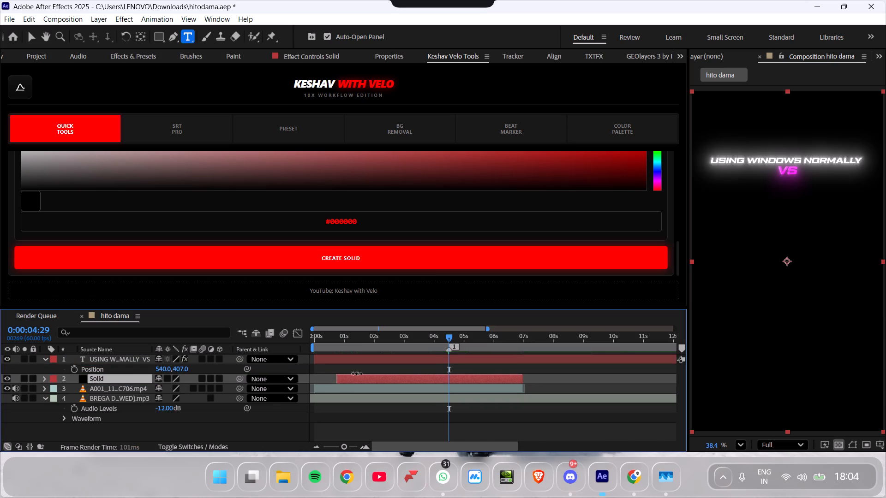
left_click_drag(359, 373, 437, 376)
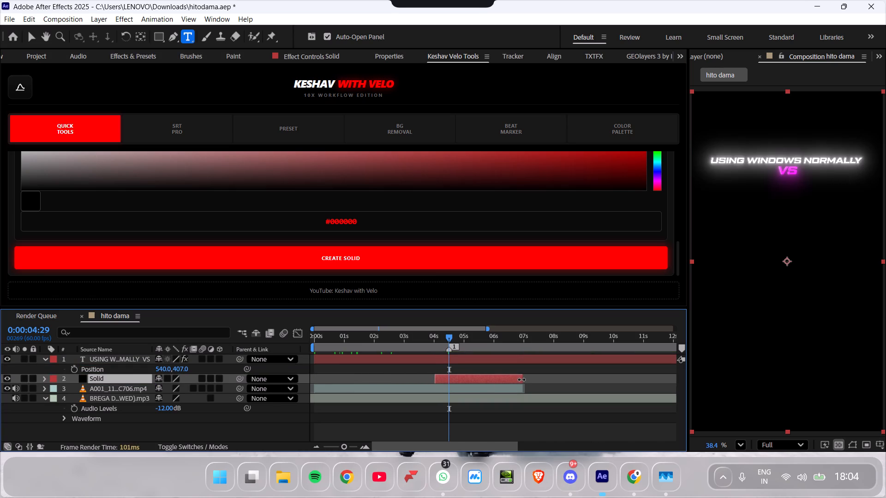
left_click_drag(522, 379, 450, 384)
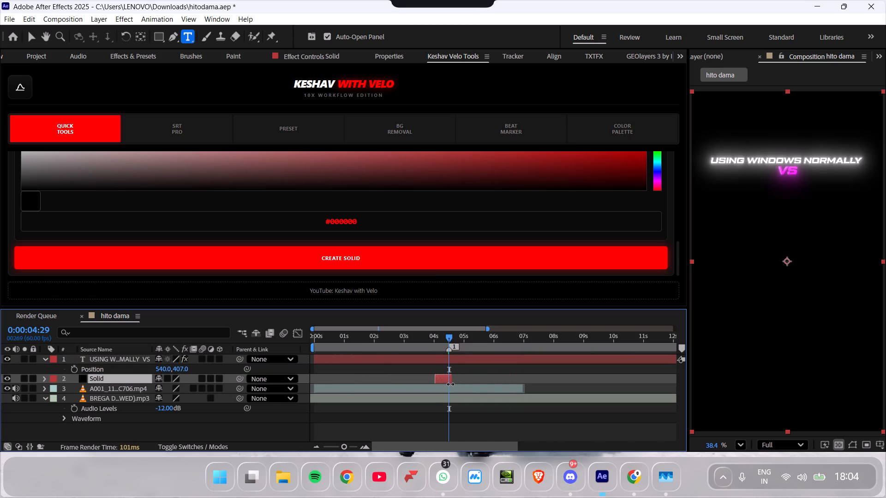
left_click_drag(450, 384, 454, 384)
Add an opacity keyframe to the black solid at 0:00:04:10 with a value of 1%.
left_click_drag(449, 337, 442, 336)
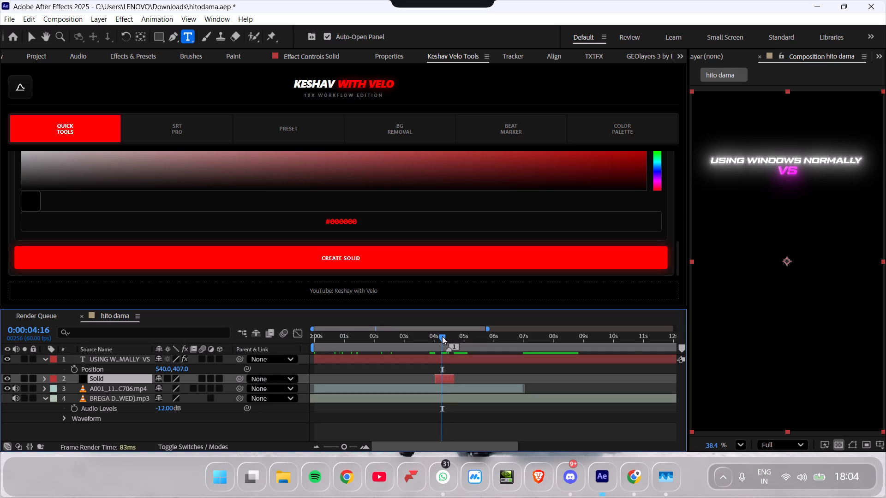
left_click(442, 336)
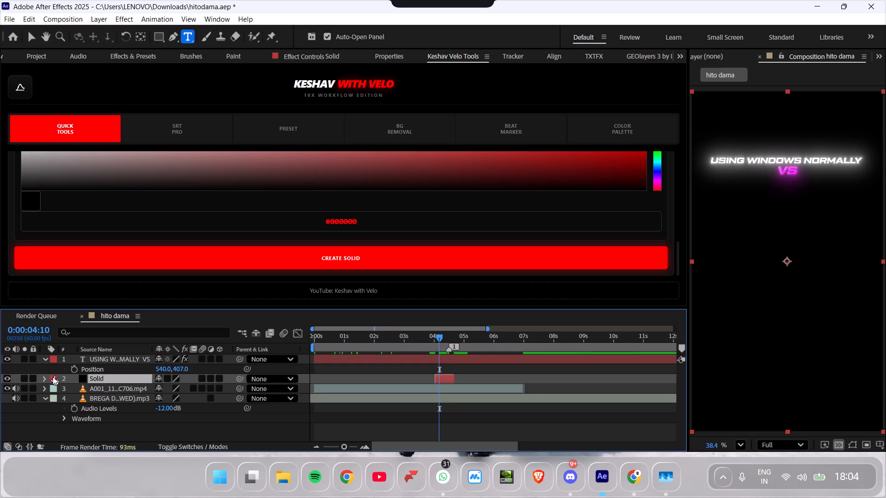
key("t")
left_click(75, 389)
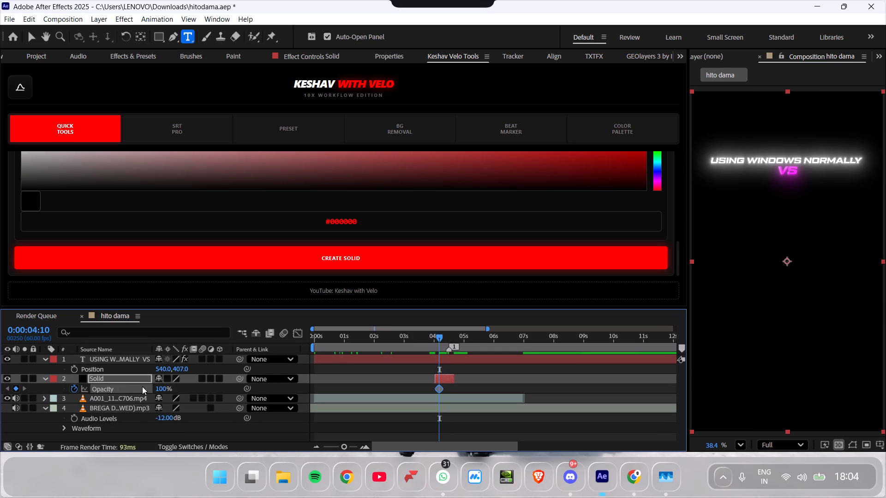
left_click_drag(161, 390, 68, 385)
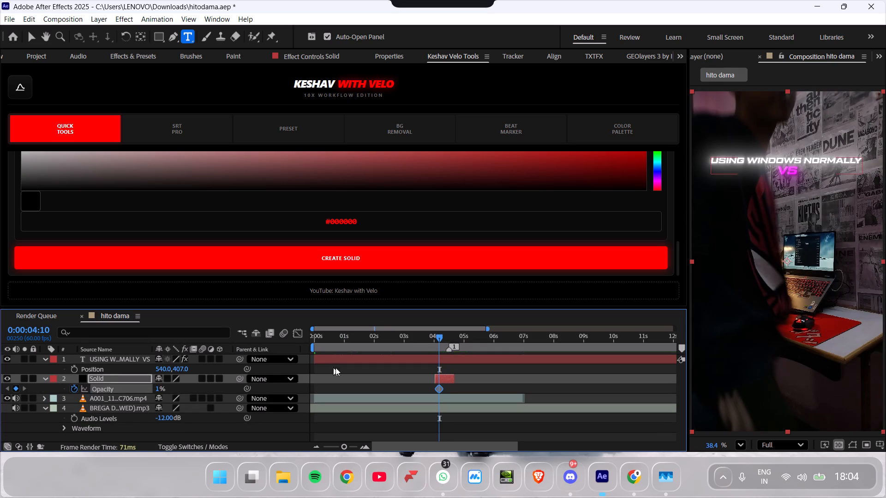
Add a second opacity keyframe of 100% to the black solid at 0:00:04:31.
left_click_drag(437, 334, 448, 339)
left_click_drag(158, 390, 391, 388)
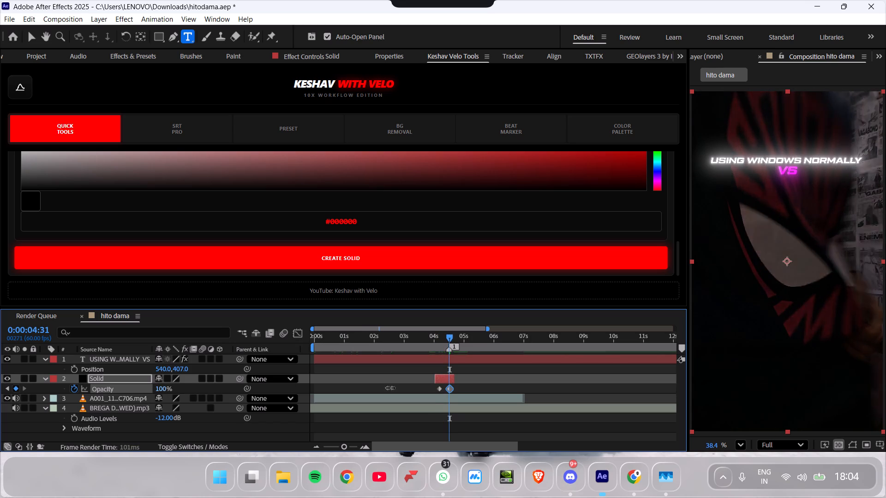
left_click_drag(391, 388, 450, 385)
Set the black solid's first opacity keyframe to 0%.
double_click(439, 389)
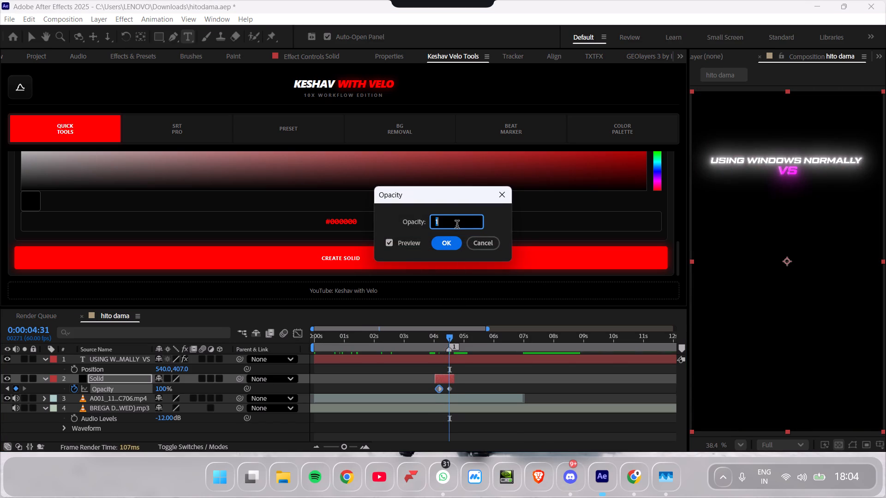
key("BackSpace")
key("0")
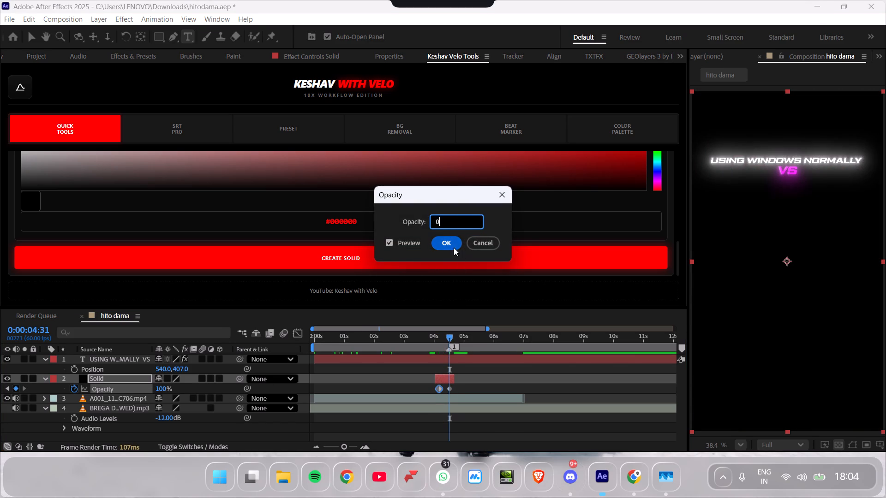
left_click(449, 247)
Play from about 0:00:03:25 to check the fade to black around the marker.
left_click_drag(431, 340, 417, 339)
key("space")
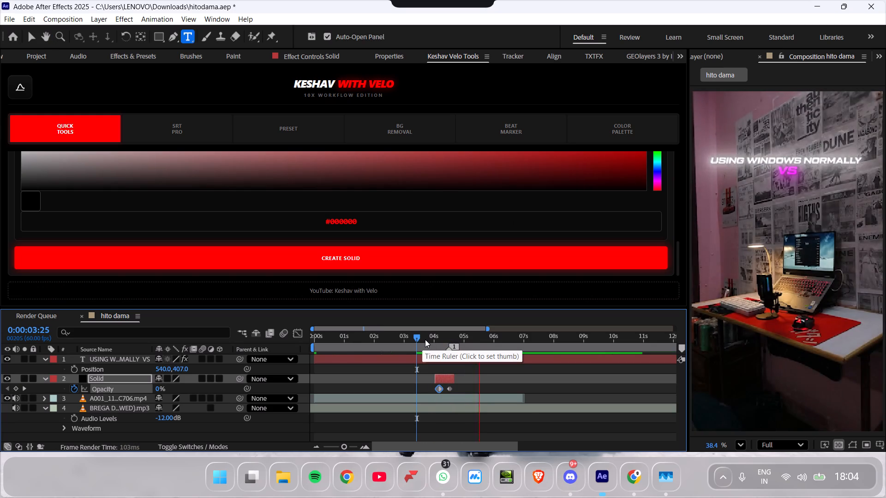
left_click_drag(425, 339, 440, 344)
Adjust the end point of the black solid near the marker.
left_click(455, 379)
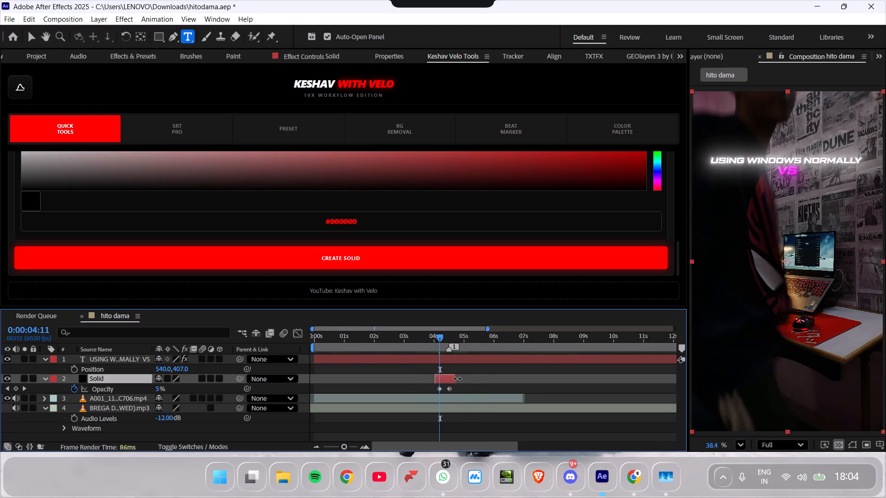
Move the black solid's second opacity keyframe to about 0:00:04:37 and play the fade from 0:00:04:10.
left_click(451, 388)
left_click(437, 337)
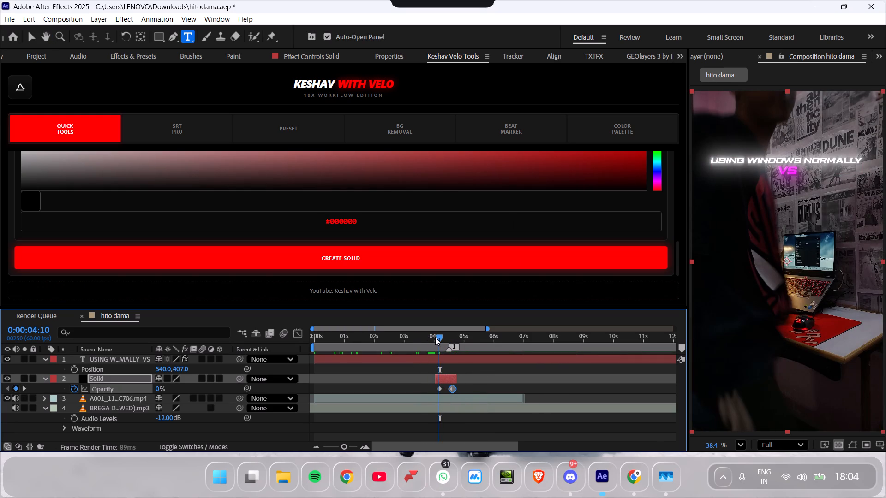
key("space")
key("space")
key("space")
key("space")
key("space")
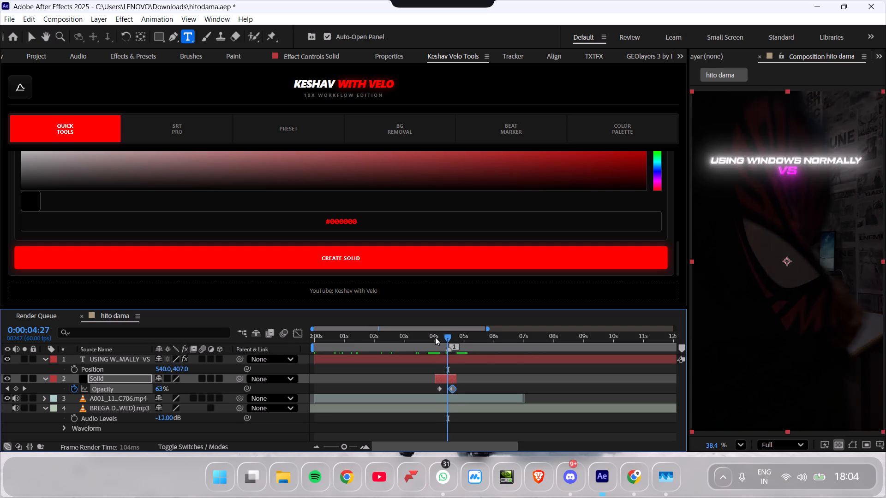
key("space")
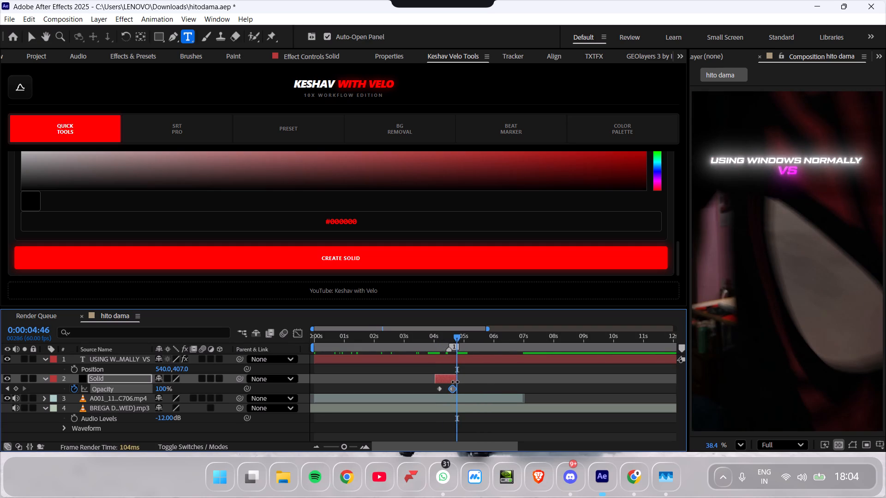
Extend the black solid's end point to just past 0:00:05:00 and play the section around the marker.
left_click_drag(456, 382, 467, 382)
left_click_drag(454, 340, 445, 340)
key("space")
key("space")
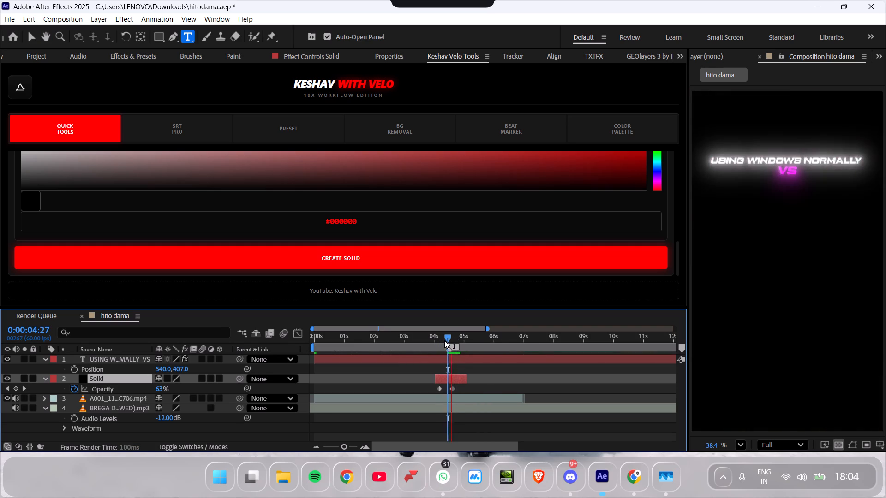
Place the playhead exactly on marker 1 at 0:00:04:29.
left_click(450, 338)
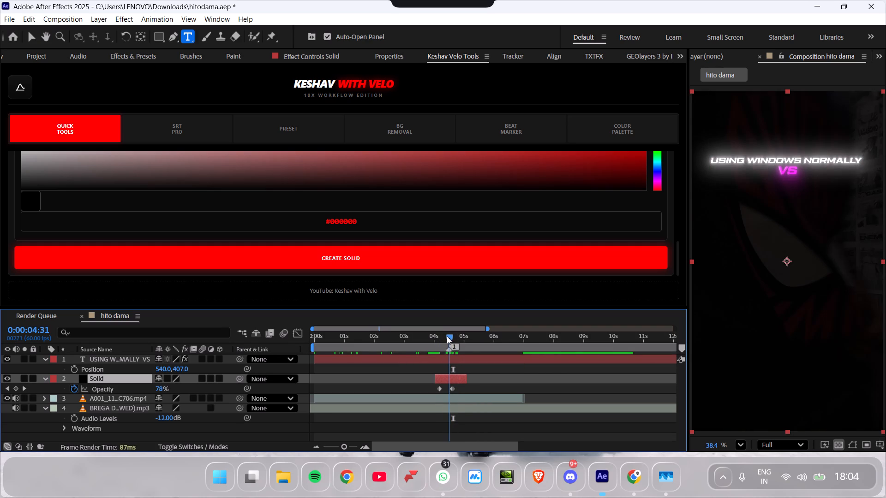
left_click_drag(348, 444, 370, 445)
left_click_drag(455, 343, 449, 343)
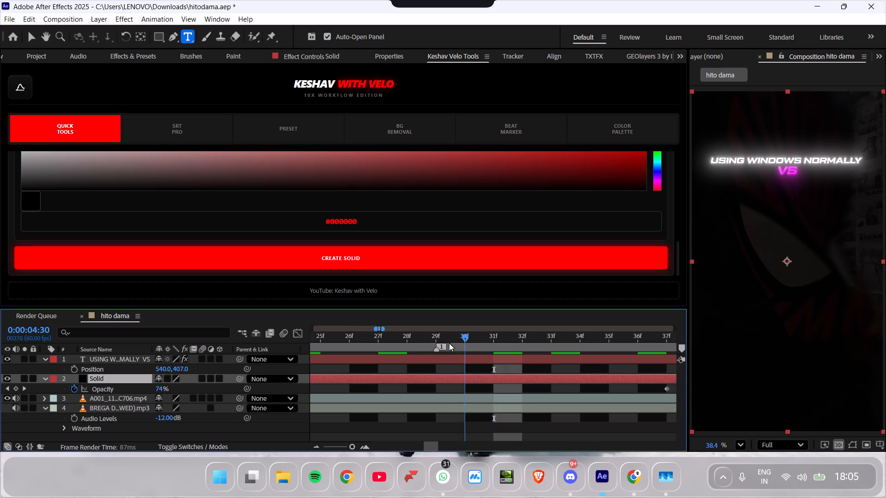
left_click_drag(449, 343, 433, 342)
left_click_drag(356, 445, 337, 444)
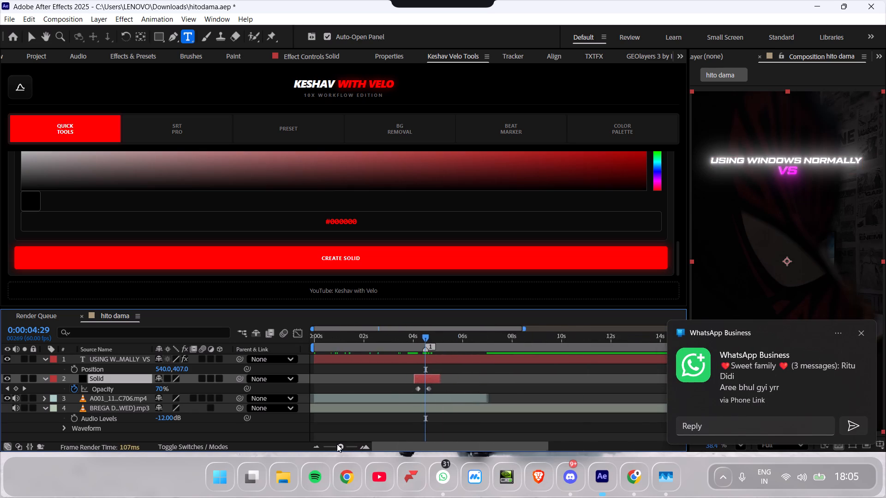
left_click_drag(337, 444, 334, 444)
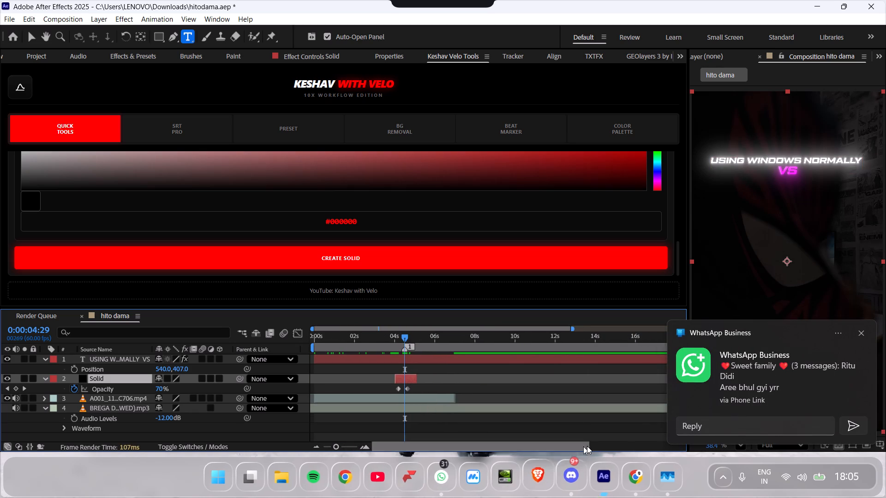
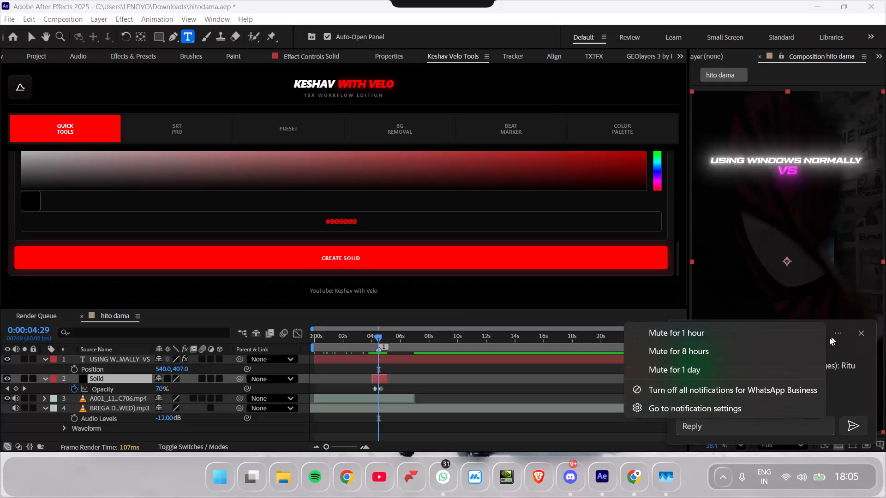
Mute the incoming WhatsApp Business notification for 1 day.
left_click(688, 363)
Split the USING WINDOWS NORMALLY VS text layer at 0:00:04:29 and delete the part after the split.
left_click_drag(345, 445, 296, 446)
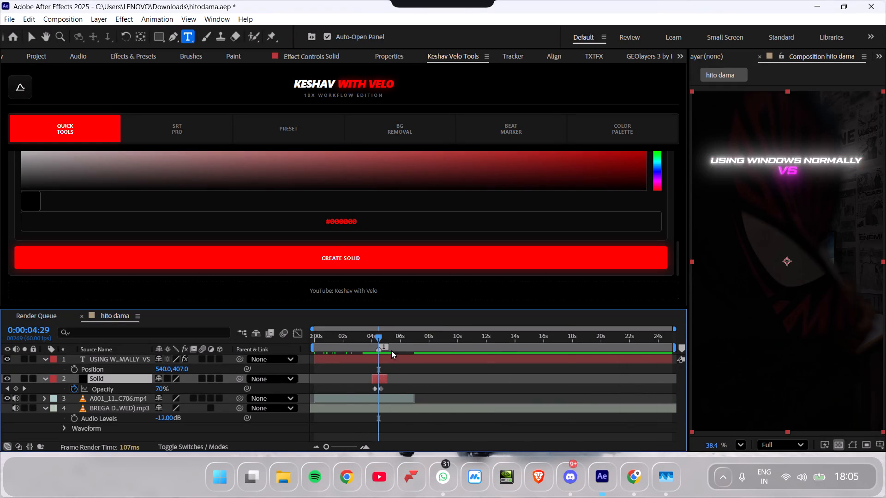
left_click(389, 360)
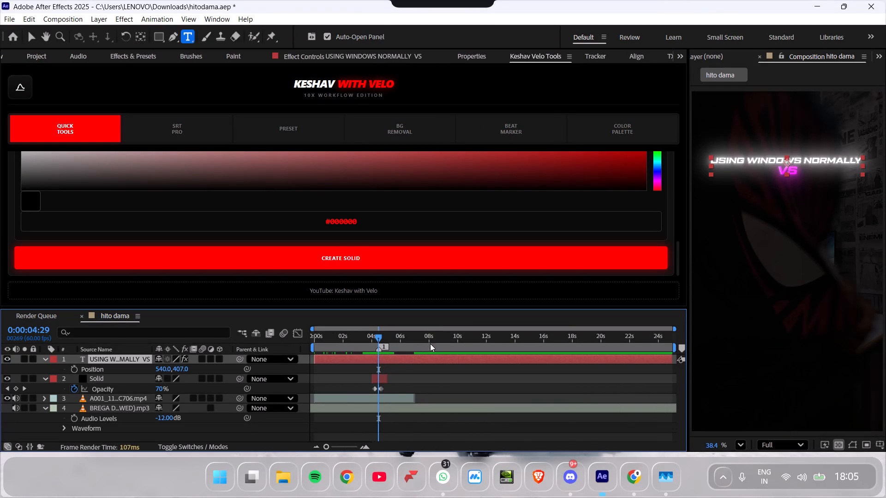
key("ctrl+shift+d")
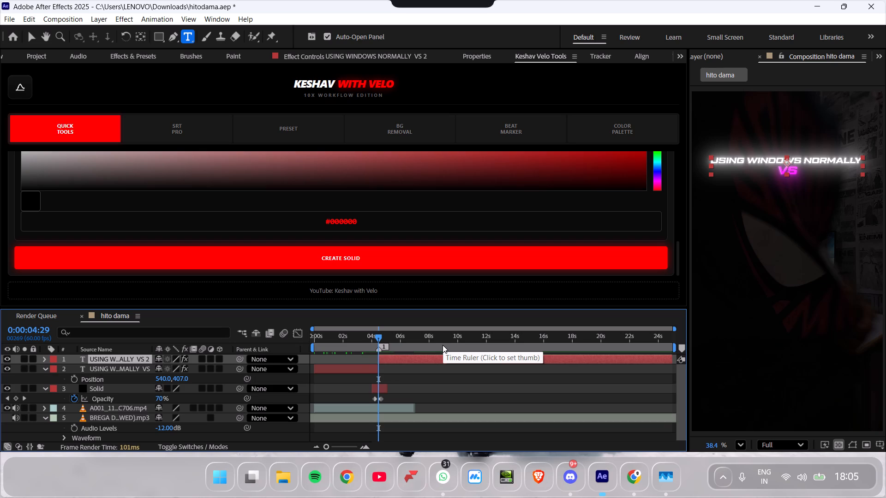
key("Delete")
Play the composition from the start and again from 0:00:02:47 to check the title's end against the fade to black.
left_click_drag(334, 443, 322, 443)
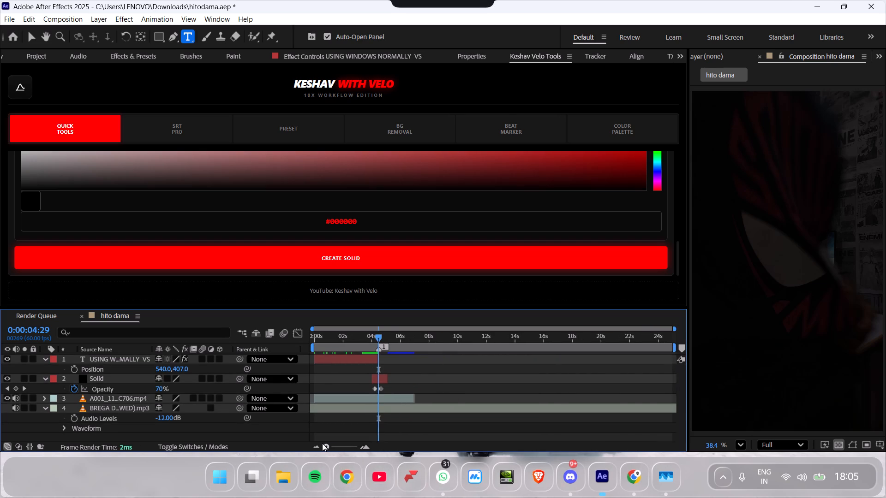
left_click_drag(322, 443, 318, 442)
left_click_drag(339, 346, 291, 350)
left_click_drag(320, 342, 303, 343)
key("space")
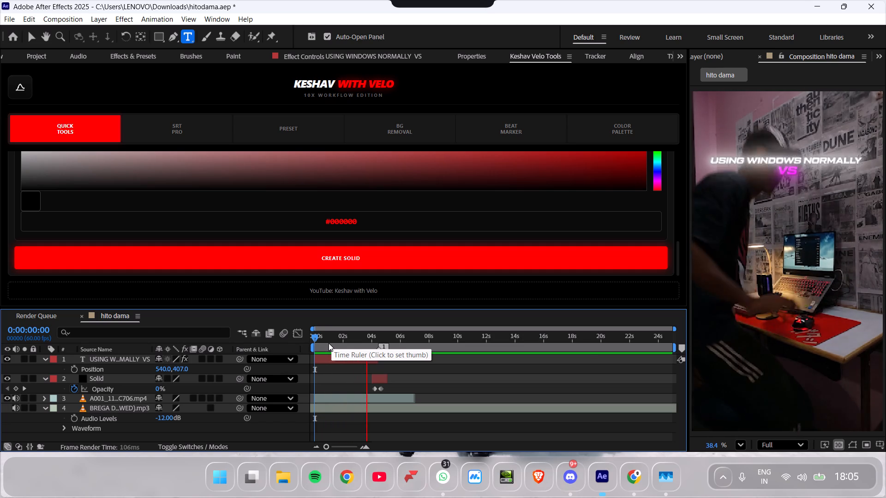
left_click(354, 338)
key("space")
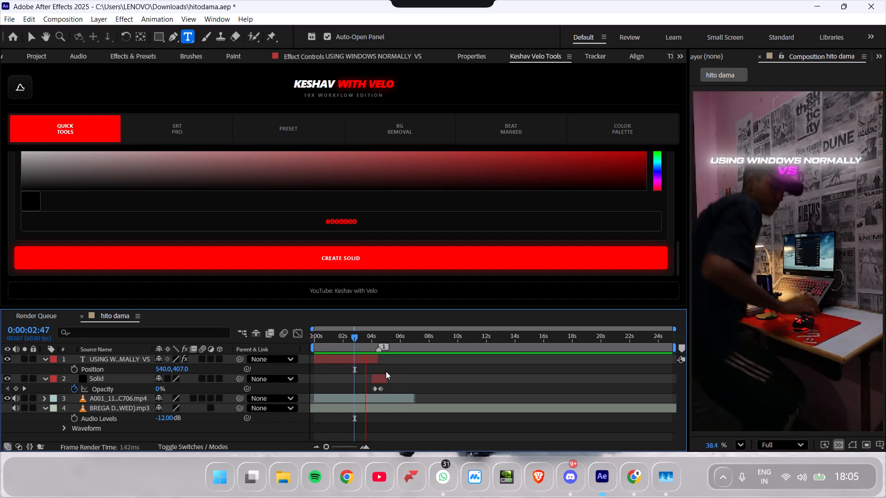
Play and scrub around 0:00:04:24 to check the fade to black against the song at the marker.
key("space")
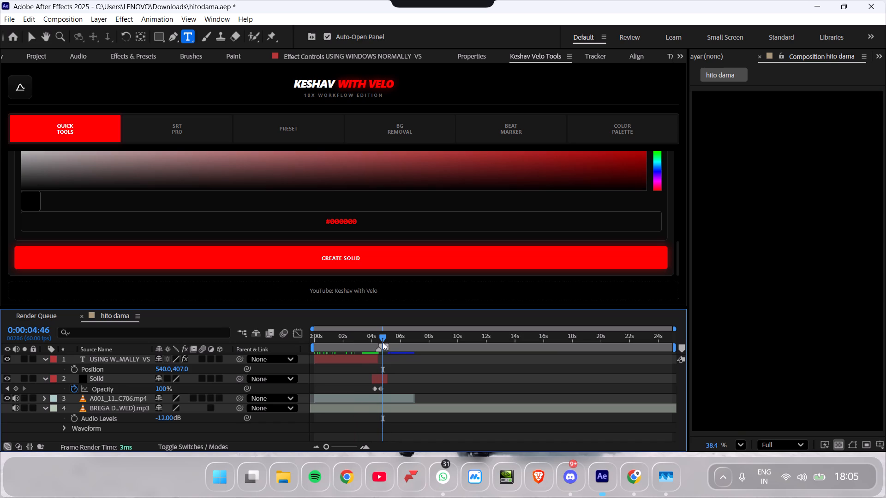
left_click(382, 333)
key("space")
key("space")
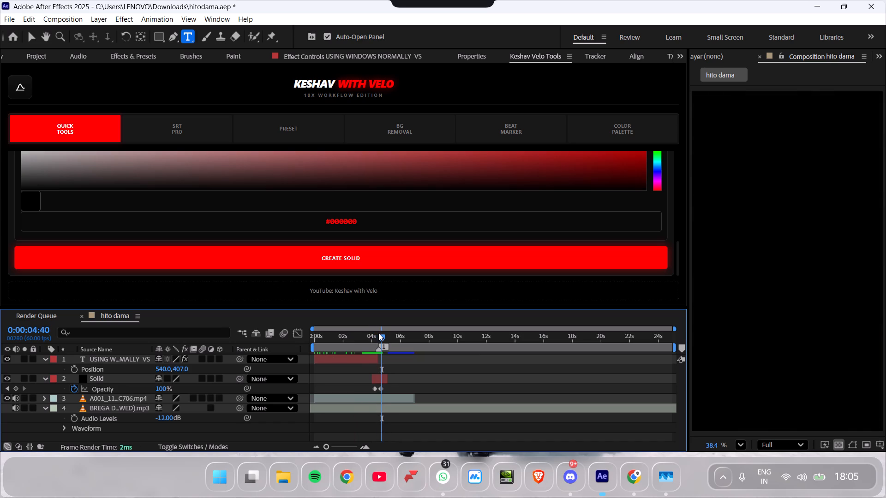
left_click(378, 333)
left_click_drag(328, 447, 387, 452)
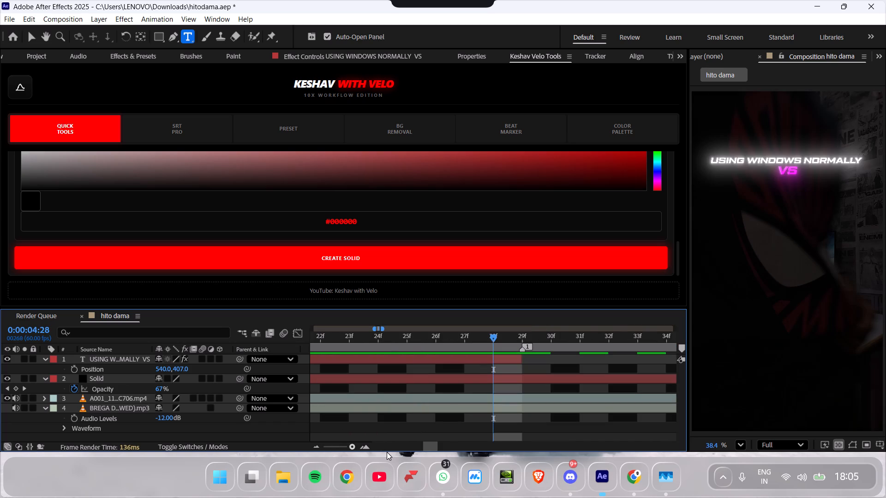
left_click_drag(387, 452, 380, 451)
left_click_drag(484, 340, 367, 354)
key("space")
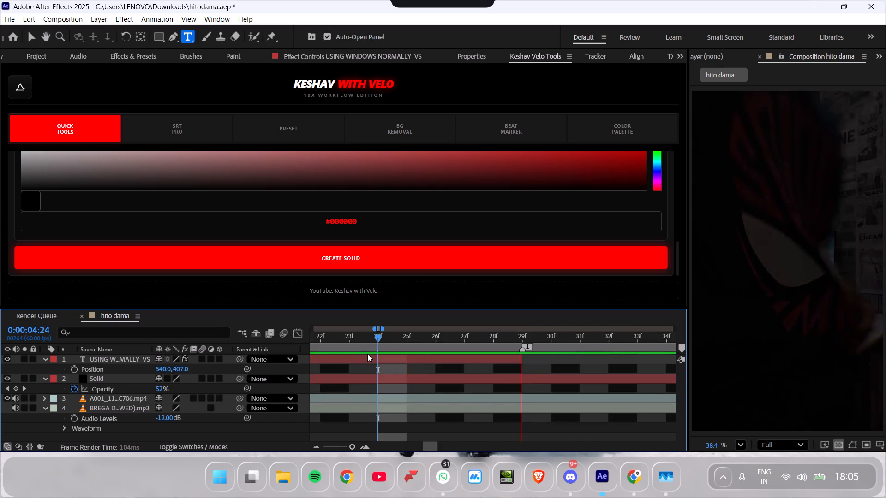
key("space")
left_click_drag(349, 446, 336, 445)
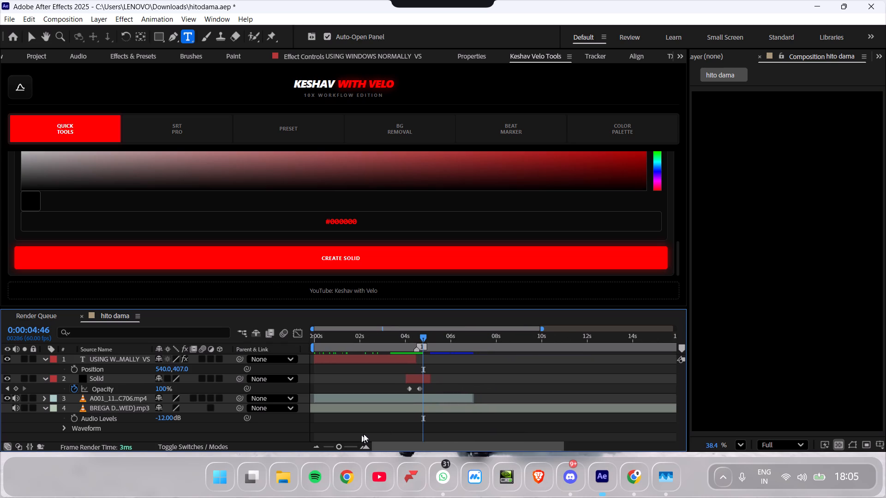
Split the BREGA DO LOVE (SUPER SLOWED).mp3 layer at 0:00:00:00 and delete the piece before the split.
left_click(396, 410)
left_click_drag(356, 339, 181, 369)
key("ctrl+shift+d")
left_click(119, 421)
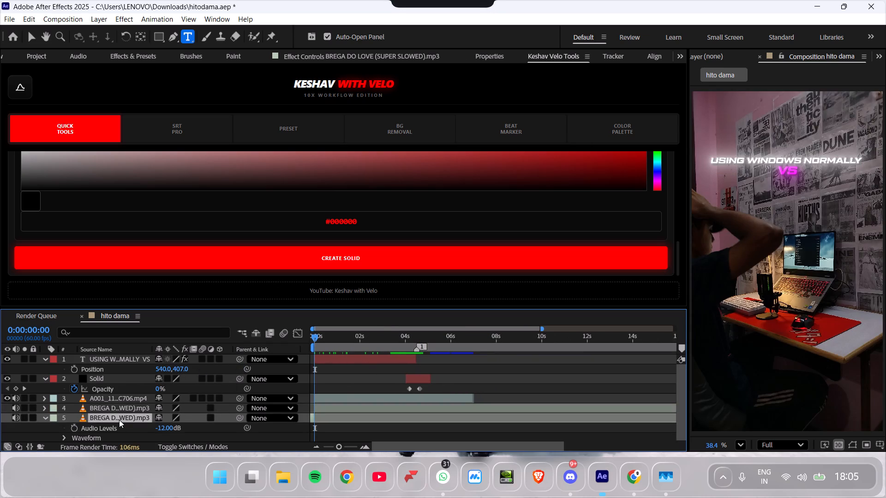
key("Delete")
Convert the BREGA DO LOVE (SUPER SLOWED).mp3 layer's audio to keyframes with the Keyframe Assistant.
left_click_drag(332, 338, 495, 346)
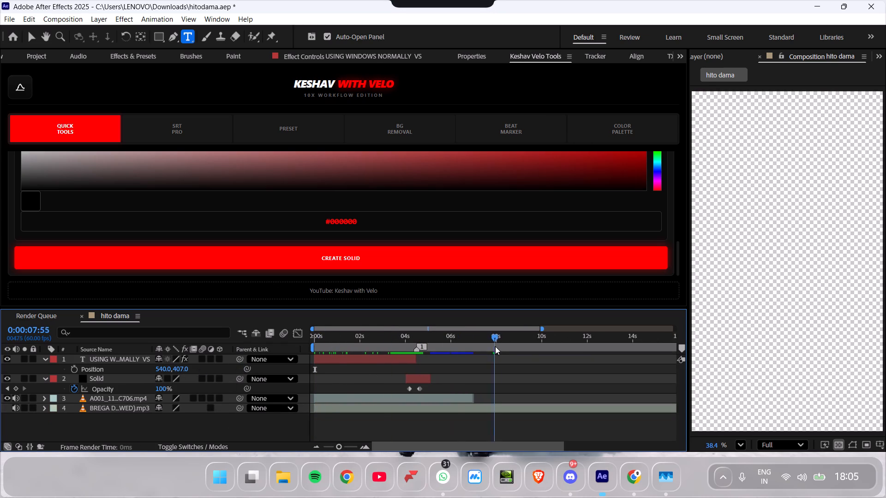
left_click_drag(495, 346, 498, 347)
left_click_drag(344, 450, 329, 448)
left_click(341, 411)
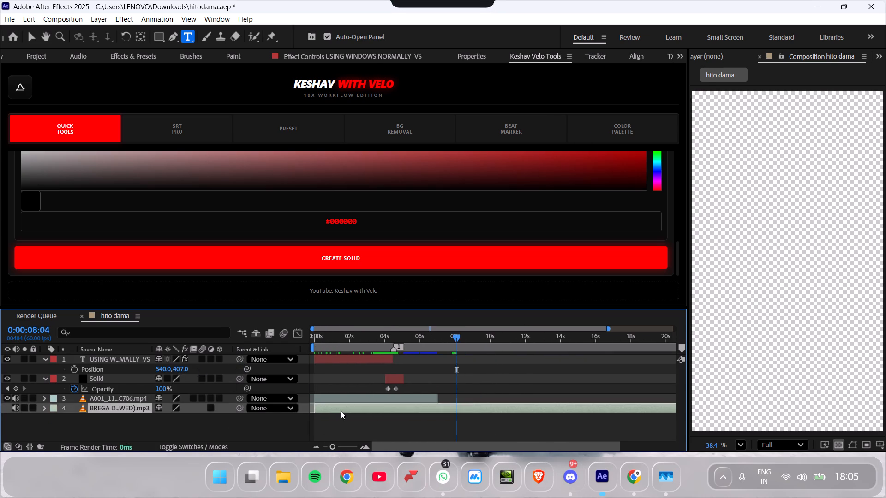
right_click(341, 411)
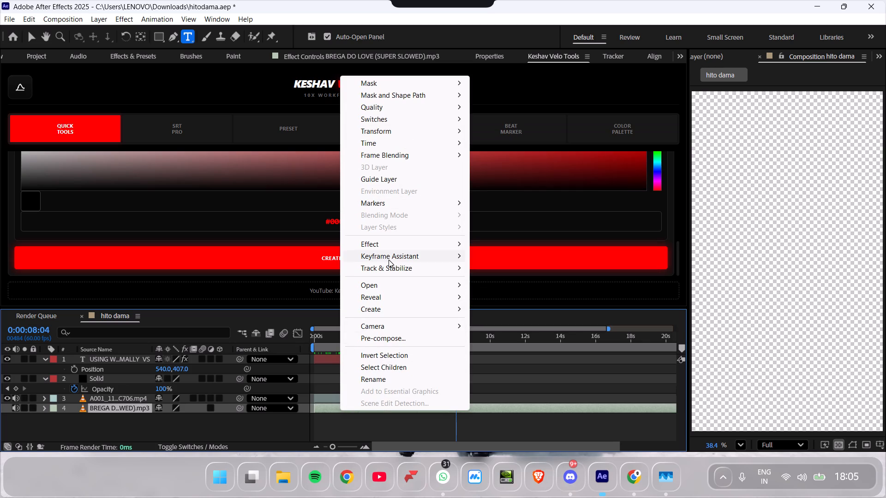
left_click(517, 255)
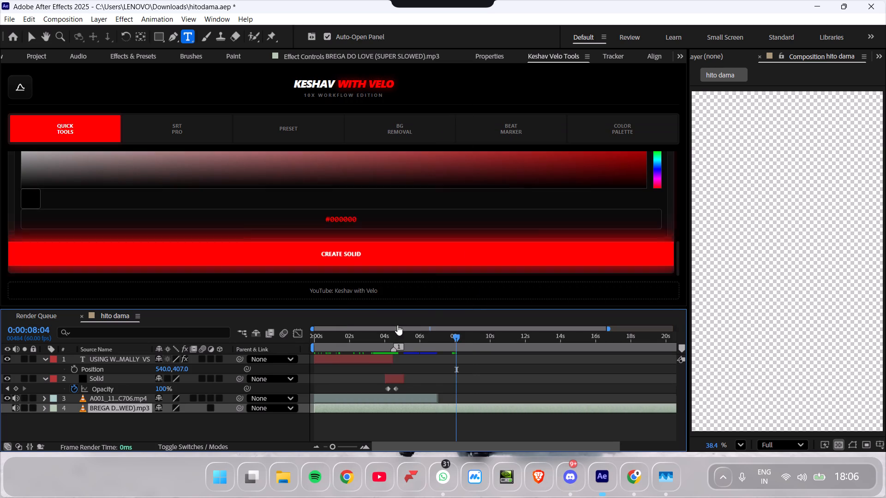
scroll(354, 400, "up", 3)
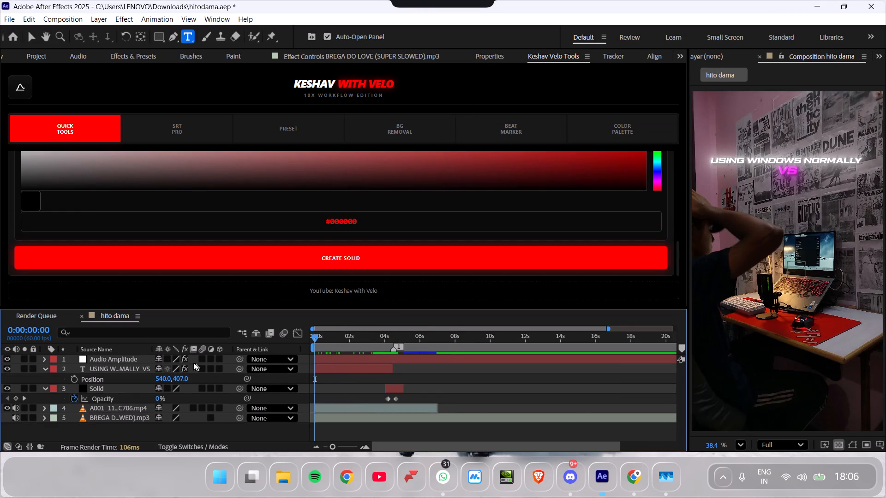
Reveal the Audio Amplitude layer's keyframes and show its Both Channels slider in the Graph Editor.
left_click(140, 363)
key("u")
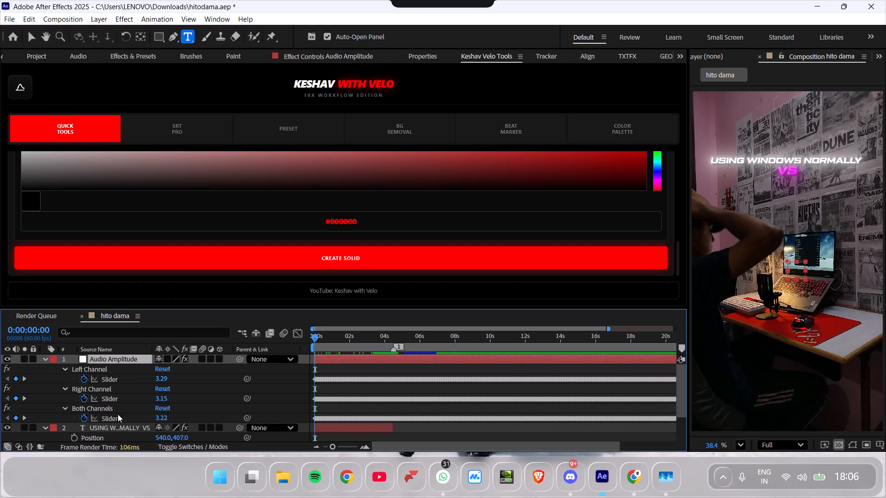
left_click(115, 419)
left_click(296, 333)
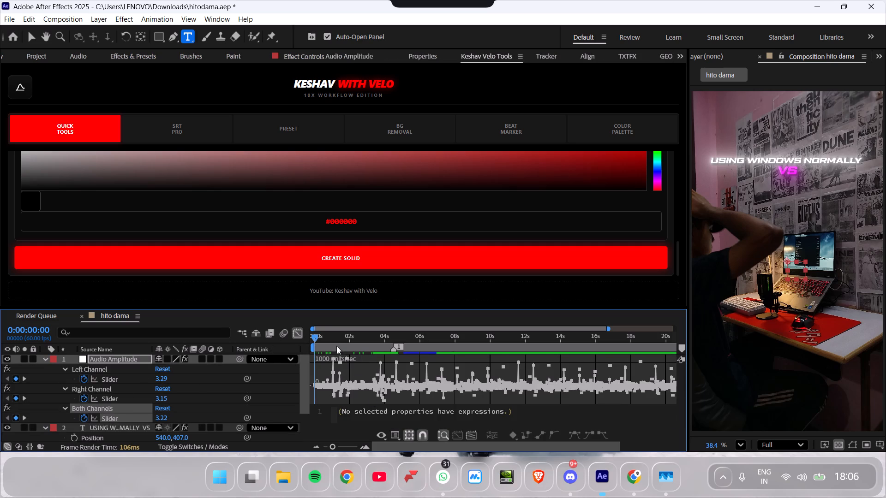
Play from about 0:00:02:34 through the marker to match the heard beat with the amplitude graph's peaks.
left_click_drag(330, 340, 359, 350)
key("space")
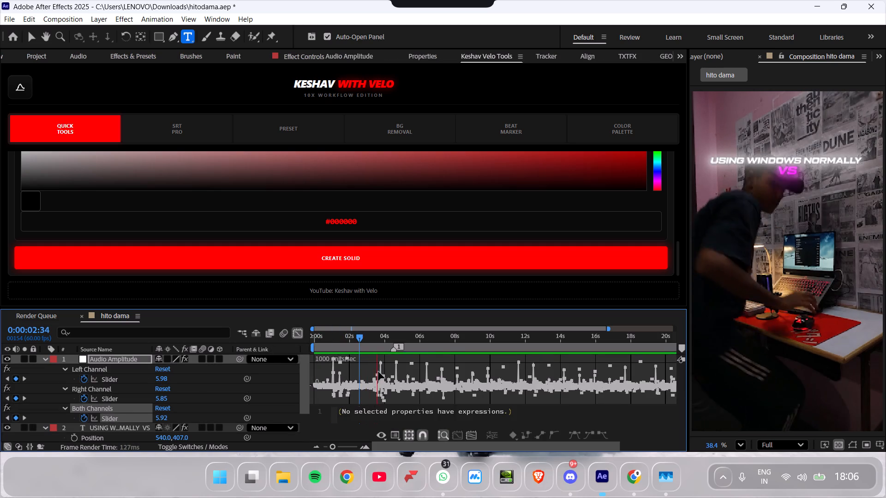
key("space")
left_click(390, 336)
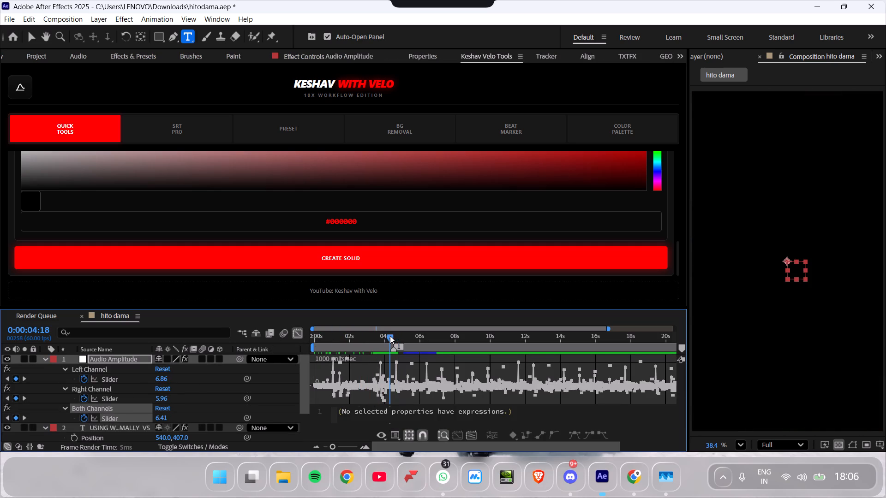
left_click_drag(389, 336, 379, 337)
key("space")
key("space")
key("space")
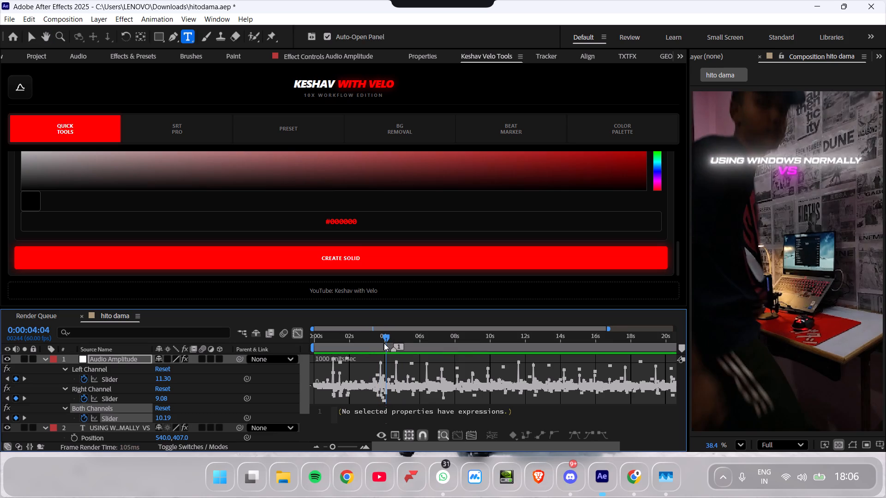
key("space")
key("space")
key("space")
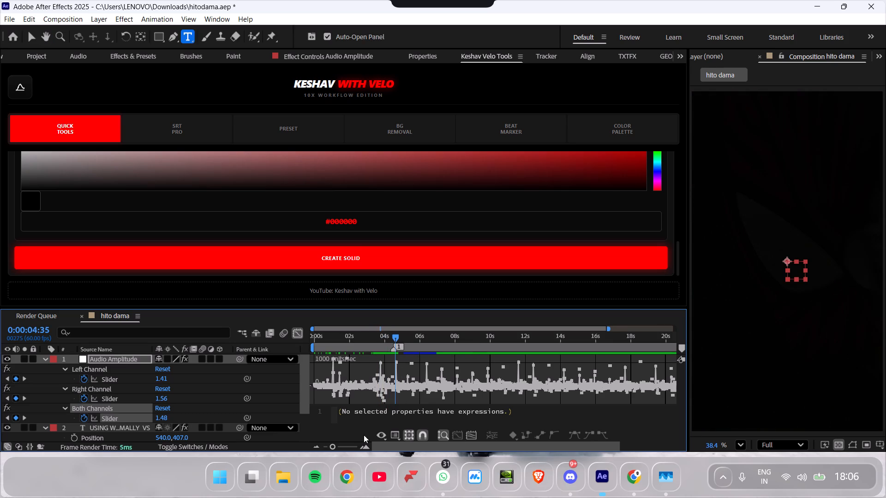
Move the composition marker to 0:00:04:36 near the amplitude peak and close the Graph Editor.
left_click_drag(337, 446, 355, 451)
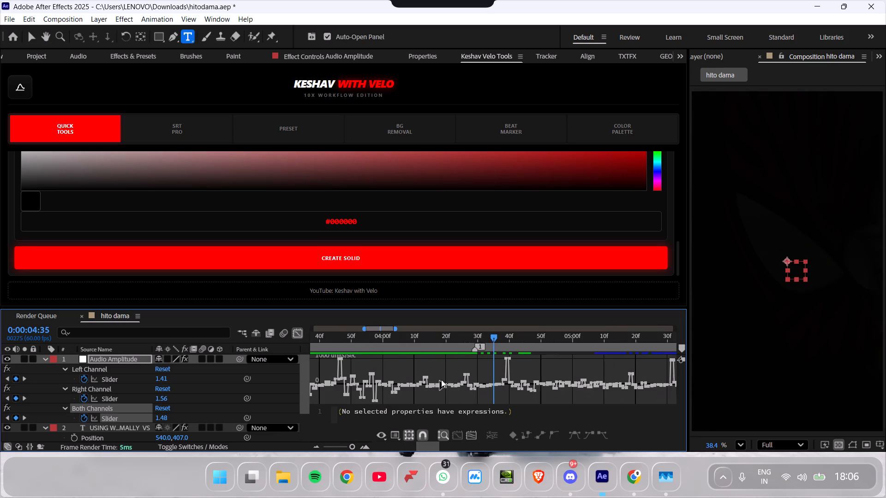
left_click_drag(475, 348, 498, 349)
left_click_drag(491, 332, 496, 338)
left_click(296, 333)
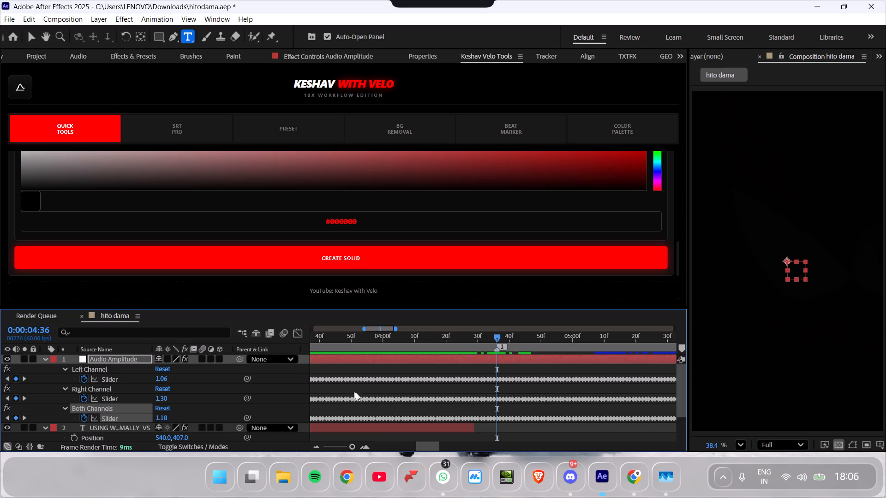
Collapse the Audio Amplitude layer's properties and move the USING WINDOWS NORMALLY VS title layer below the black solid.
left_click_drag(355, 442, 346, 445)
left_click_drag(353, 448, 331, 446)
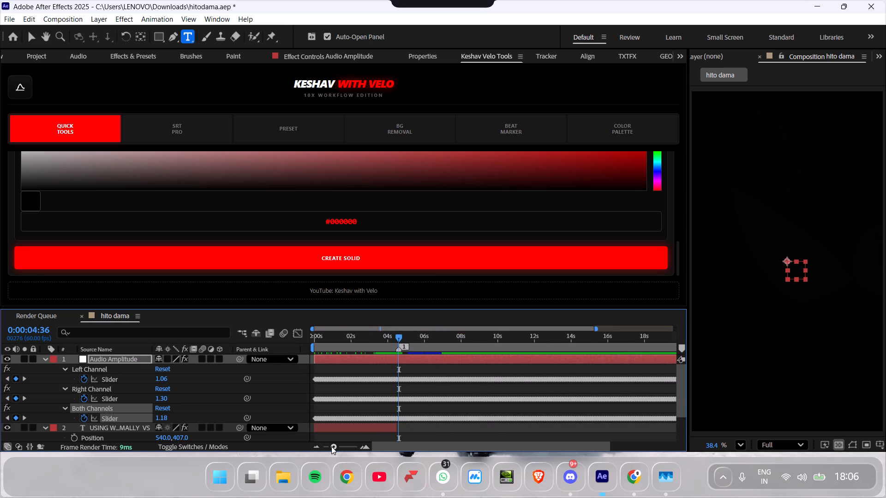
left_click_drag(331, 446, 319, 444)
left_click(43, 360)
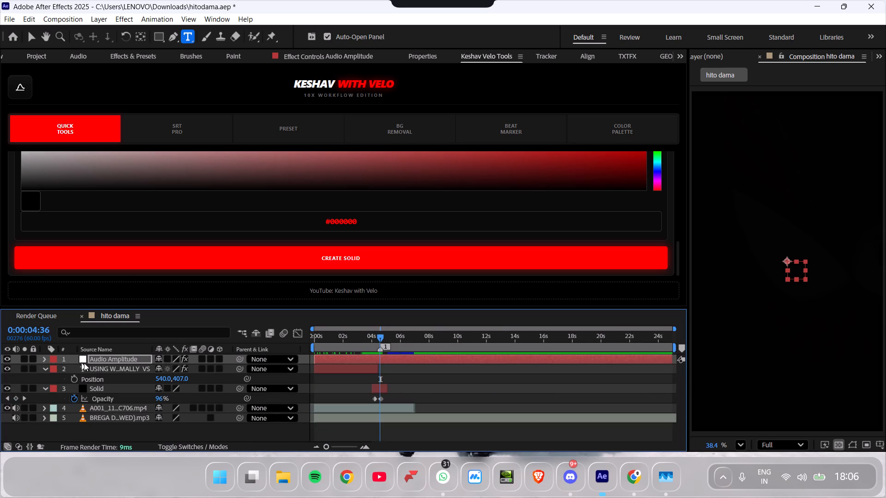
left_click_drag(131, 368, 131, 385)
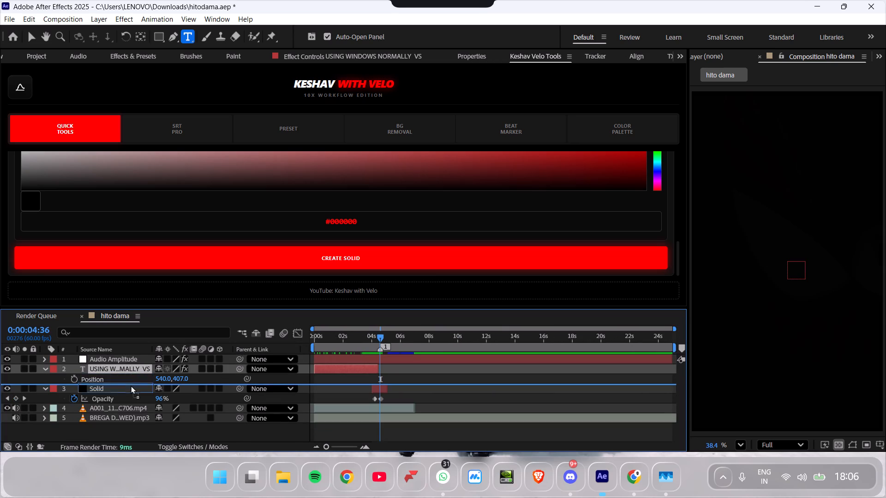
left_click_drag(131, 385, 129, 394)
Extend the end of the title layer to the marker at about 0:00:04:36.
left_click(380, 391)
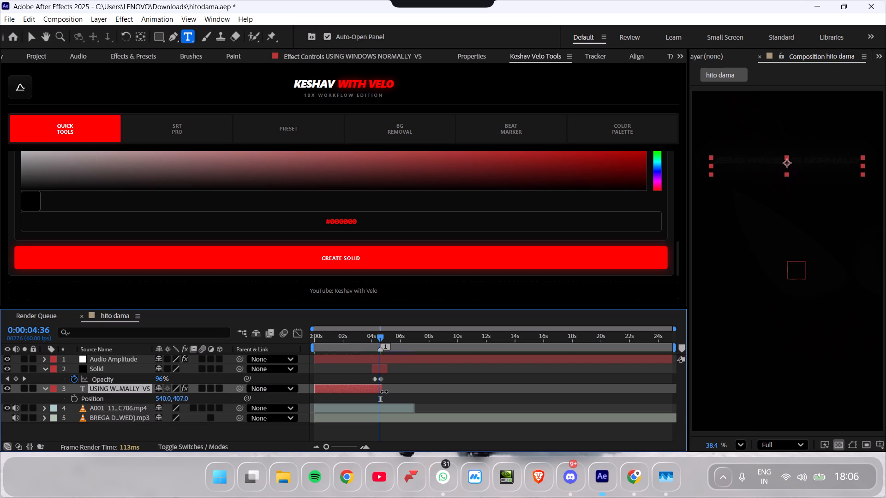
Scrub from the fade back to 0:00:00:00 to review the title section.
left_click_drag(376, 338, 369, 338)
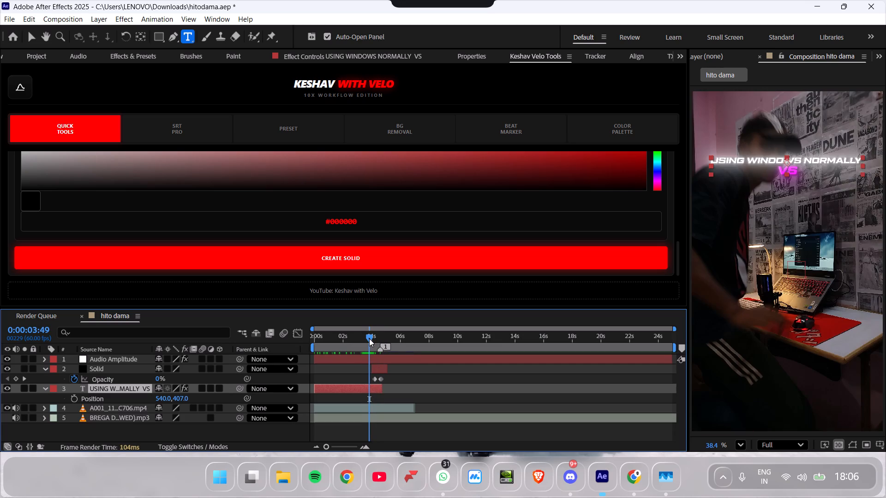
left_click_drag(369, 338, 314, 345)
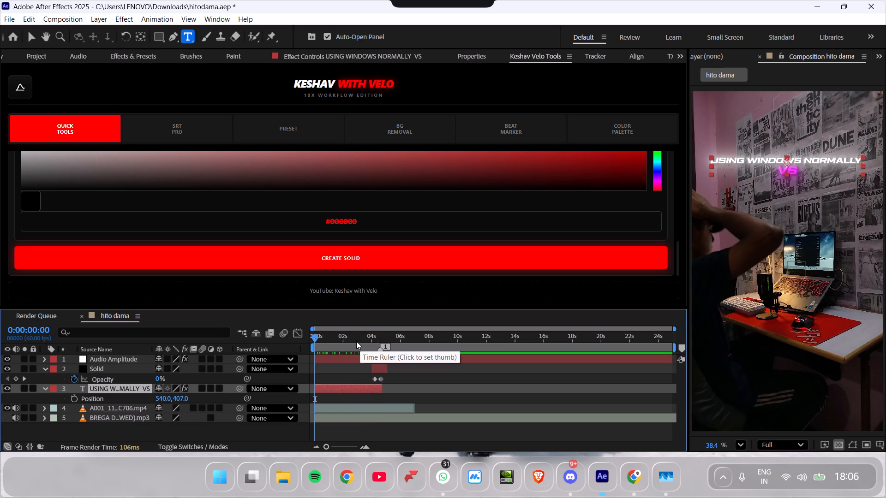
left_click_drag(342, 341, 302, 353)
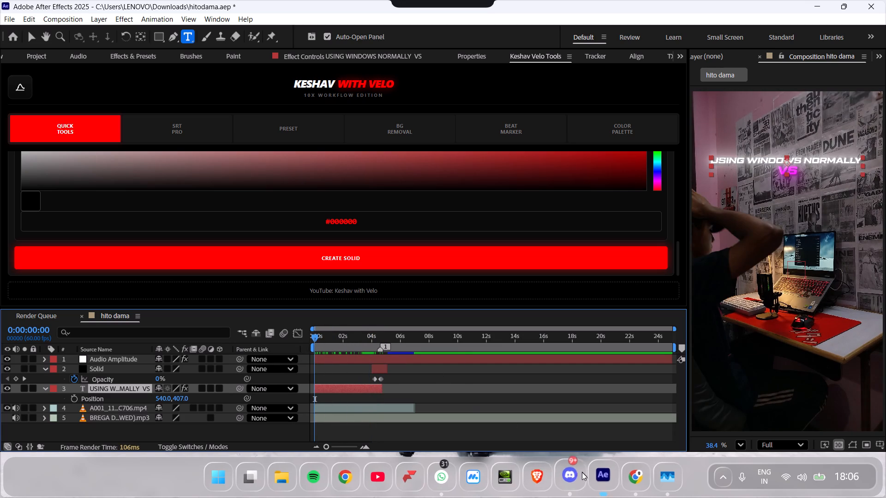
left_click_drag(321, 340, 307, 340)
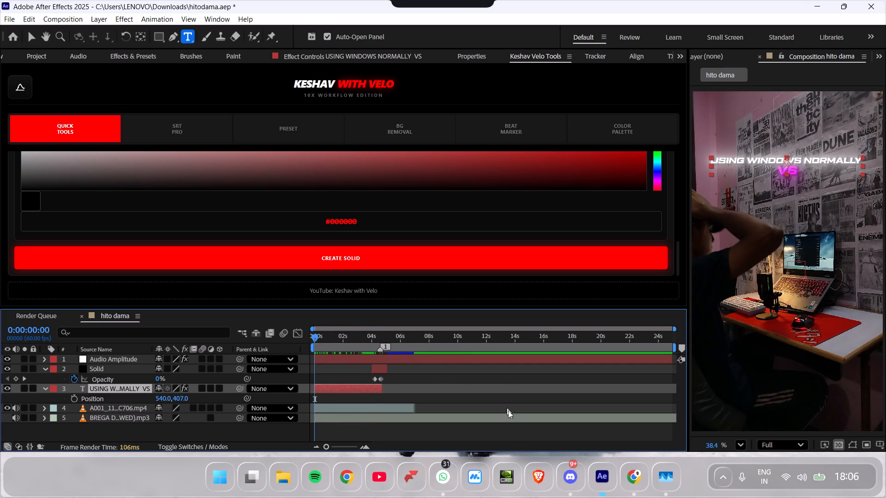
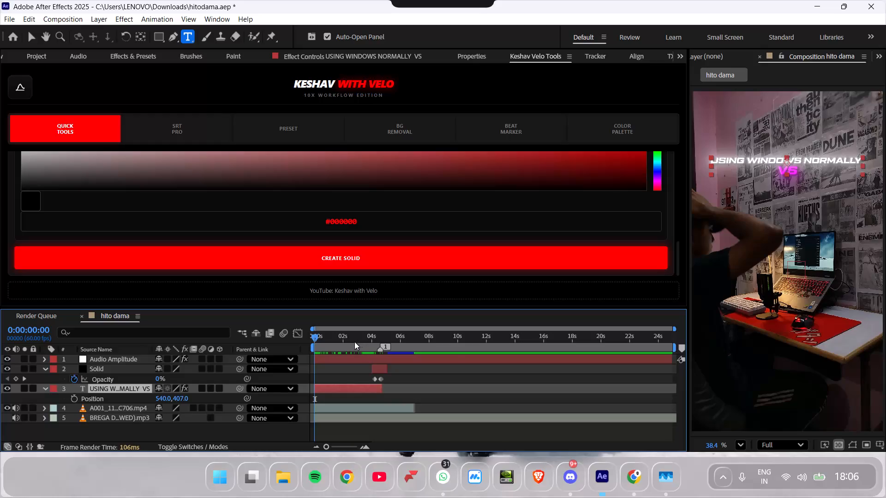
Preview the title section from 0:00:00:00 and check the fade to black around the marker near 0:00:04:36.
left_click_drag(344, 343, 287, 357)
key("space")
left_click_drag(330, 347, 302, 350)
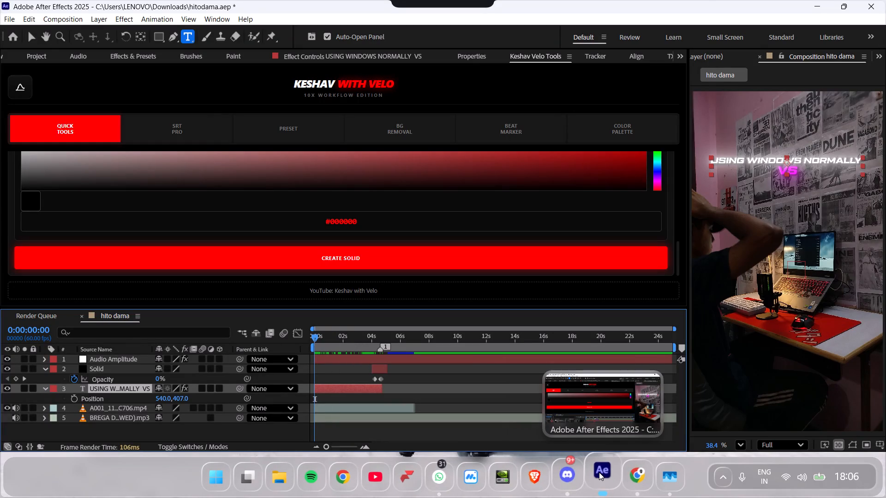
left_click_drag(336, 339, 292, 344)
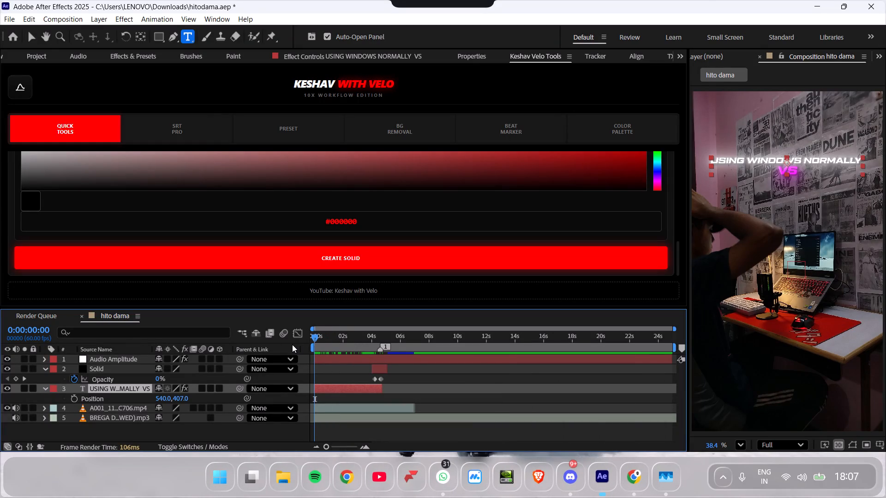
key("space")
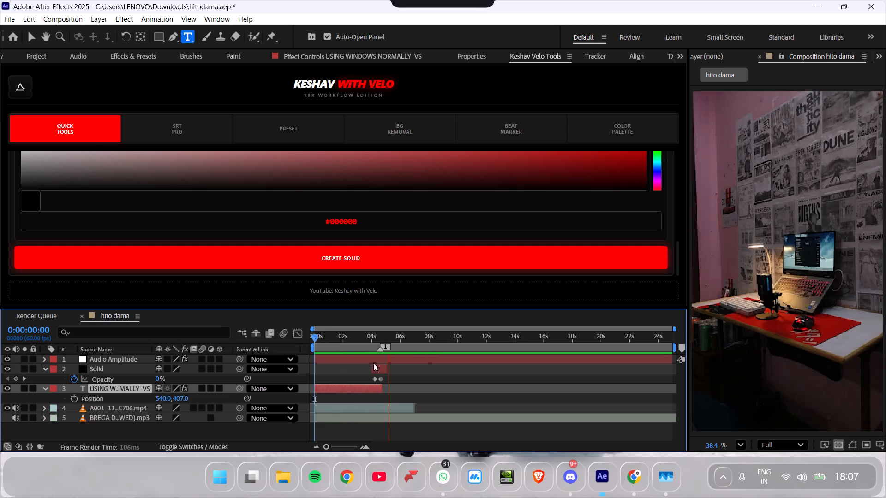
left_click_drag(366, 341, 371, 344)
key("space")
key("space")
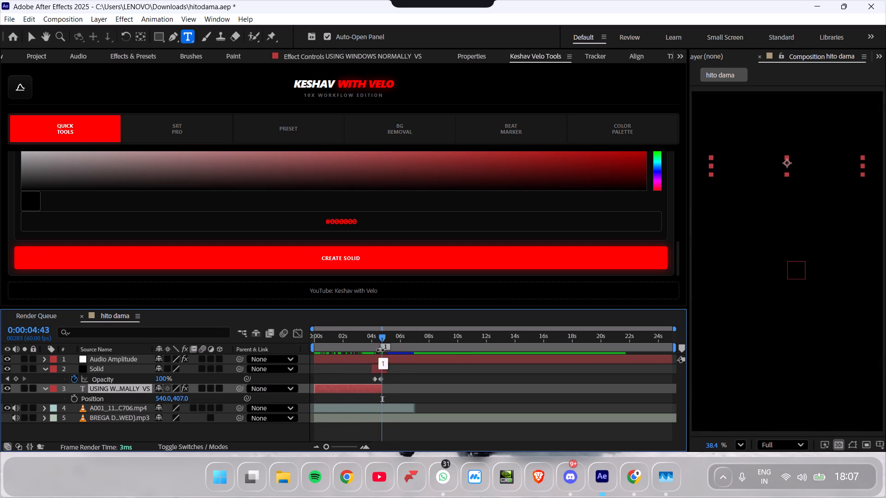
left_click(382, 335)
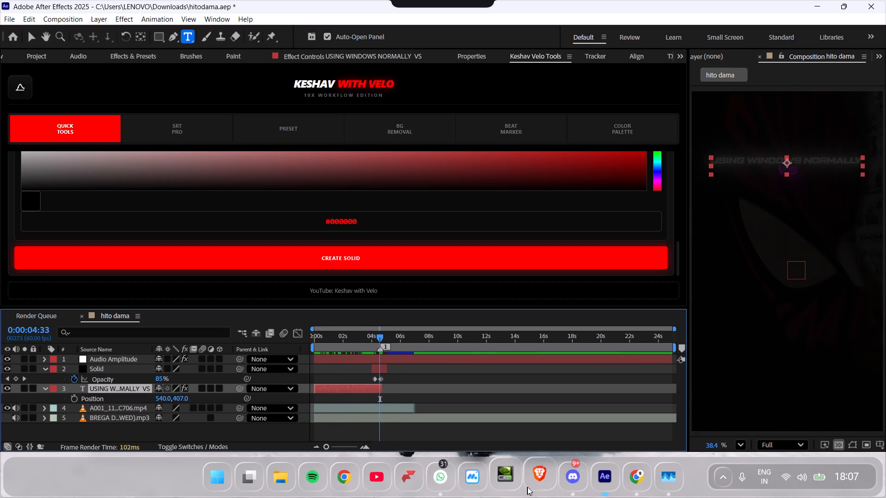
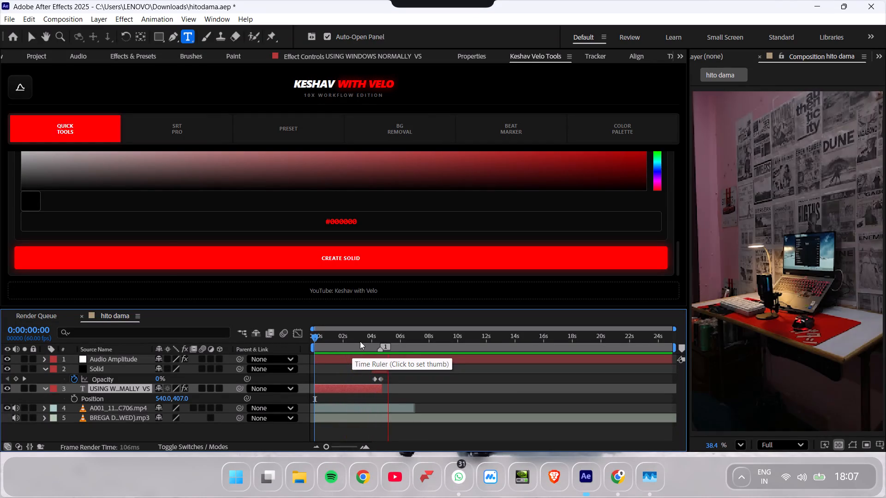
Pre-compose the USING WINDOWS NORMALLY VS title layer and the A001_11011740_C706.mp4 clip together, moving all attributes into Pre-comp 1.
left_click_drag(341, 347, 301, 350)
key("space")
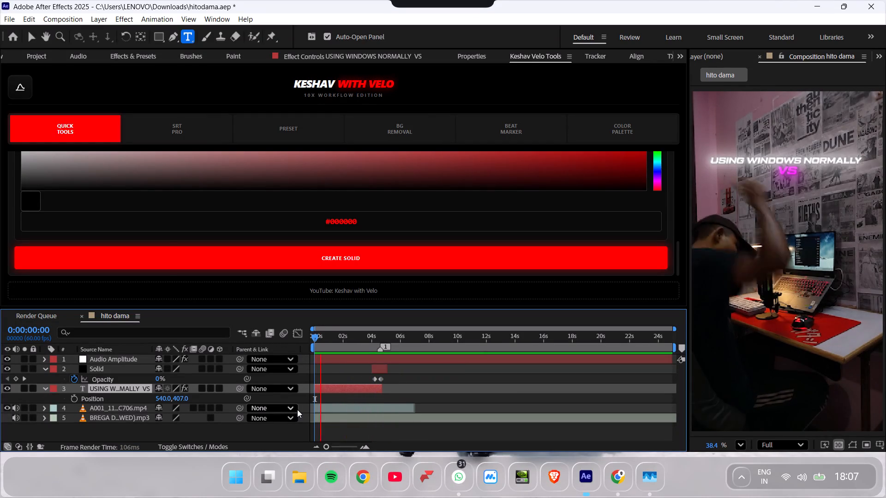
left_click_drag(304, 409, 304, 391)
right_click(320, 390)
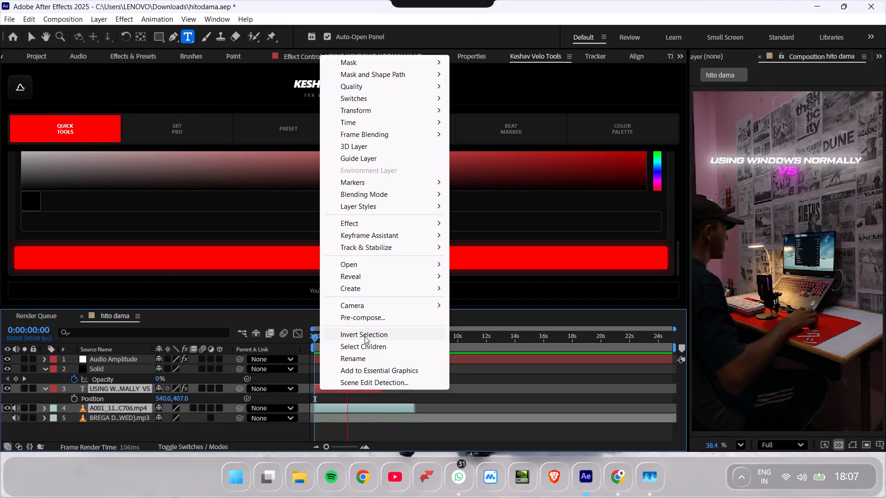
left_click(371, 317)
left_click(491, 316)
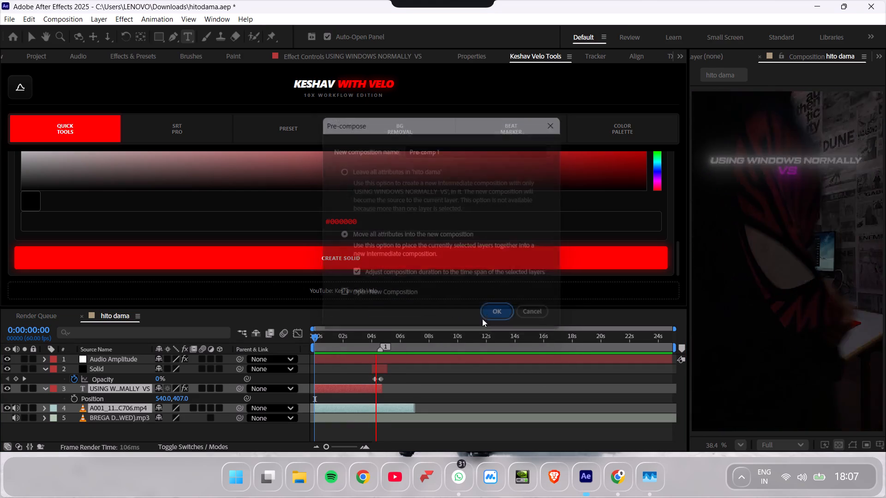
Play back the pre-composed title section repeatedly and stop in the fade to black at 0:00:04:33.
left_click_drag(329, 340, 299, 345)
key("space")
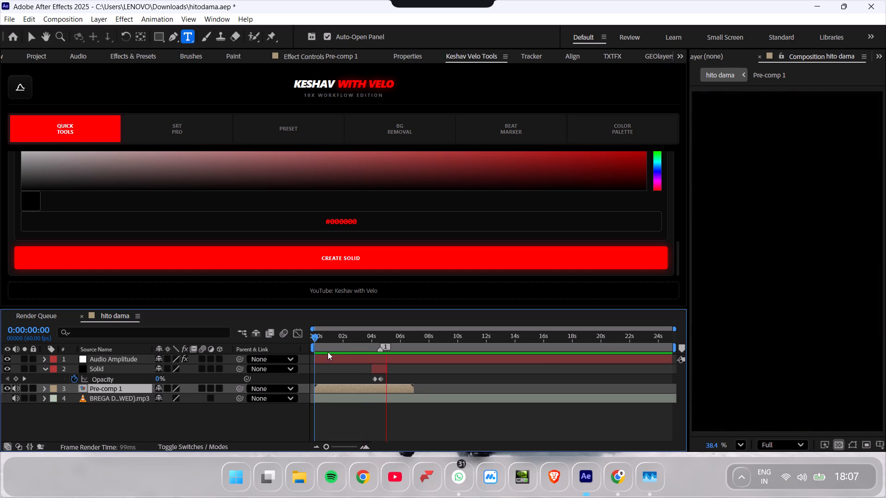
left_click_drag(344, 344, 353, 345)
key("space")
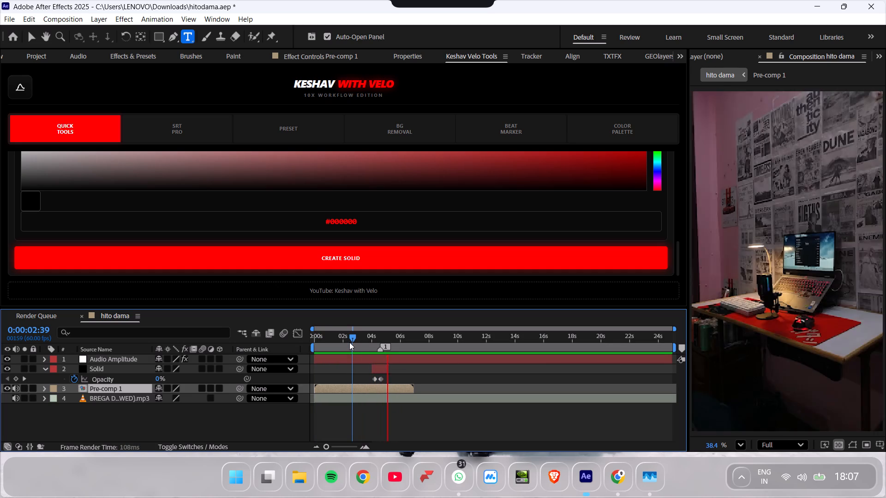
left_click_drag(349, 342, 353, 343)
key("space")
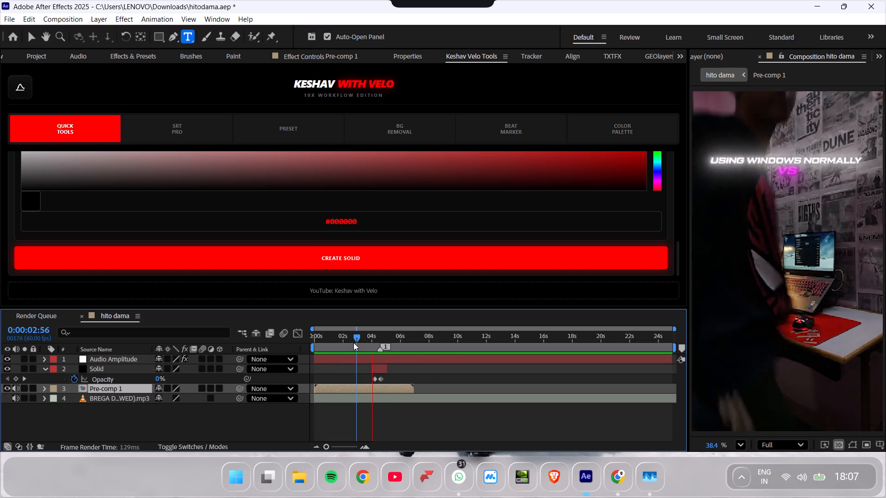
key("space")
left_click(353, 343)
key("space")
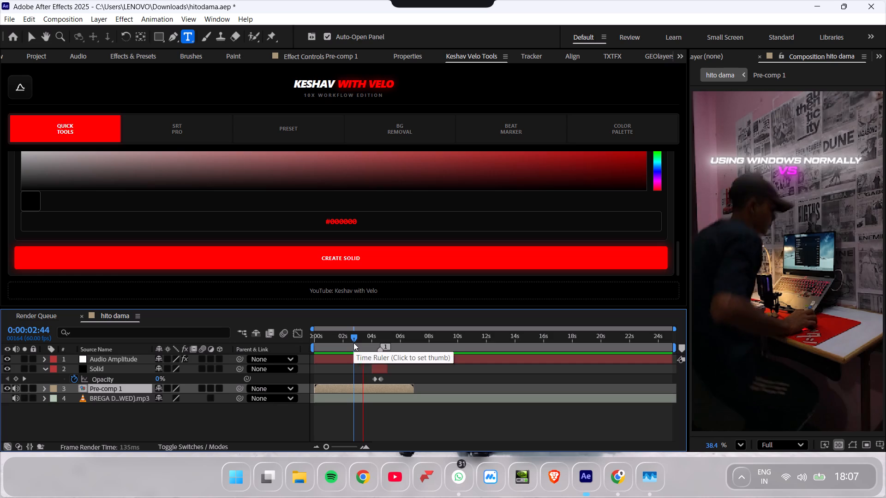
key("space")
key("space")
key("space")
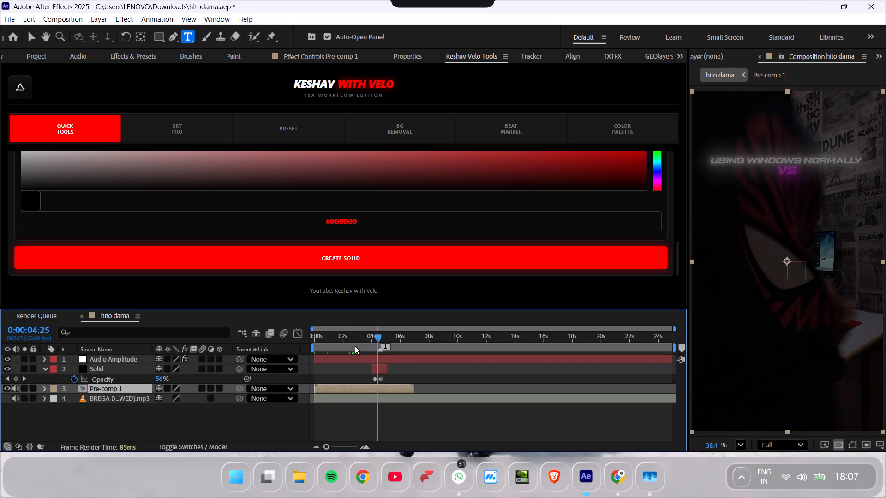
key("space")
key("space")
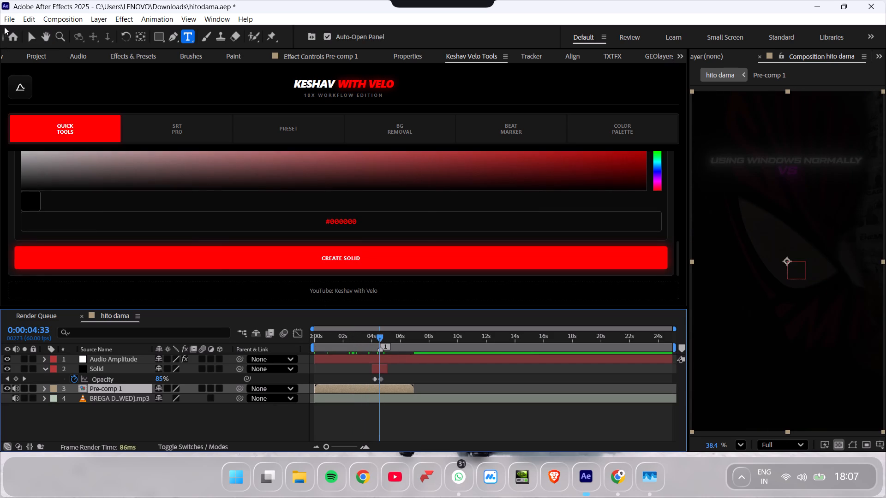
Import the video A001_11011606_C686 from the Downloads folder as footage.
left_click(8, 20)
left_click(60, 163)
left_click(174, 163)
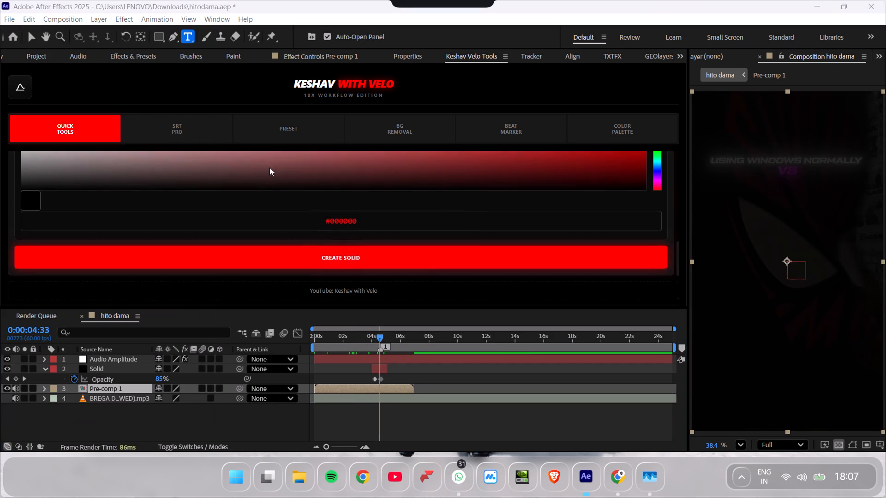
double_click(64, 191)
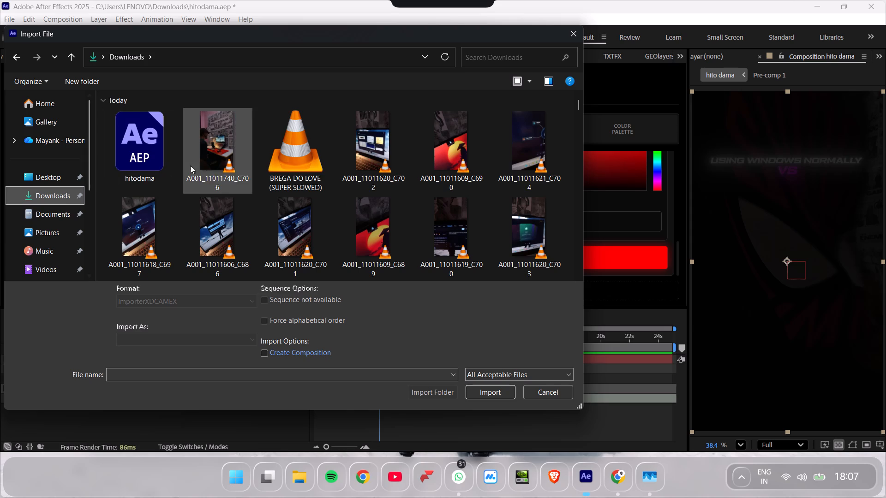
scroll(393, 162, "down", 1)
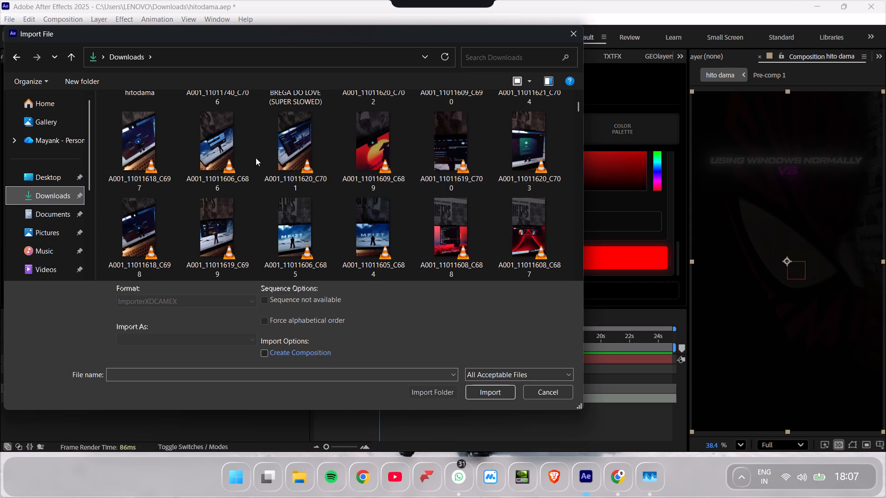
scroll(196, 154, "down", 1)
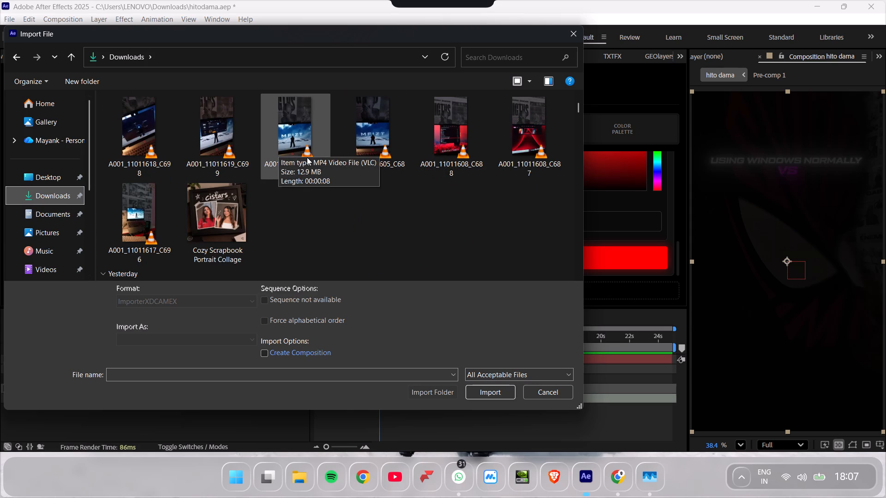
scroll(228, 162, "up", 1)
left_click(217, 141)
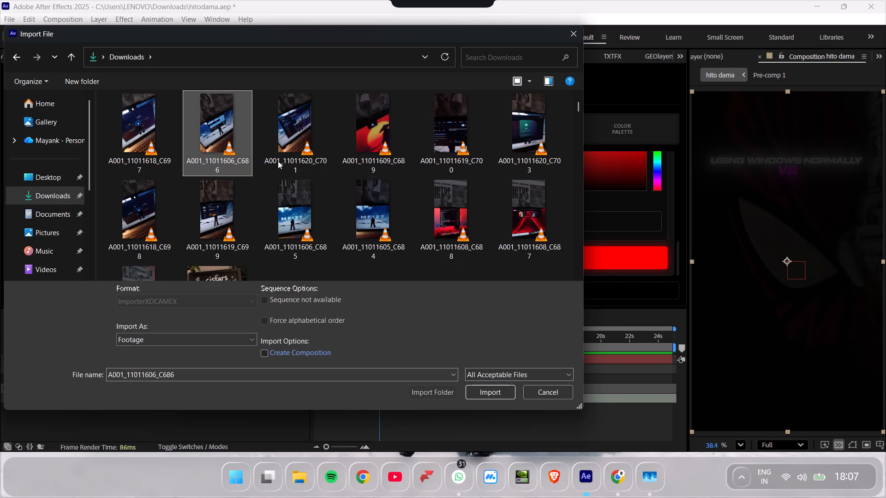
left_click(489, 394)
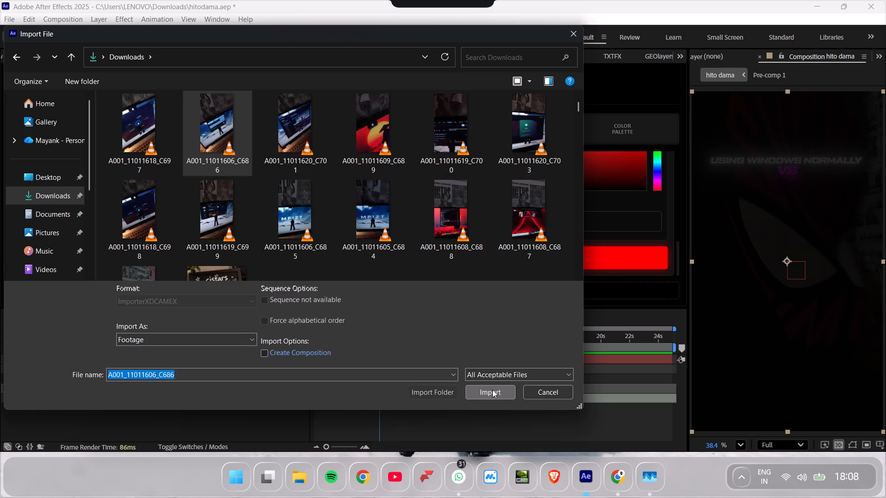
left_click(497, 394)
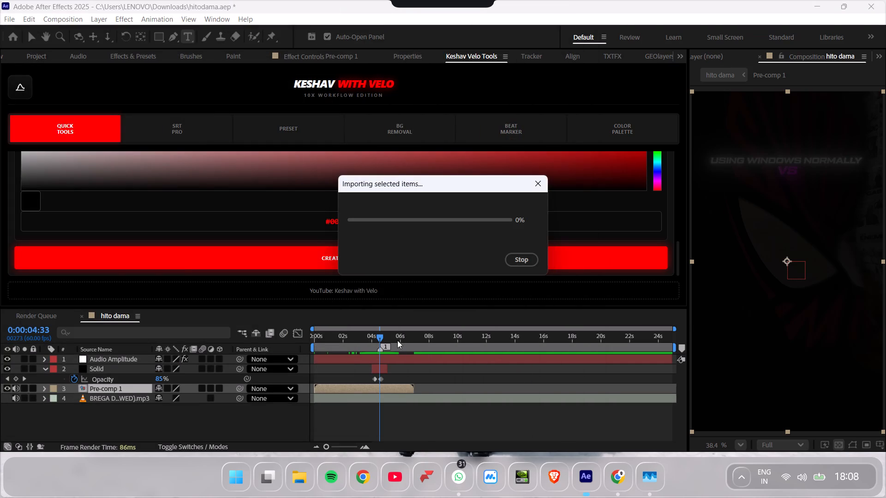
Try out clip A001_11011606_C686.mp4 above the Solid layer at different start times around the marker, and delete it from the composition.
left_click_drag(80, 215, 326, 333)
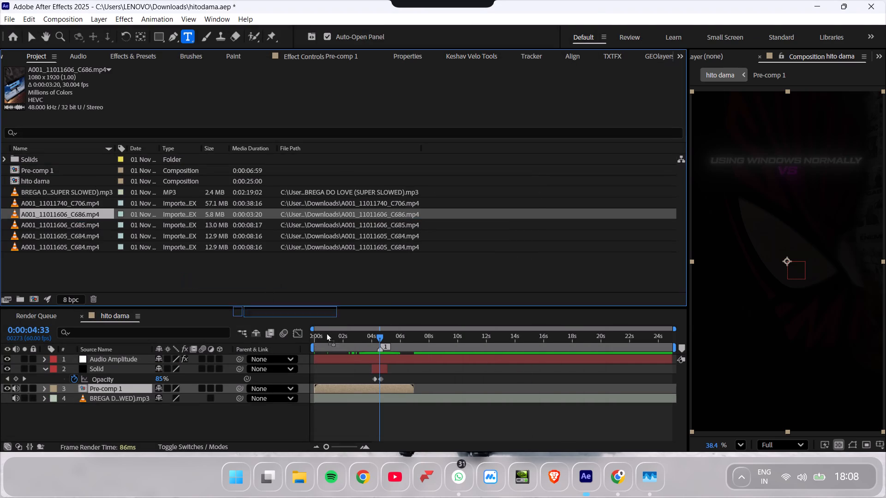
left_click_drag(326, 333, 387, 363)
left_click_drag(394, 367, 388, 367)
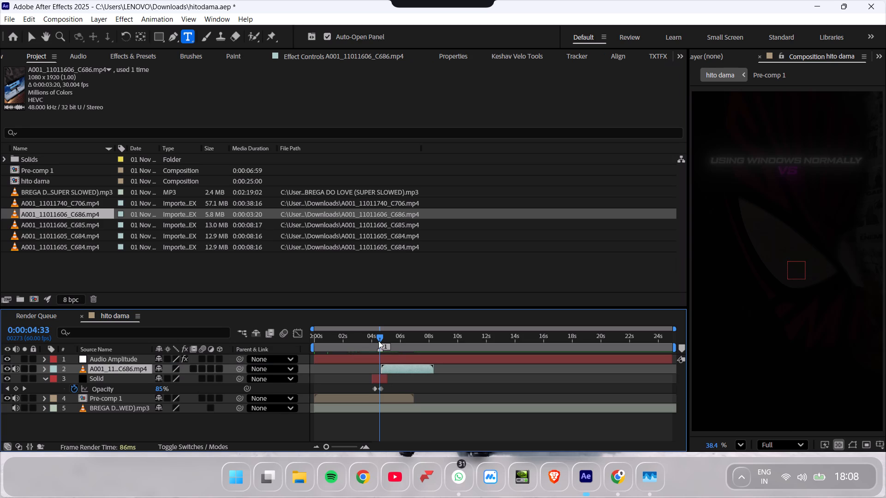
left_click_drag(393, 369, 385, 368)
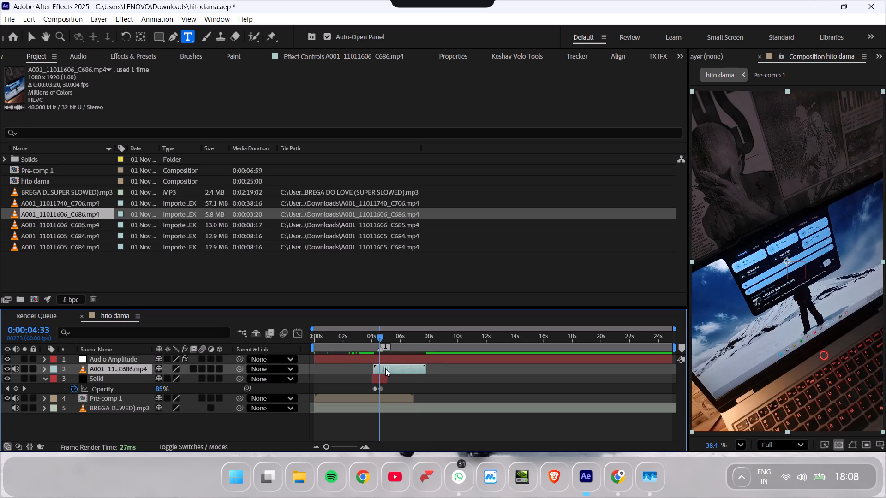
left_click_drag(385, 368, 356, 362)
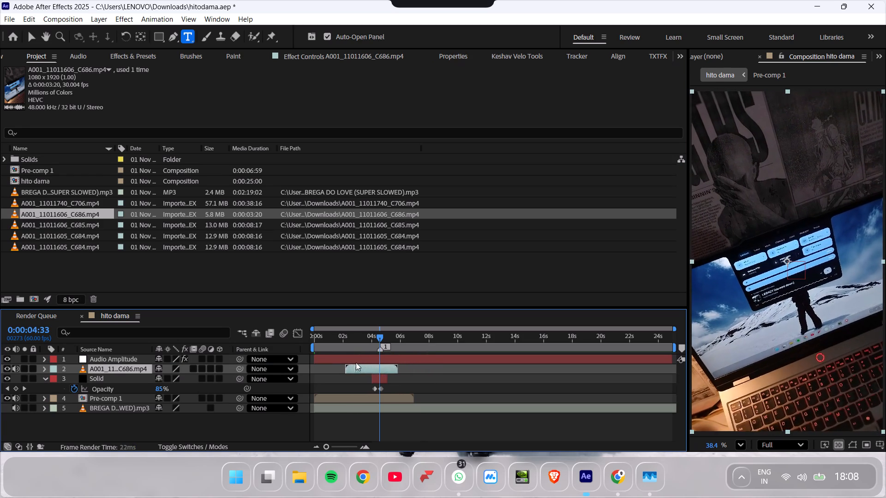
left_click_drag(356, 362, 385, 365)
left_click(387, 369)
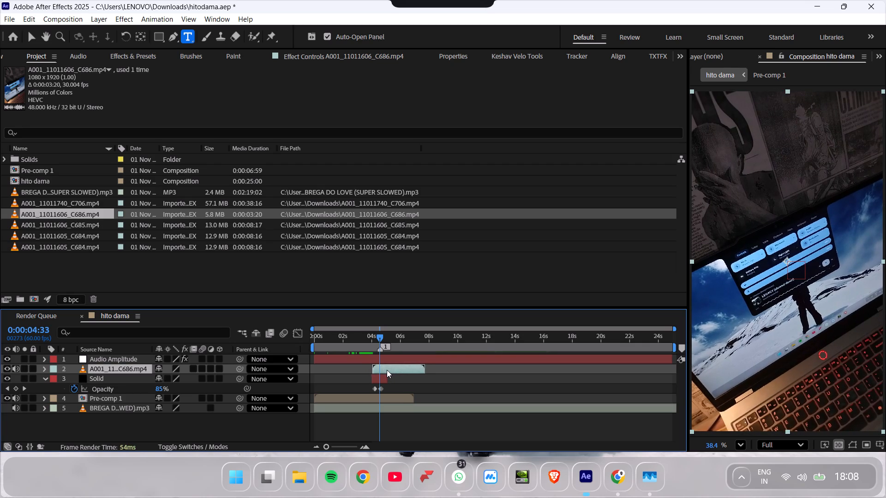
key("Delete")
Import the video A001_11011609_C689 from the Downloads folder as footage.
left_click(12, 18)
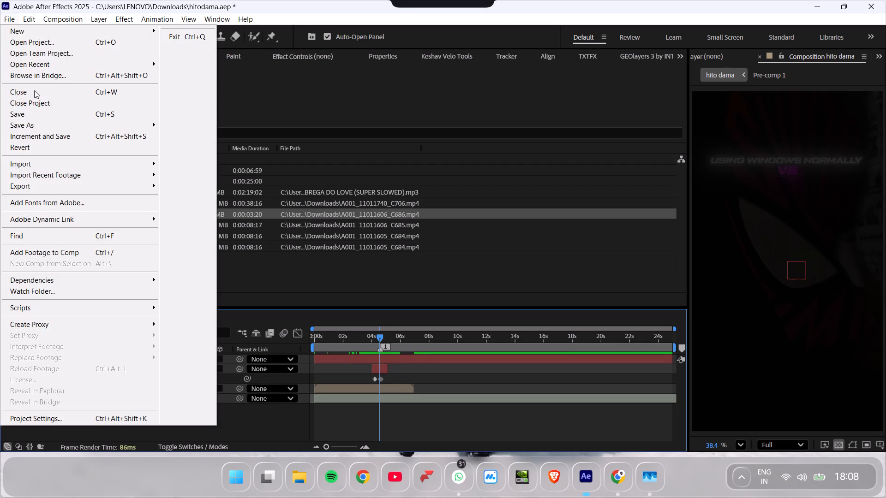
left_click(55, 172)
left_click(64, 169)
left_click(177, 165)
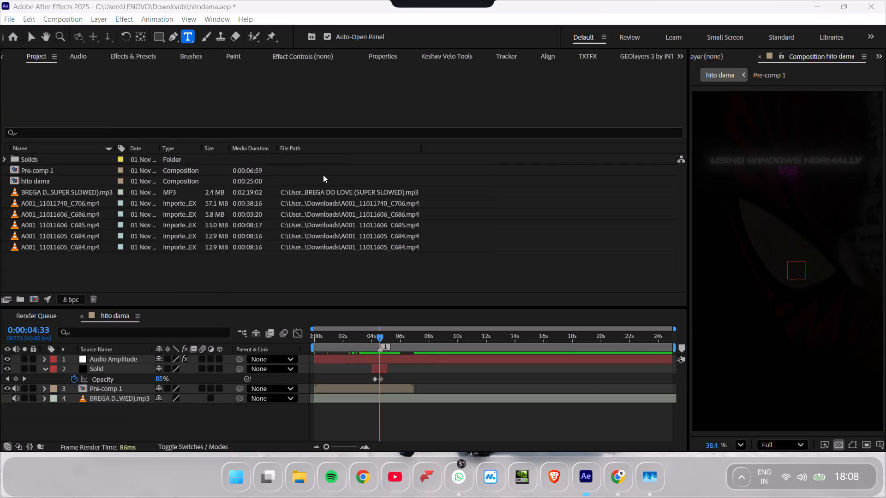
scroll(359, 184, "down", 1)
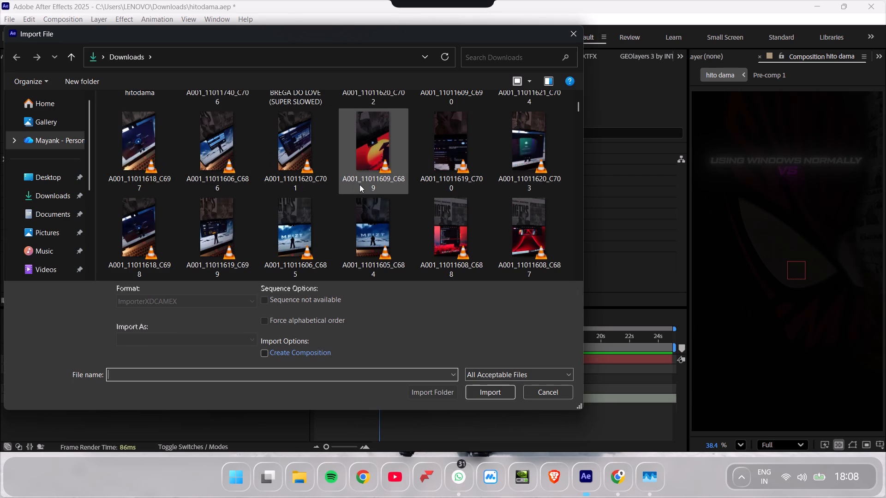
scroll(359, 184, "up", 2)
scroll(359, 184, "down", 2)
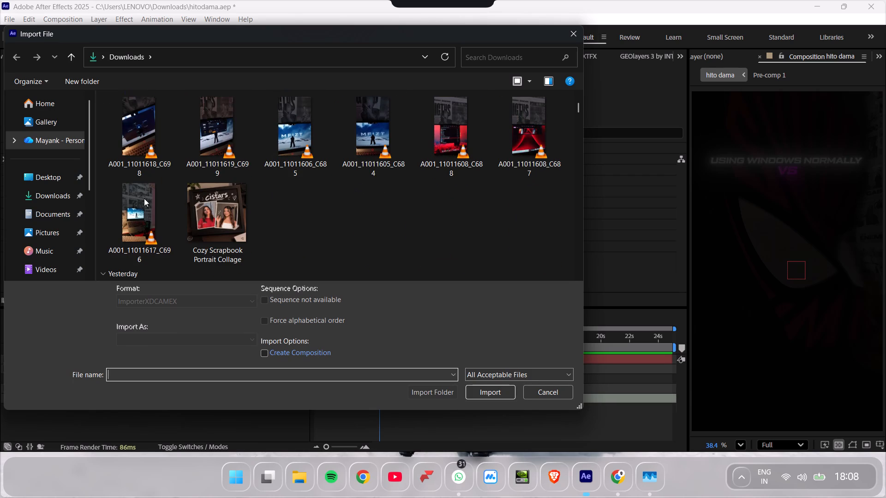
scroll(142, 198, "up", 1)
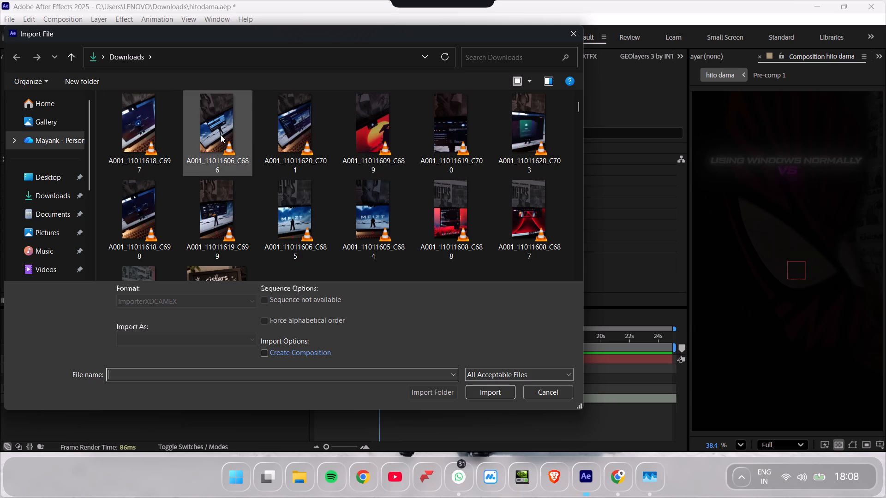
scroll(522, 143, "up", 1)
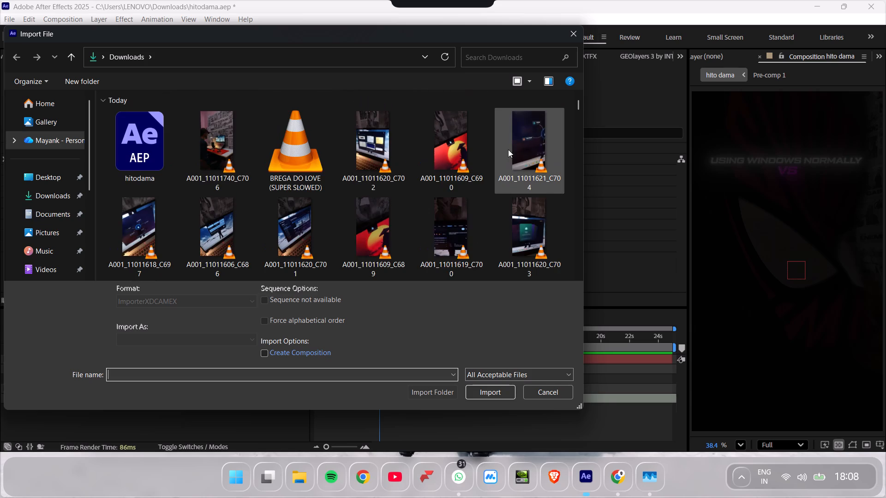
left_click(386, 219)
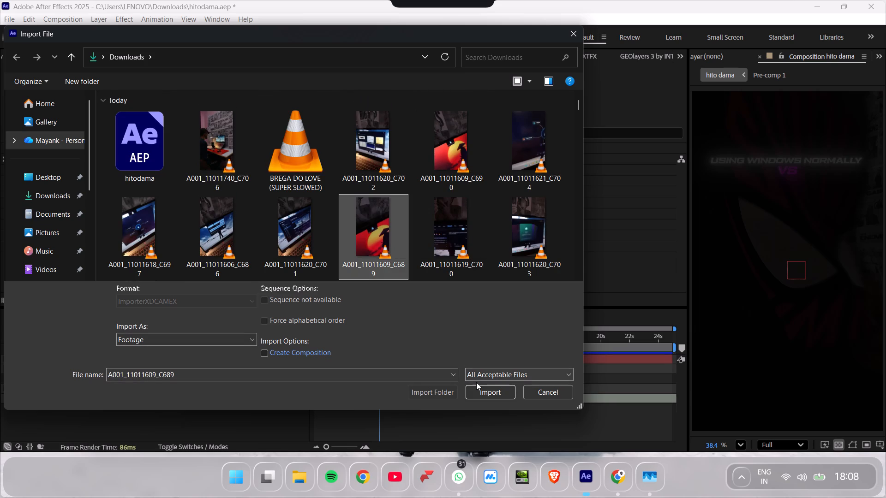
left_click(481, 387)
left_click(483, 389)
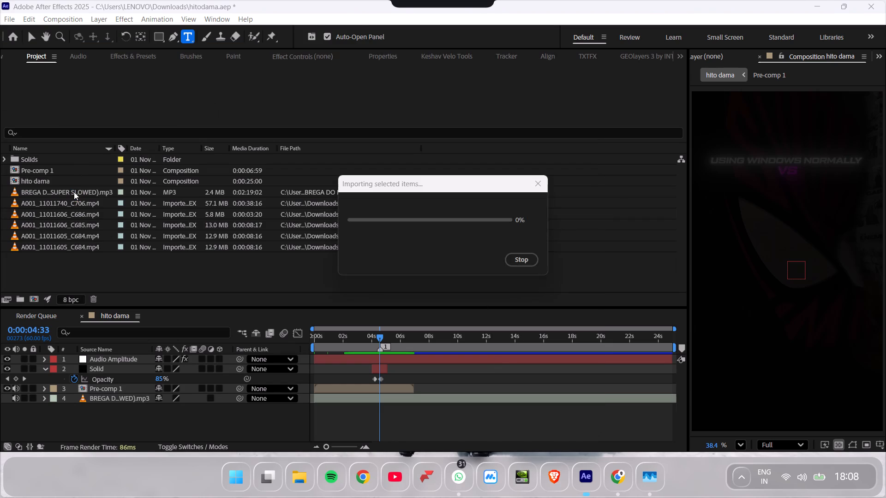
Place clip A001_11011609_C689.mp4 above the Solid layer, starting at about 0:00:04:33, and mute its audio.
left_click_drag(92, 213, 377, 364)
left_click(390, 370)
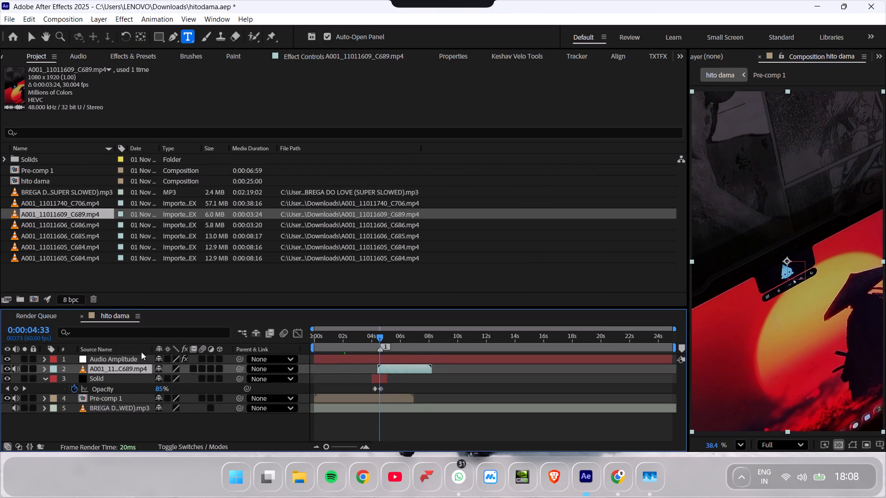
left_click(16, 373)
left_click(15, 369)
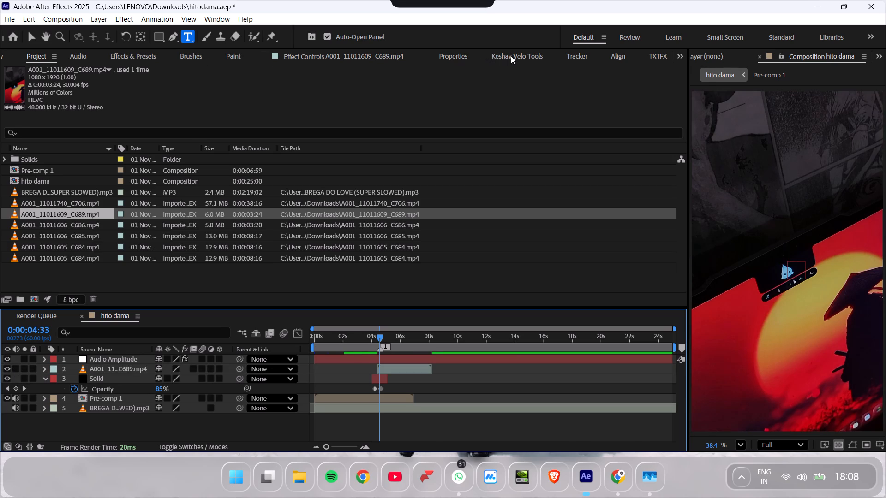
Apply Warp Stabilizer to the A001_11011609_C689.mp4 layer.
left_click(570, 55)
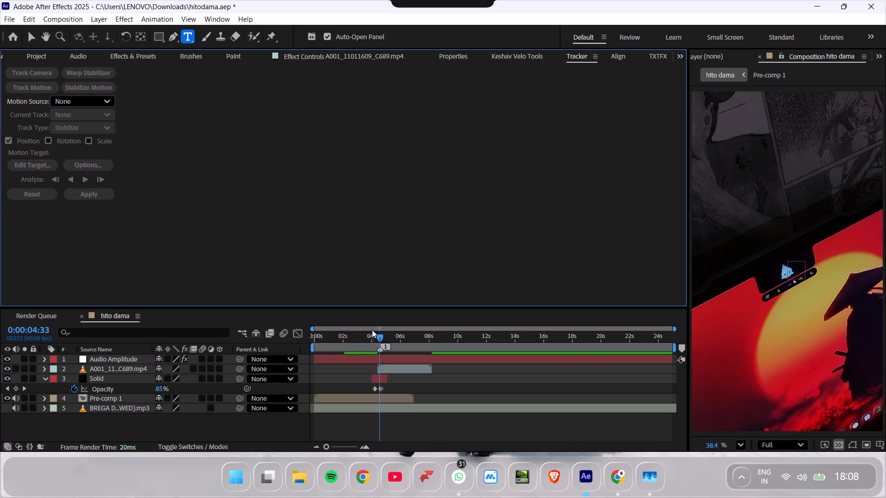
left_click(395, 370)
left_click(101, 71)
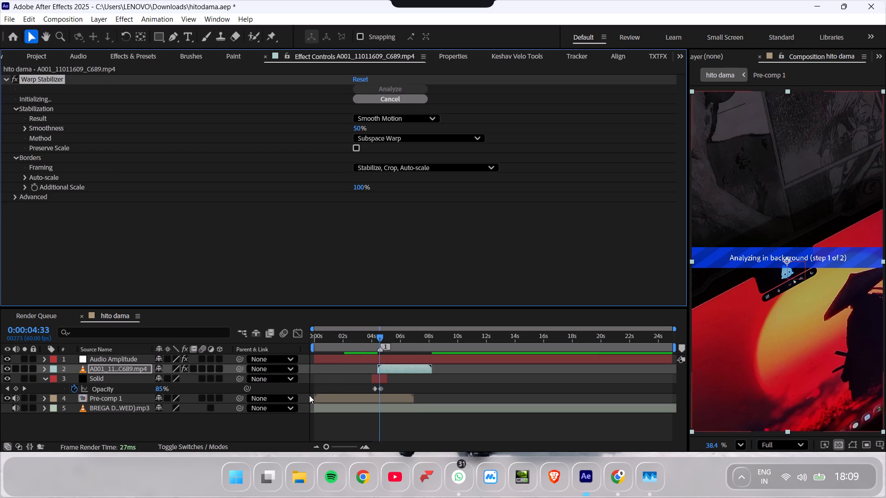
Play back the opening and the fade into the stabilized clip repeatedly to check the transition's timing against the song.
left_click_drag(326, 343, 299, 345)
key("space")
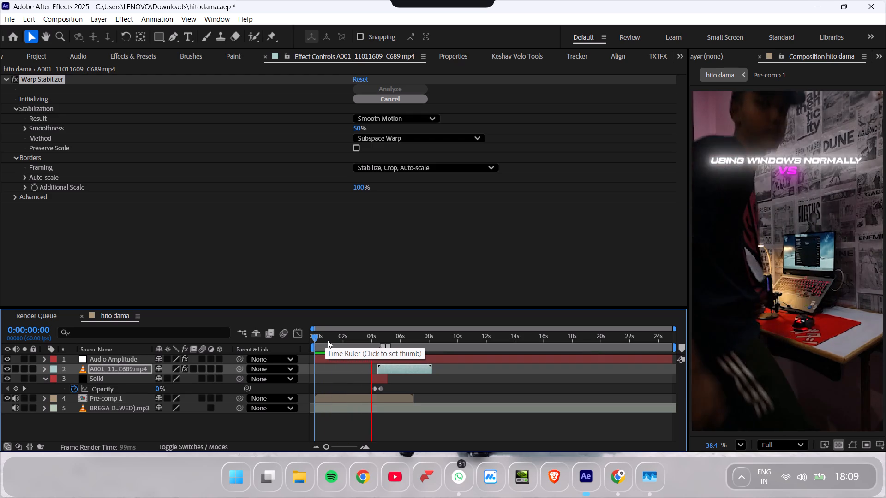
left_click_drag(328, 340, 310, 341)
key("space")
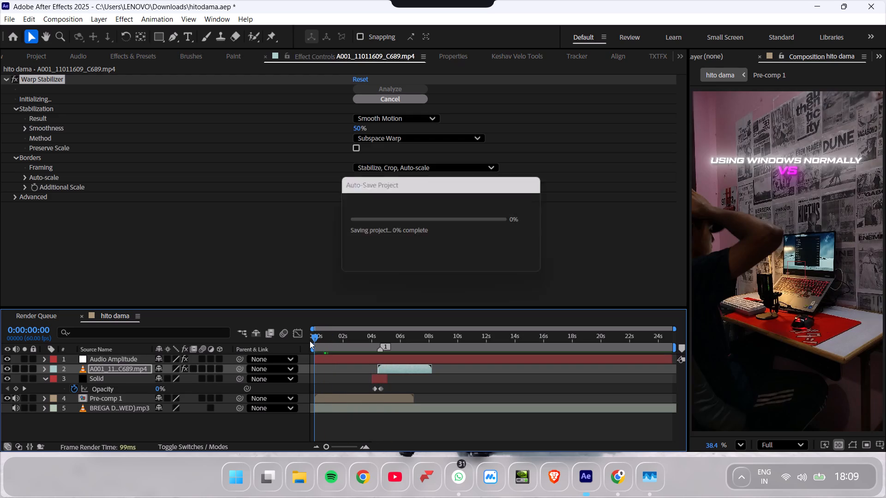
left_click_drag(333, 342, 303, 342)
key("space")
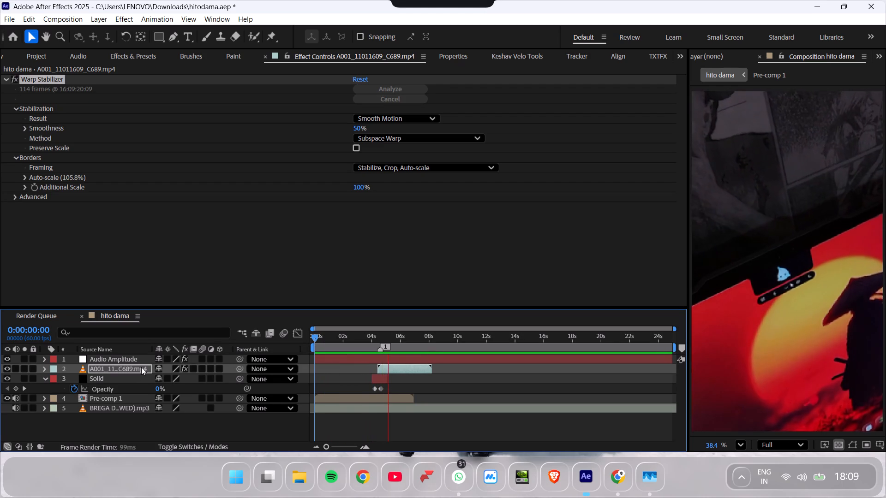
left_click(359, 344)
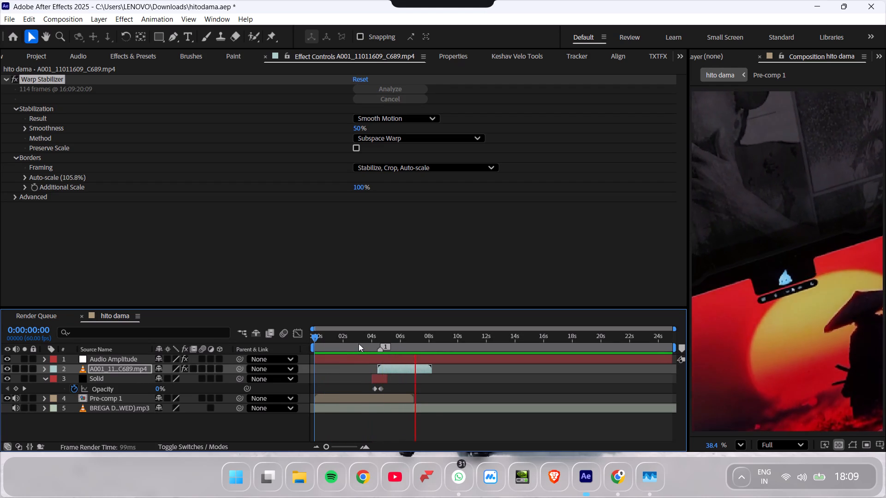
key("space")
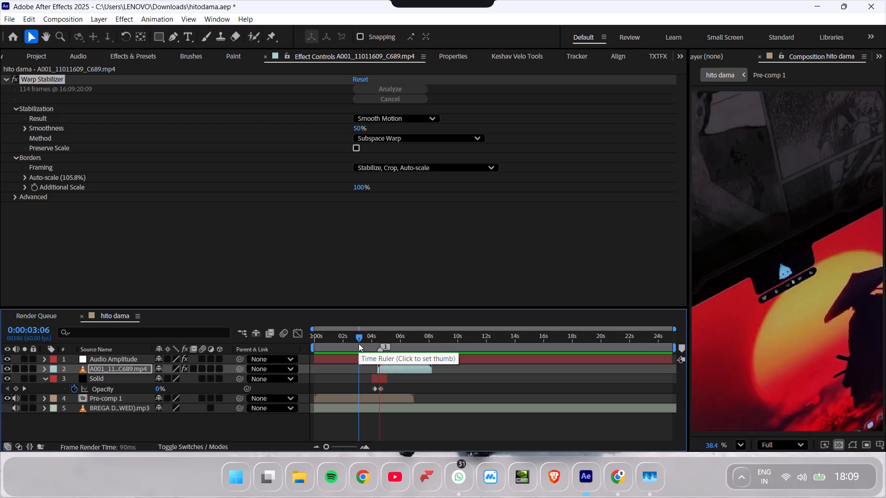
key("space")
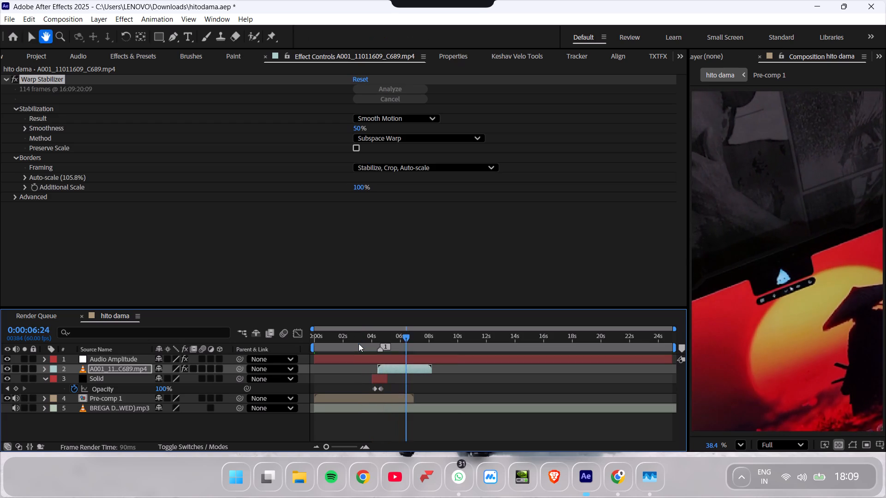
left_click(359, 344)
key("space")
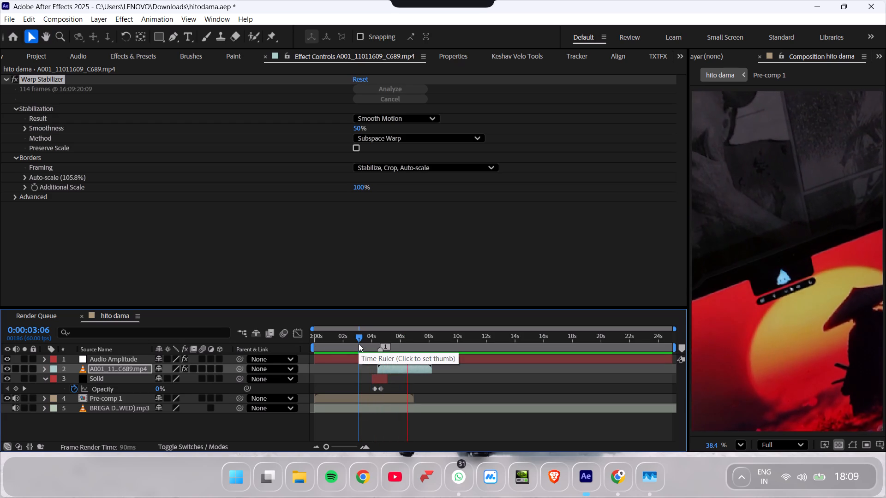
left_click_drag(359, 344, 287, 345)
key("space")
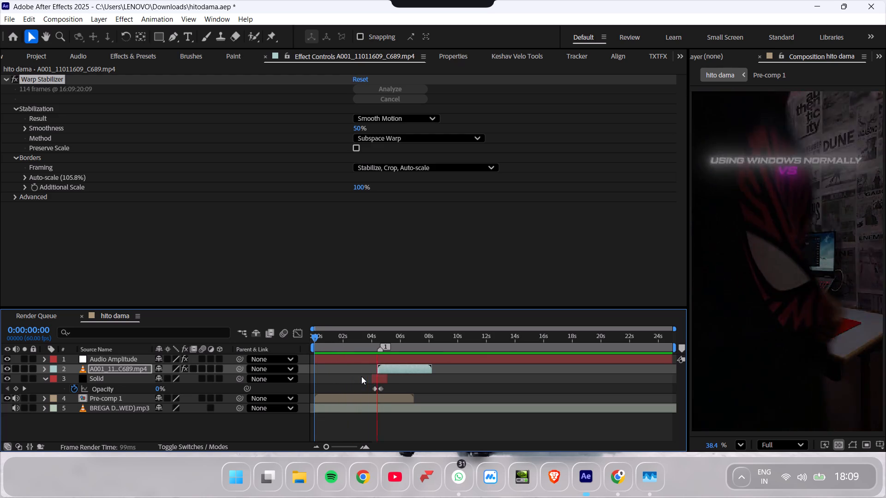
key("space")
key("space")
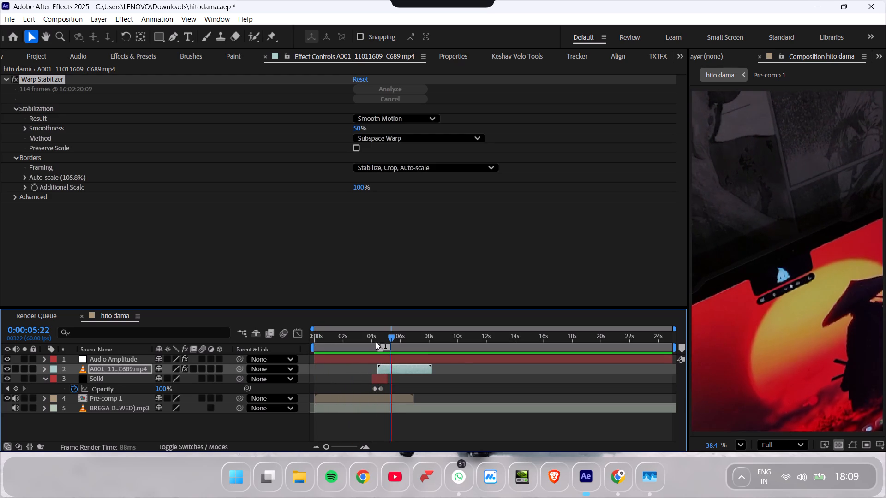
left_click(365, 344)
key("space")
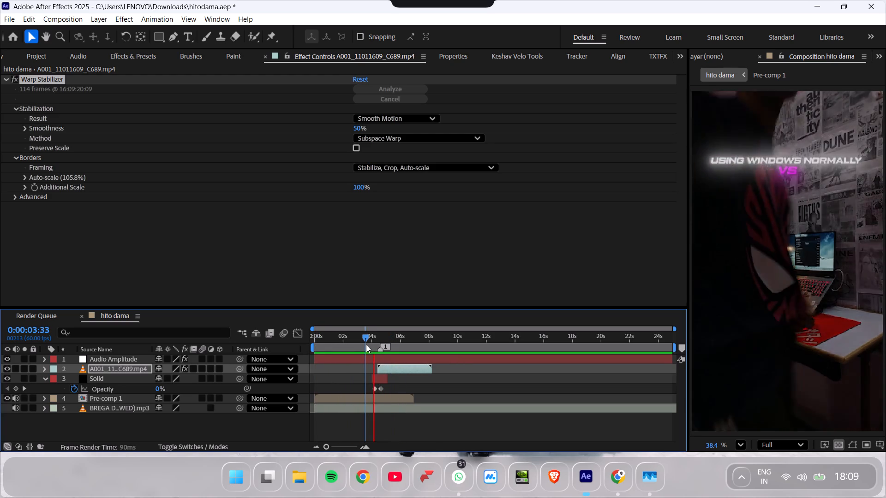
left_click(378, 359)
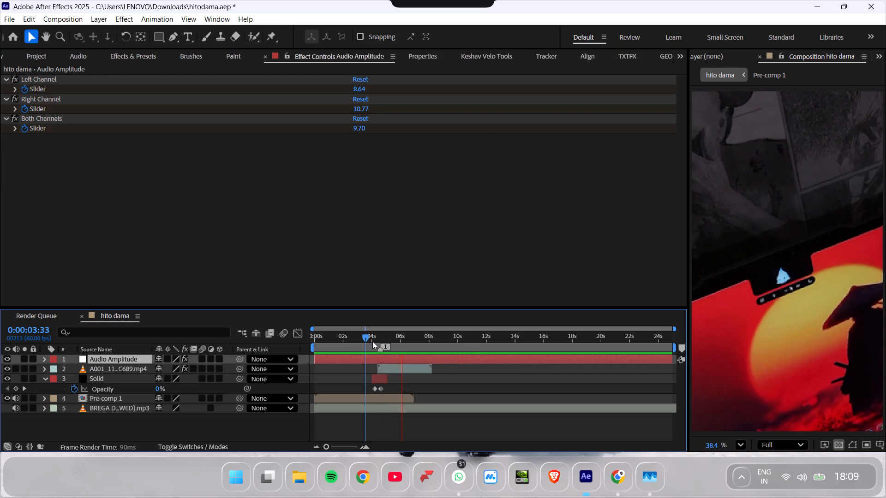
left_click_drag(372, 341, 365, 342)
key("space")
key("space")
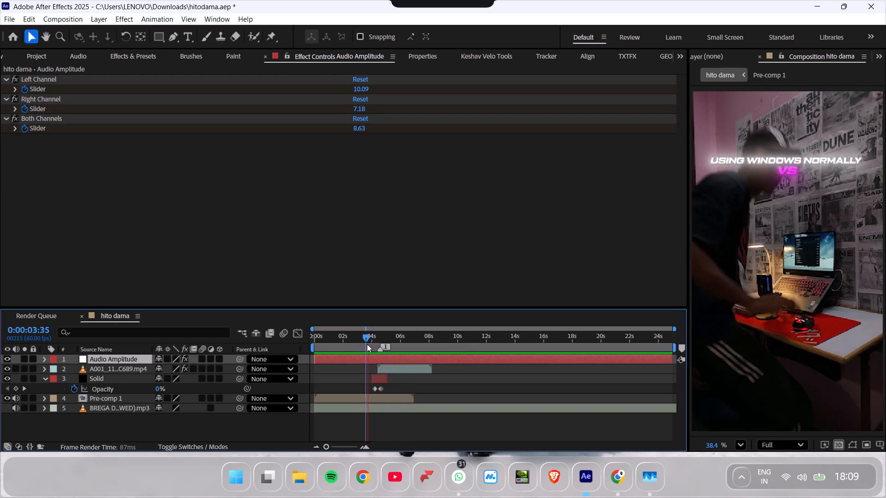
Move the A001_11011609_C689.mp4 layer below the Solid layer in the hito dama composition.
left_click_drag(143, 358, 140, 380)
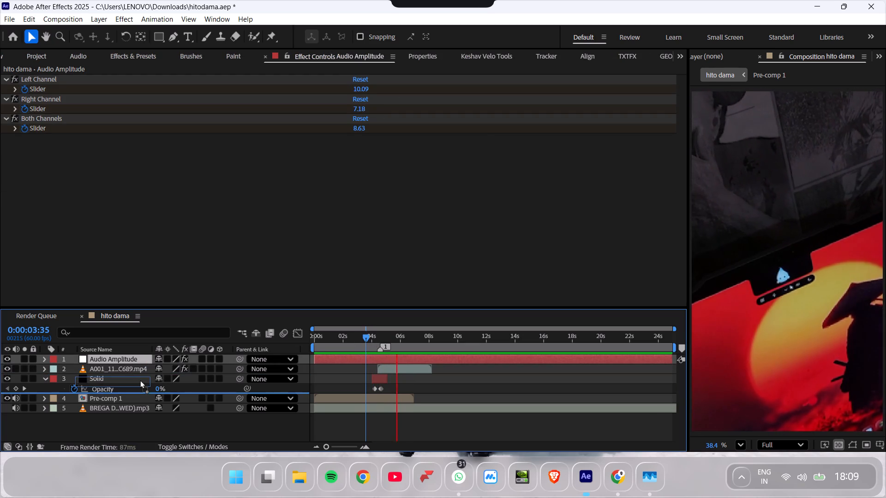
left_click_drag(140, 380, 139, 364)
left_click_drag(132, 368, 133, 379)
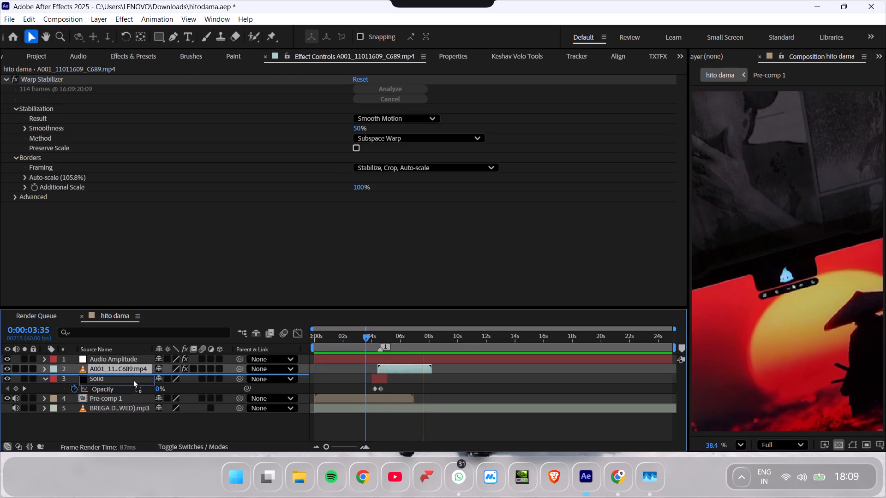
left_click_drag(133, 379, 134, 382)
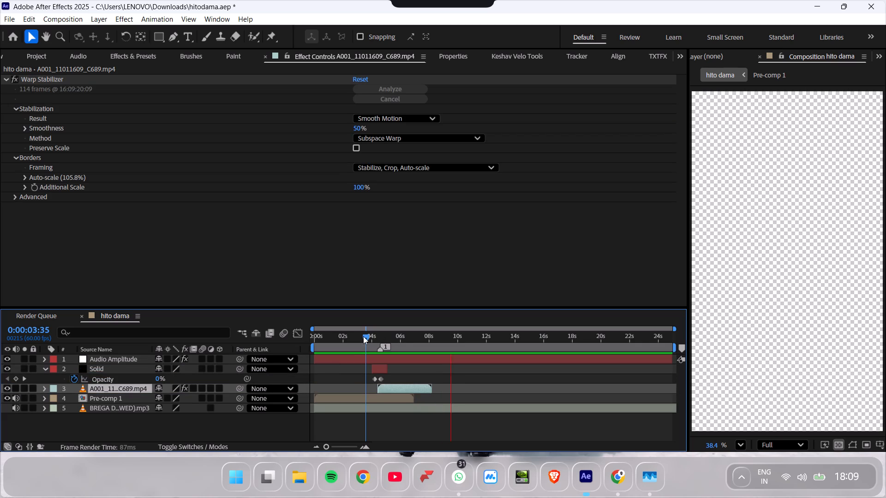
Shift the Solid layer earlier so its second Opacity keyframe falls just before the A001_11011609_C689.mp4 clip starts.
left_click_drag(363, 336, 377, 341)
left_click_drag(327, 445, 337, 447)
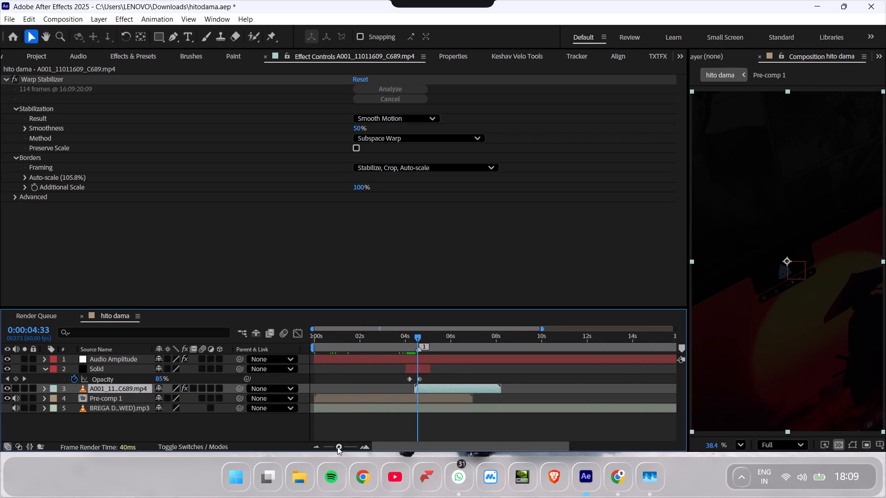
left_click_drag(337, 447, 347, 449)
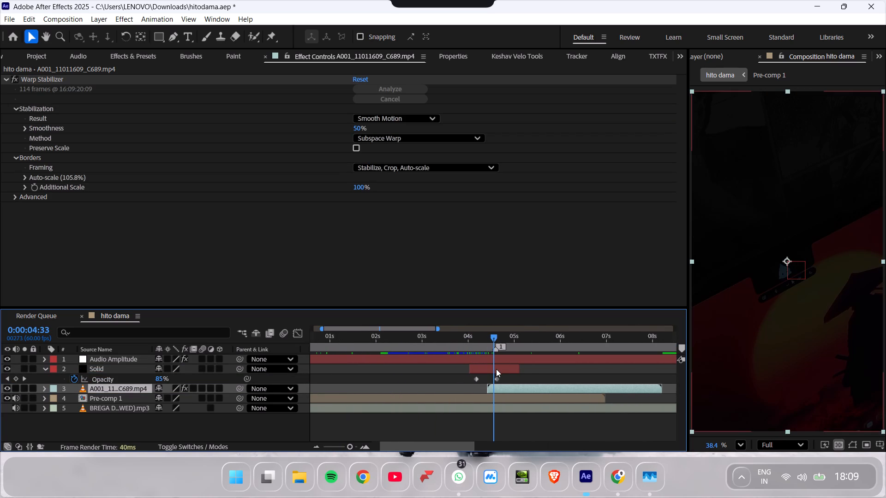
left_click_drag(496, 369, 489, 369)
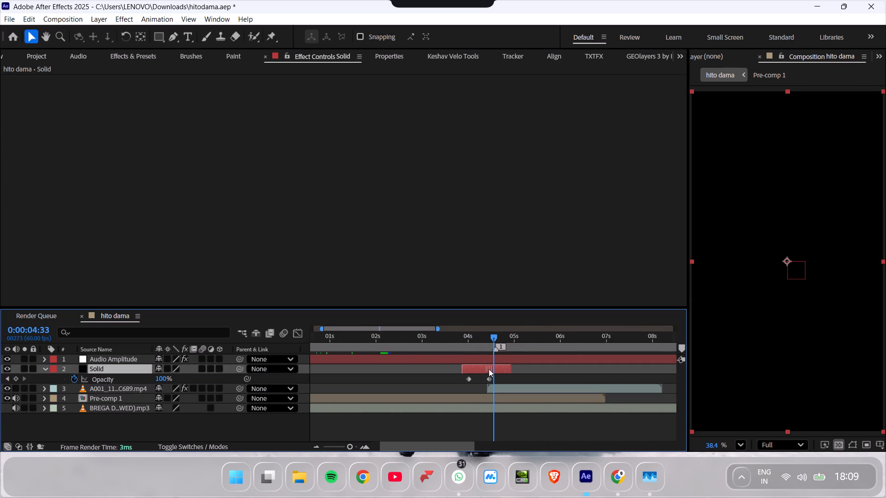
left_click_drag(489, 369, 483, 368)
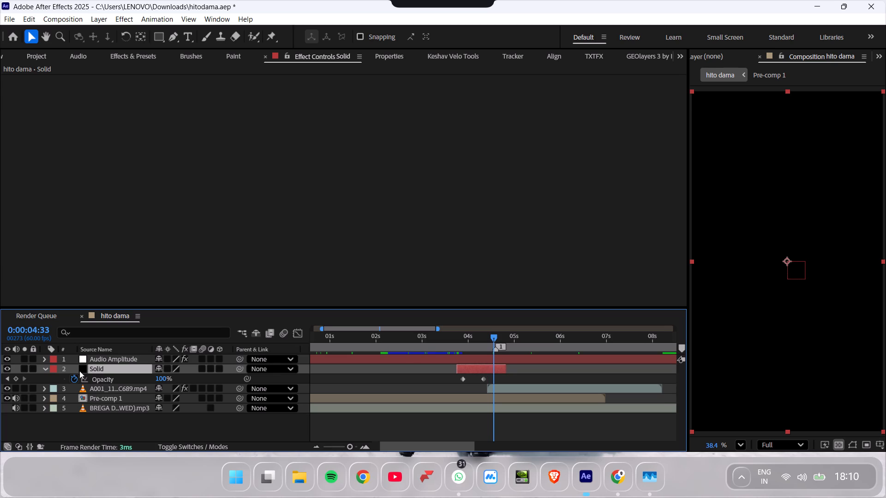
Add an Opacity keyframe of 0% to the Solid layer at 0:00:04:33.
left_click(16, 378)
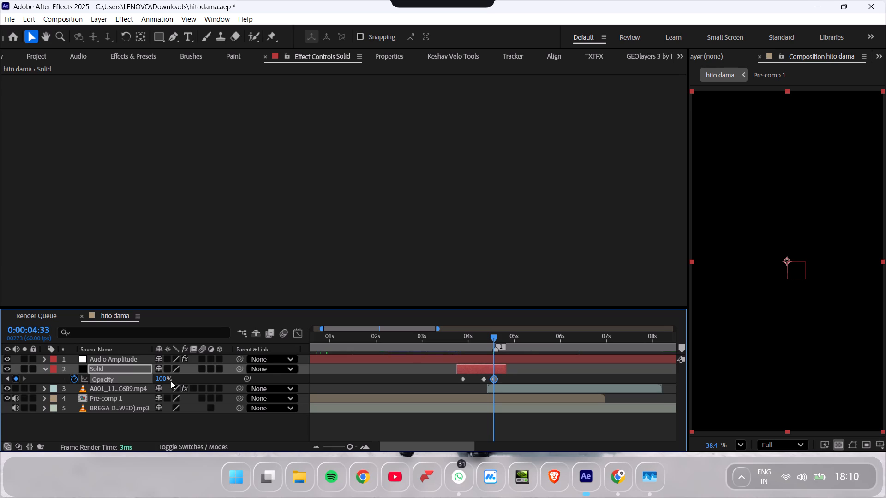
left_click_drag(162, 379, 67, 387)
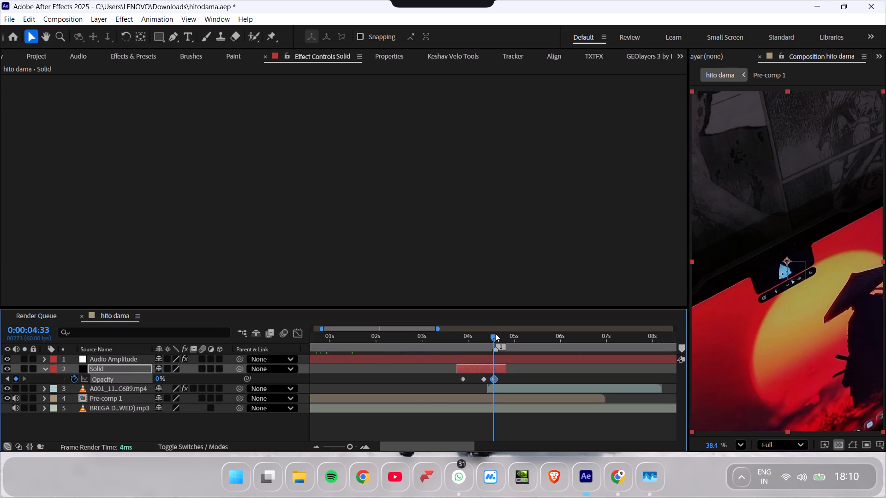
Preview the fade and nudge the Solid layer slightly later so its middle Opacity keyframe meets the start of the stabilized clip.
left_click_drag(492, 335, 461, 337)
key("space")
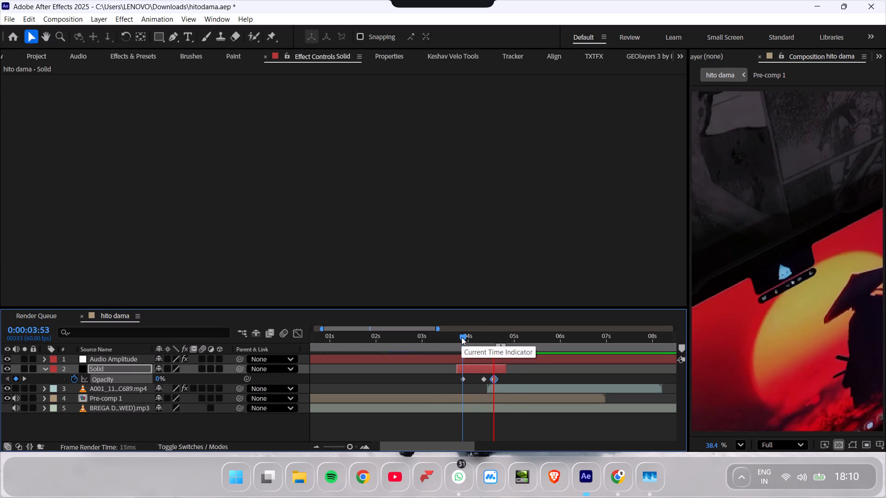
left_click_drag(461, 337, 479, 342)
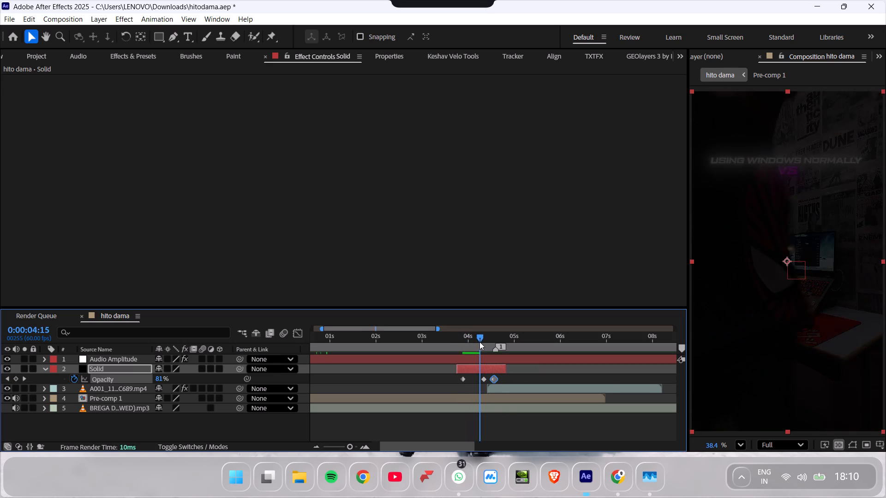
left_click_drag(479, 342, 483, 343)
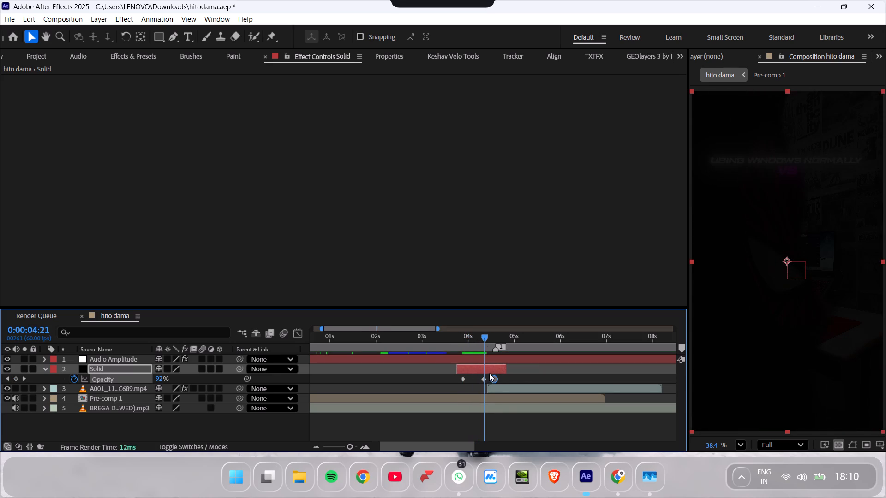
left_click(488, 369)
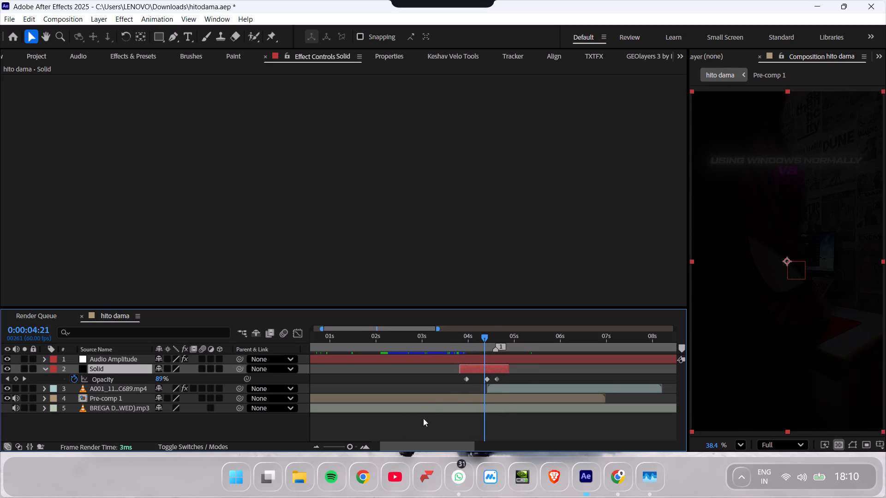
Play back the adjusted fade through black into the stabilized clip to check its timing around the marker.
left_click_drag(483, 341, 477, 341)
key("space")
key("space")
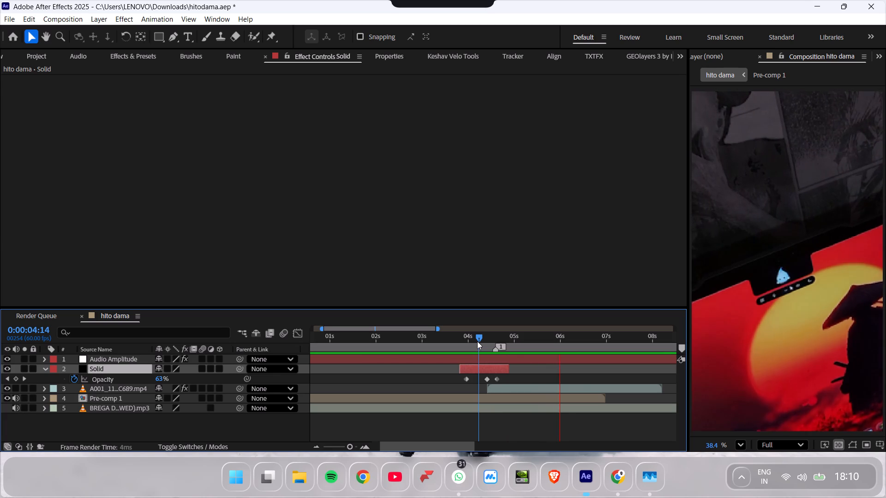
left_click(477, 341)
key("space")
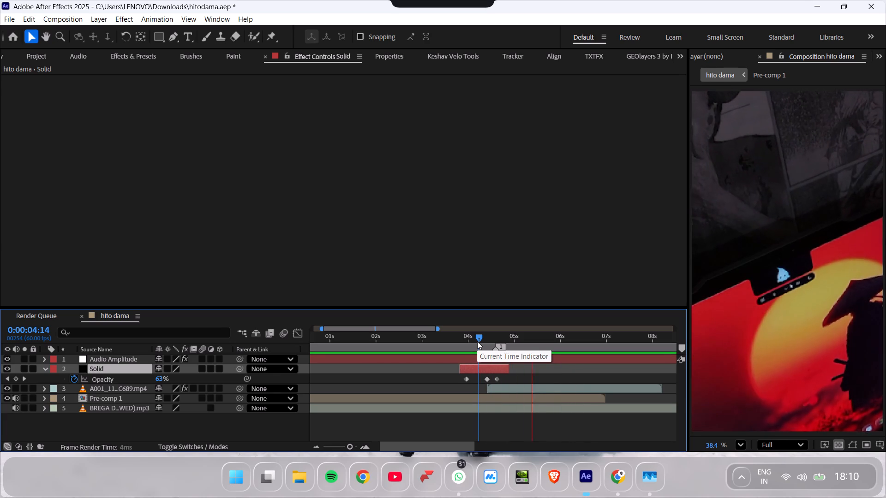
key("space")
left_click(497, 387)
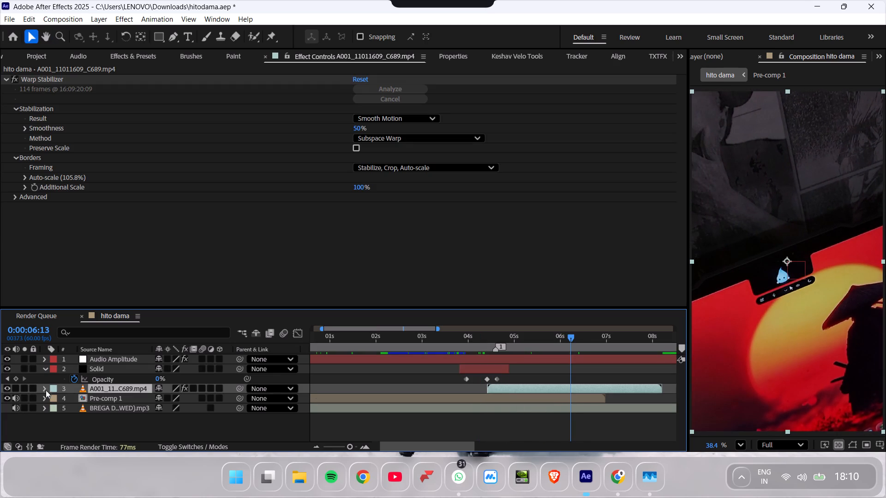
key("space")
key("space")
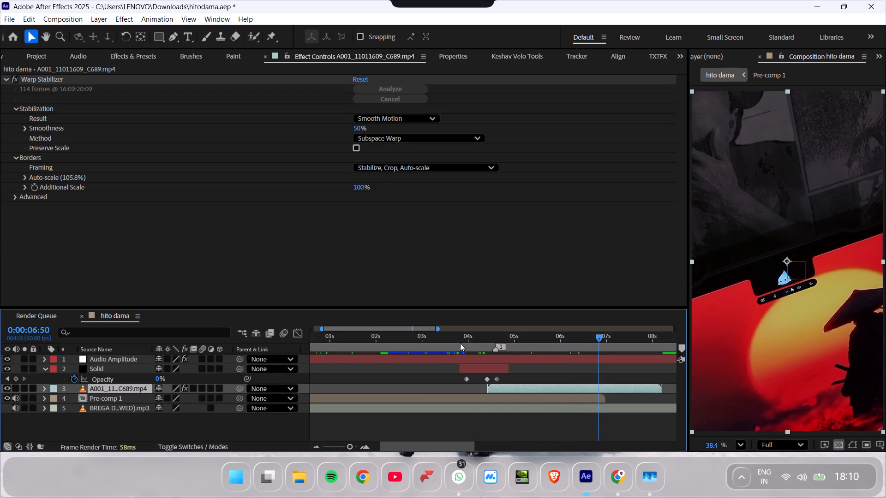
left_click_drag(467, 338, 458, 338)
key("space")
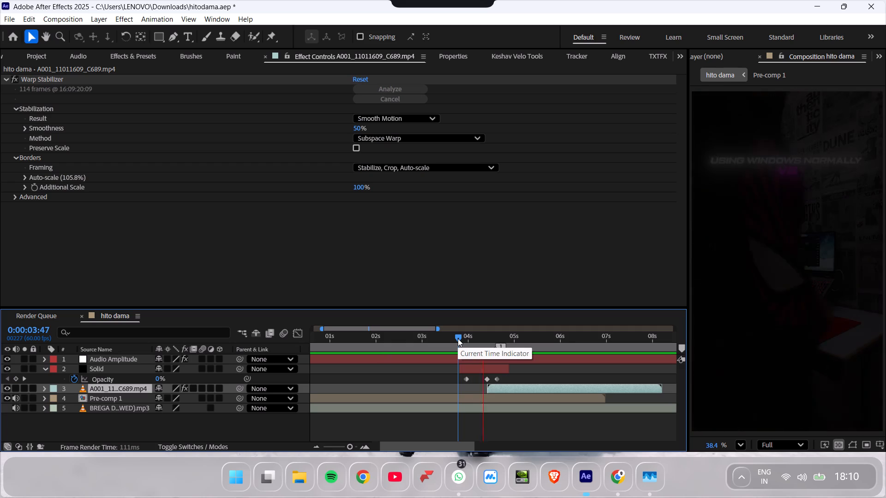
key("space")
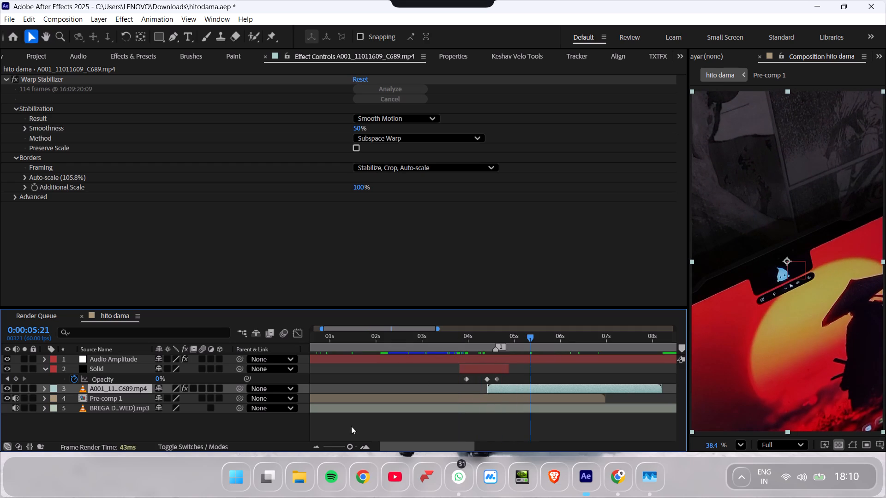
Show the Audio Amplitude layer's Both Channels Slider in the Graph Editor and examine the beat around 0:00:04:38.
left_click_drag(353, 441, 325, 443)
left_click_drag(346, 445, 325, 445)
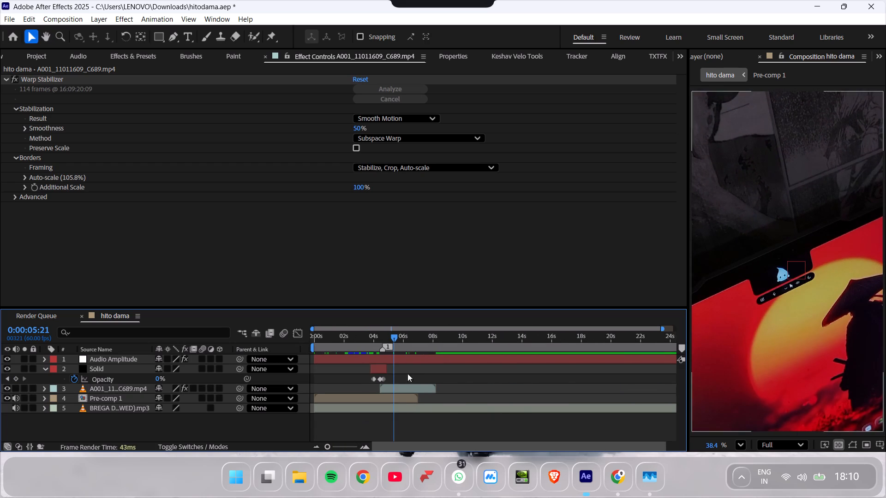
left_click(375, 354)
left_click(361, 356)
key("u")
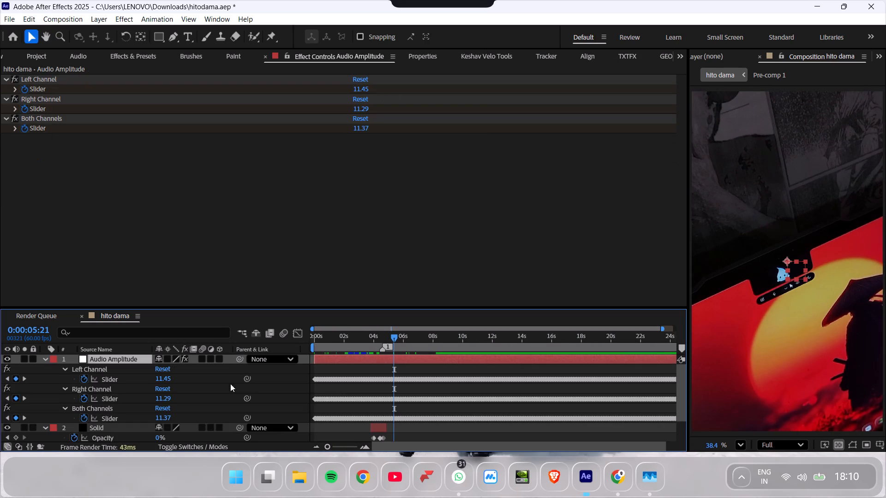
left_click(108, 418)
left_click(301, 334)
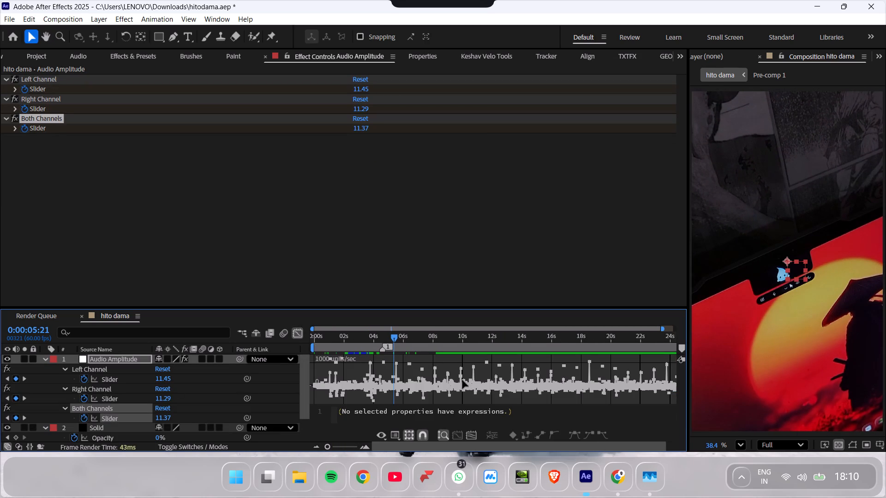
left_click_drag(392, 336, 381, 332)
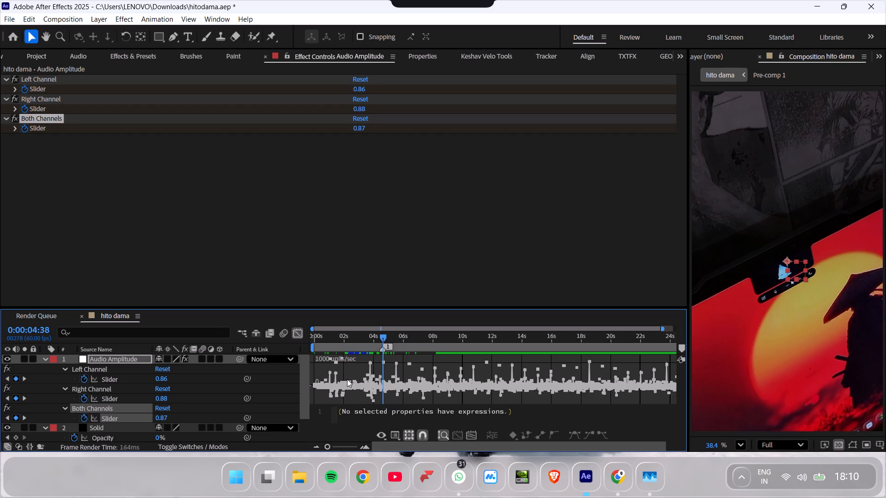
Play the song on from marker 1 and add composition marker 2 on the next beat at 0:00:05:31.
left_click_drag(328, 447, 339, 449)
key("space")
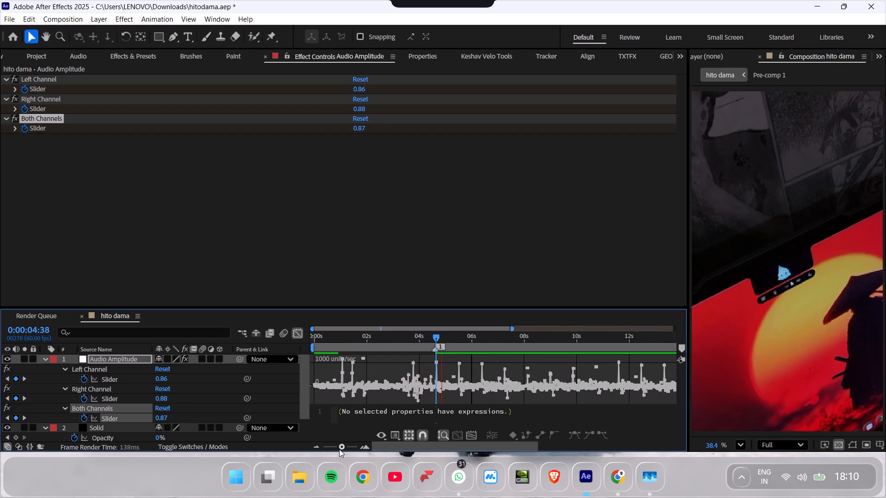
key("space")
key("space")
key("space")
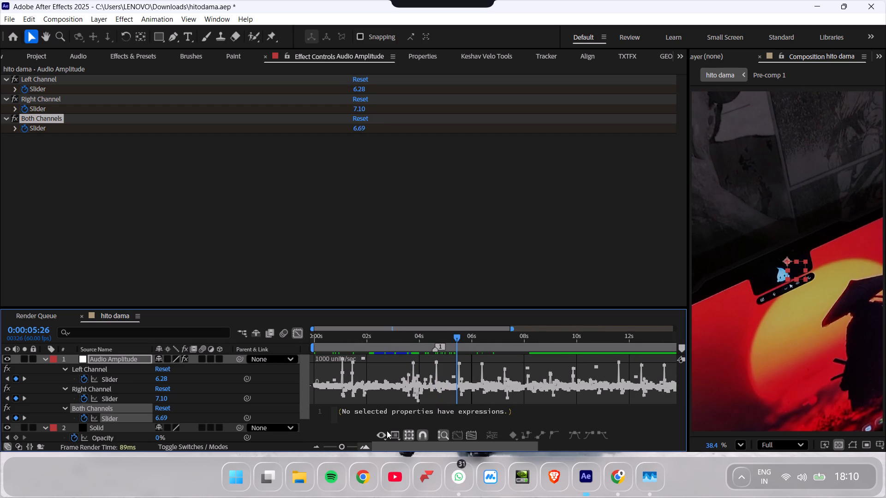
left_click_drag(454, 336, 434, 338)
key("space")
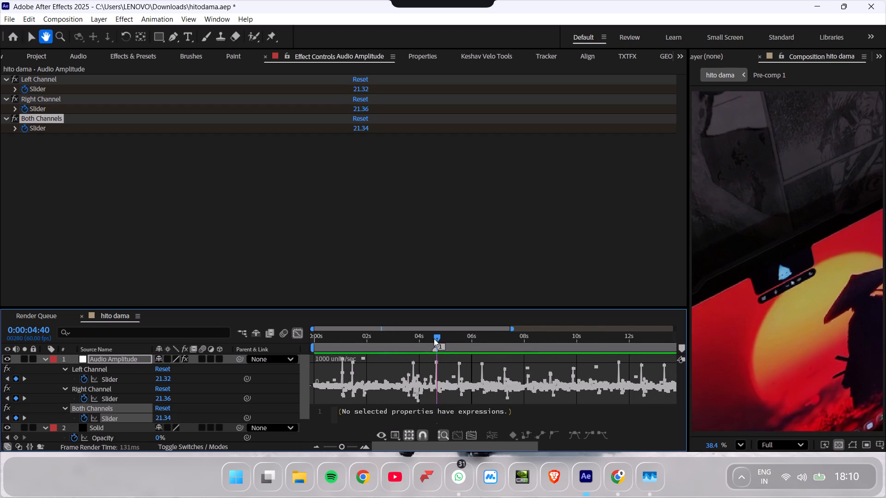
key("space")
key("space")
key("space")
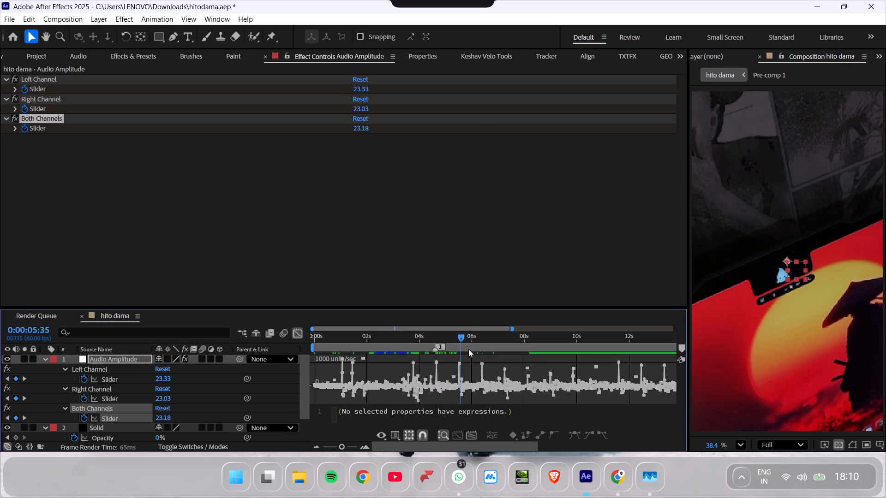
left_click(462, 339)
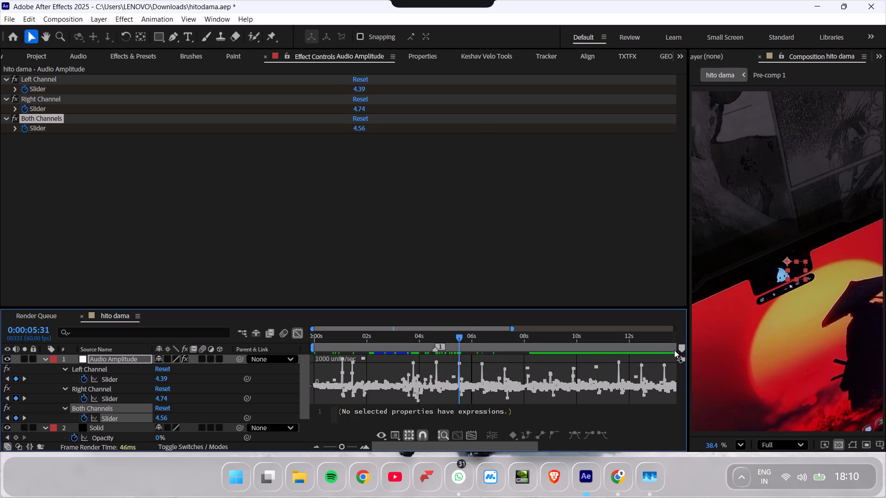
left_click(679, 350)
Play on from marker 2 and add composition marker 3 on the next amplitude peak at 0:00:06:25.
key("space")
key("space")
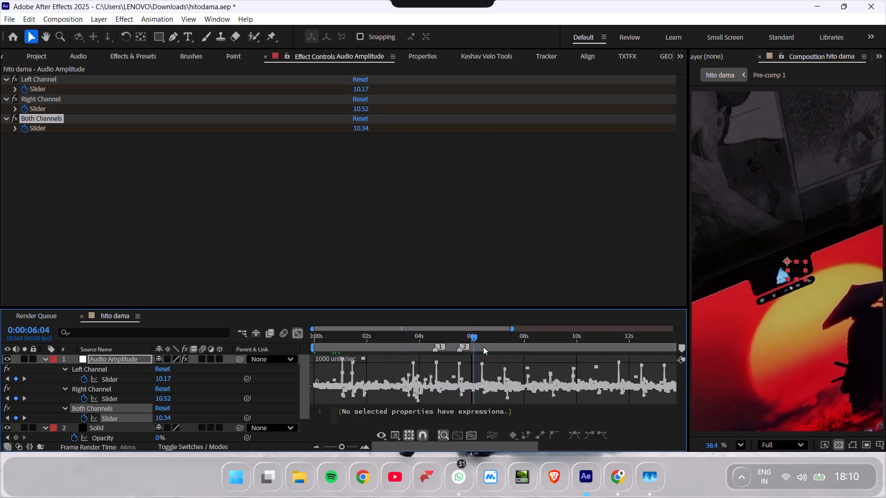
key("space")
key("space")
left_click(483, 341)
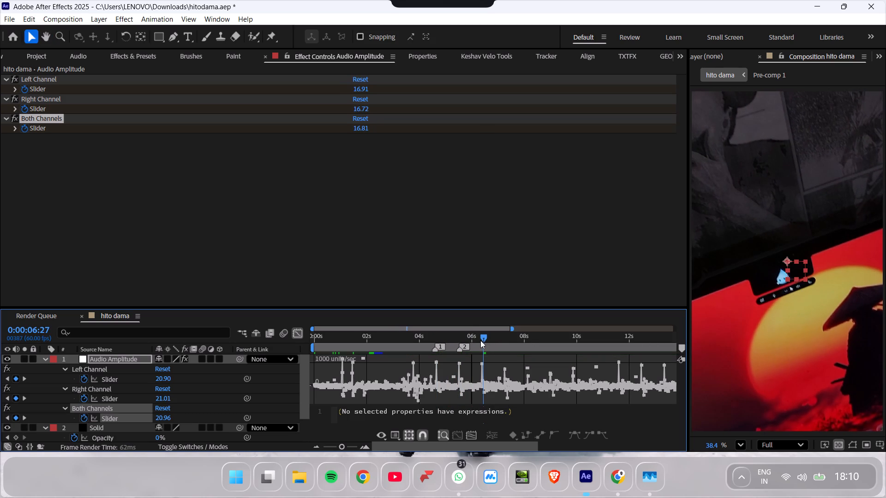
left_click(681, 349)
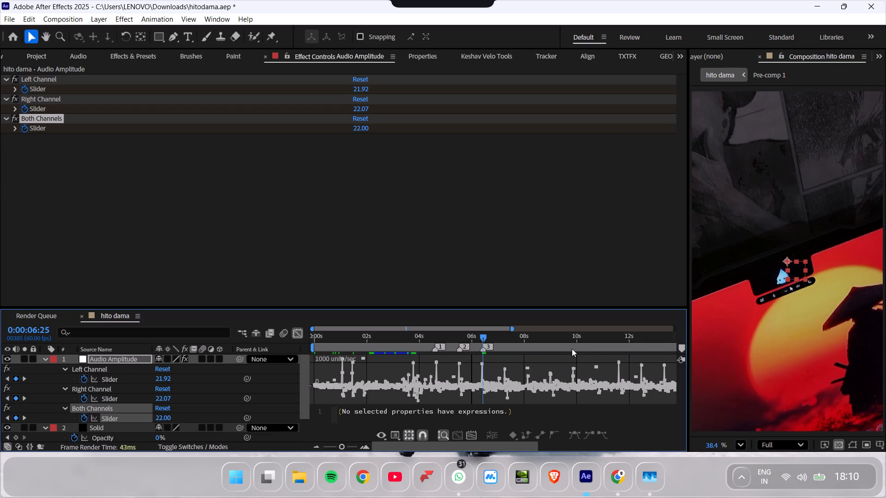
Play on from marker 3 and add composition marker 4 on the following beat at about 0:00:07:18.
key("space")
key("space")
key("space")
key("space")
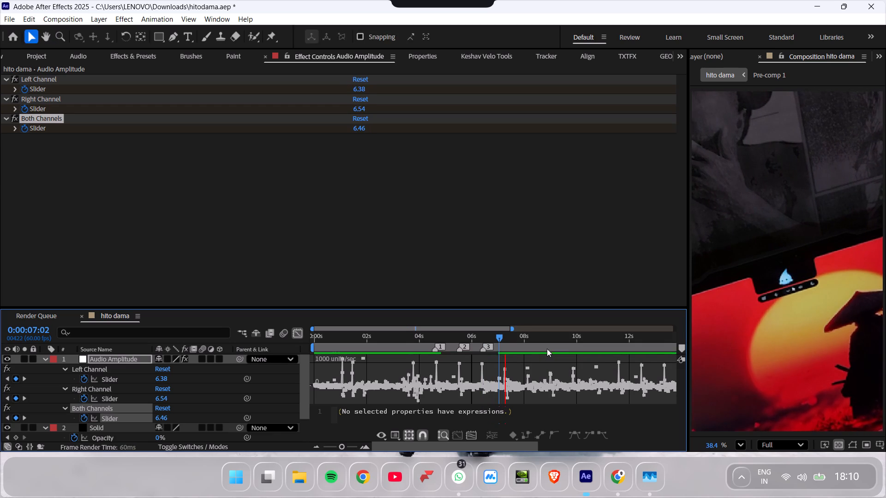
left_click(682, 347)
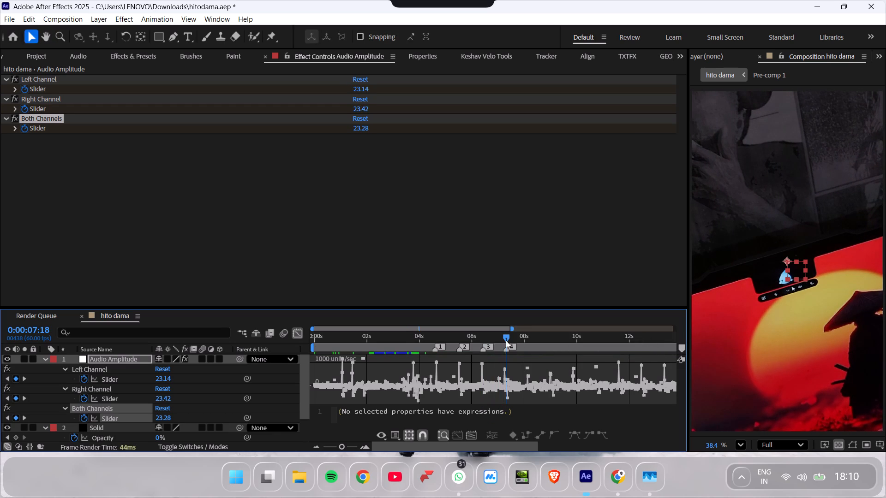
Play on from marker 4 and add composition marker 5 on the next beat at 0:00:08:07.
left_click_drag(505, 338, 510, 338)
key("space")
key("space")
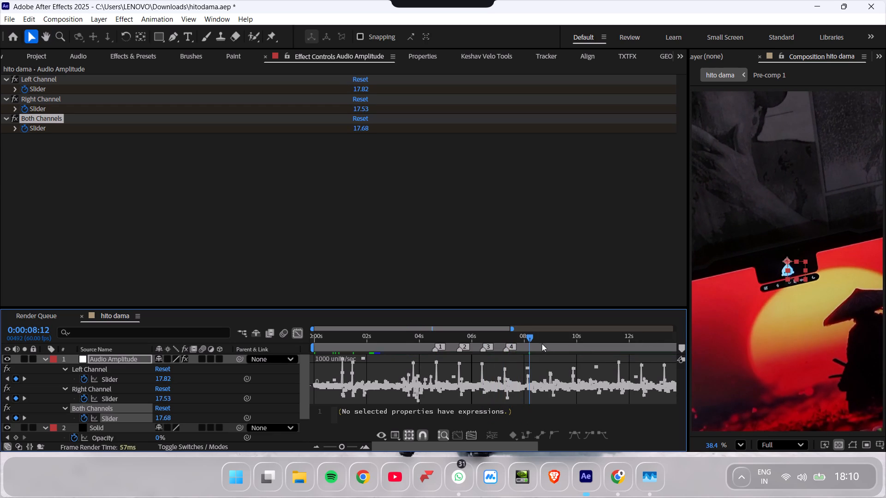
left_click(530, 338)
left_click(685, 349)
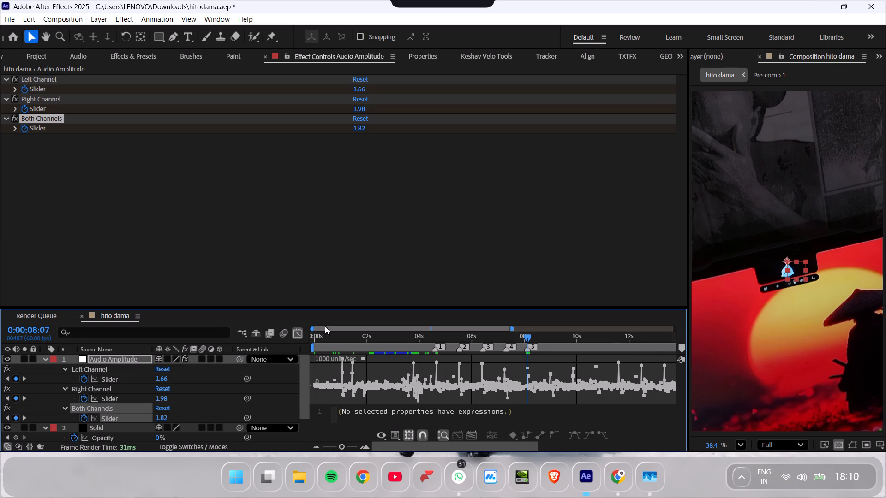
Close the Graph Editor and collapse the Audio Amplitude layer's slider properties in the timeline.
left_click(296, 328)
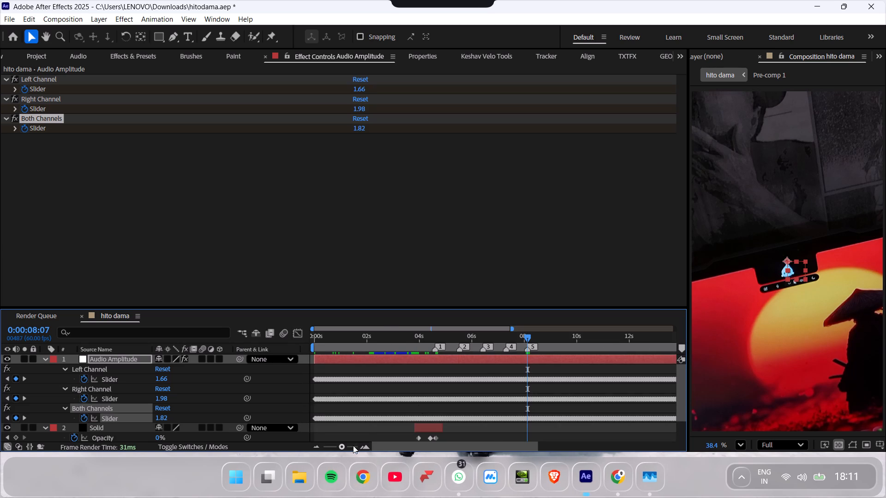
left_click_drag(352, 445, 324, 442)
key("u")
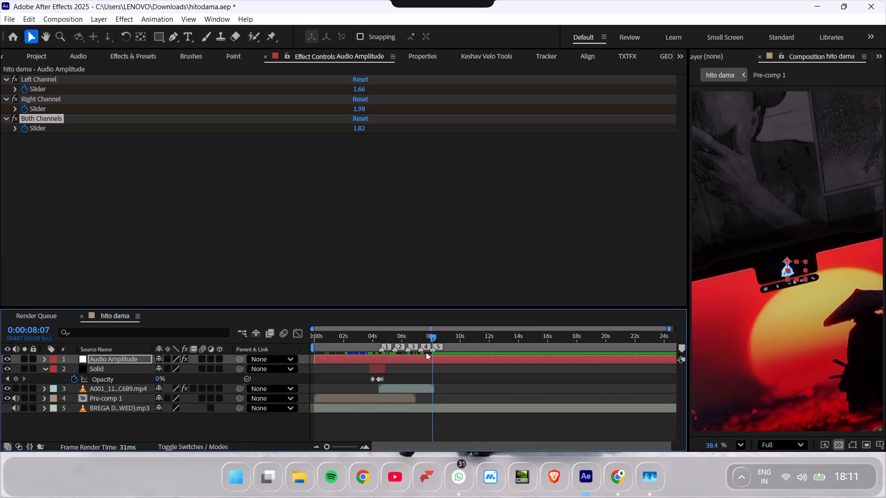
Slide the stabilized A001 clip earlier, split it at 0:00:04:35 by marker 1, and delete the part before the cut.
left_click_drag(328, 445, 345, 448)
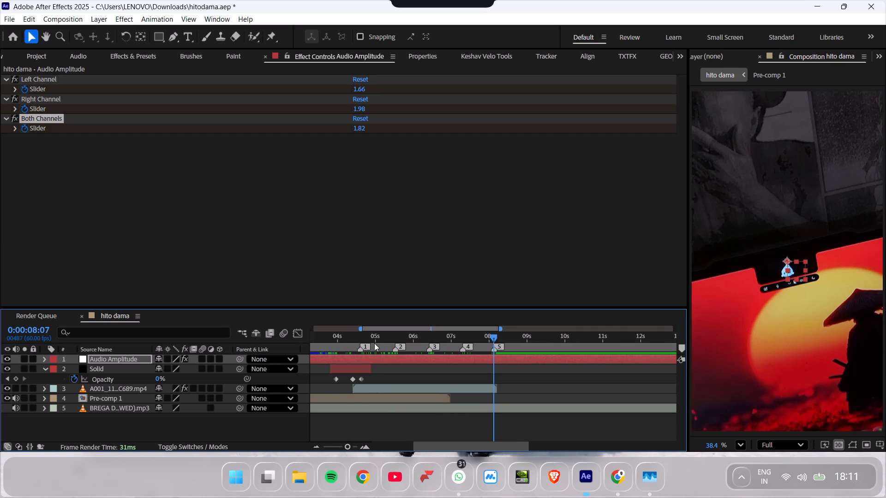
left_click_drag(377, 337, 388, 341)
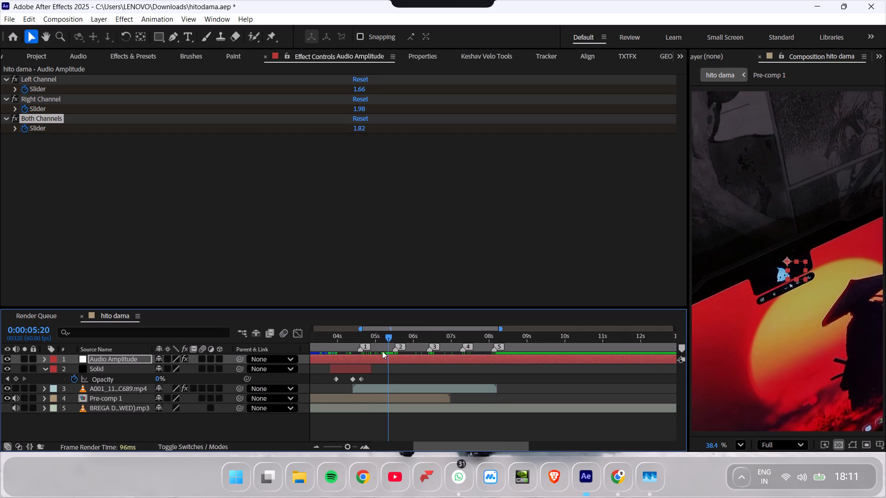
left_click_drag(373, 343, 359, 341)
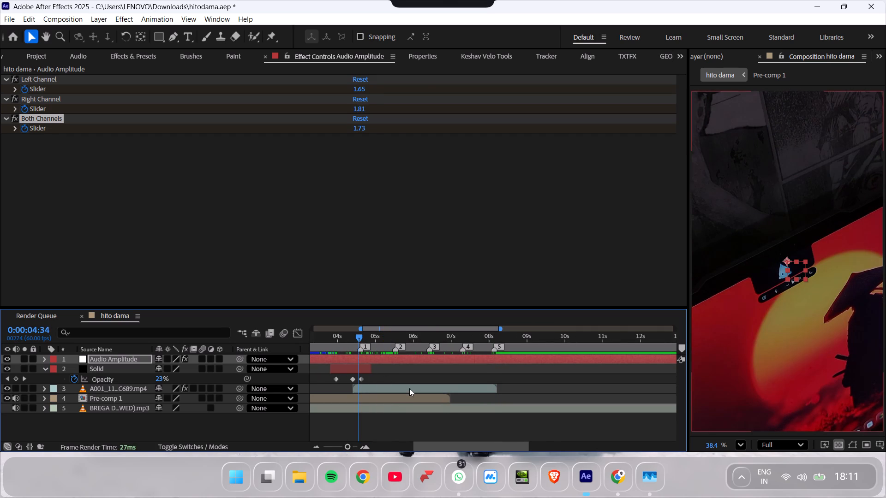
left_click(409, 388)
key("ctrl+z")
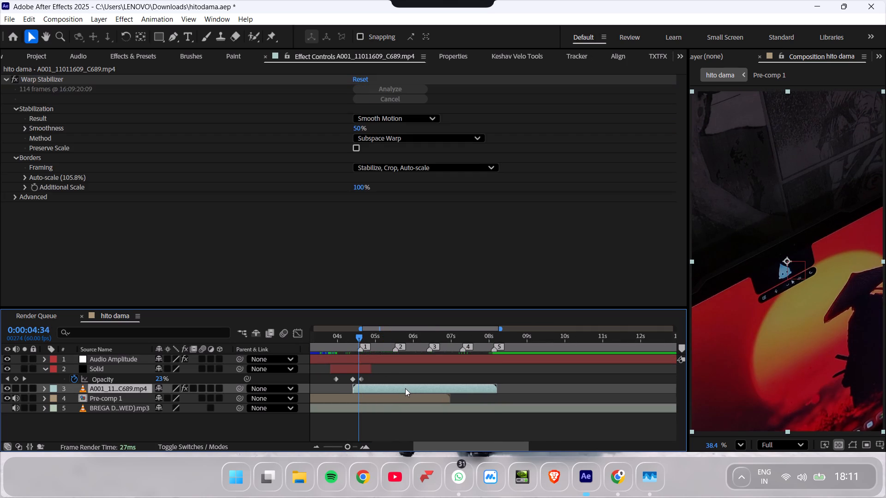
left_click(359, 338)
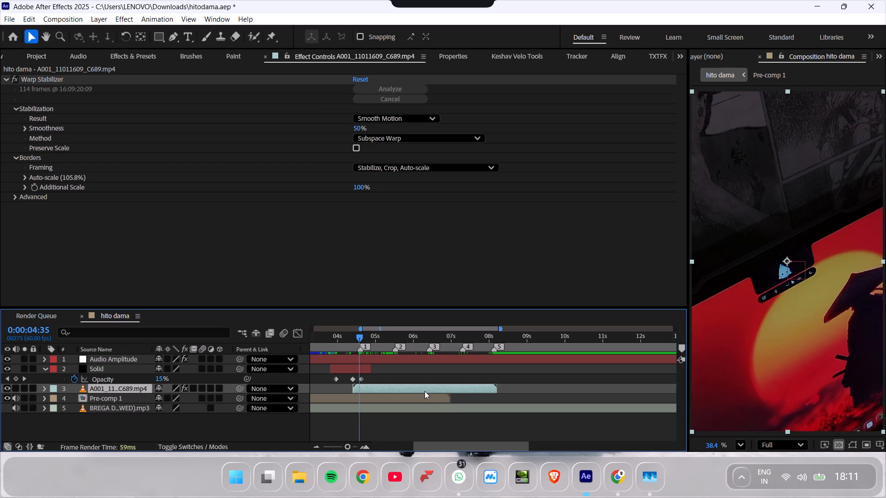
left_click_drag(425, 391, 373, 391)
key("ctrl+shift+d")
left_click(346, 397)
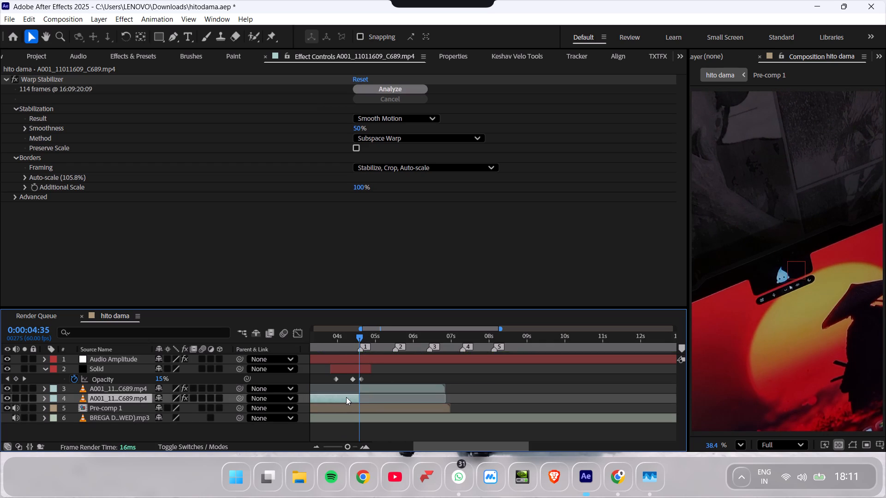
key("Delete")
Split the stabilized A001 clip at marker 2, 0:00:05:31, and delete the part after the cut.
left_click_drag(358, 337, 395, 344)
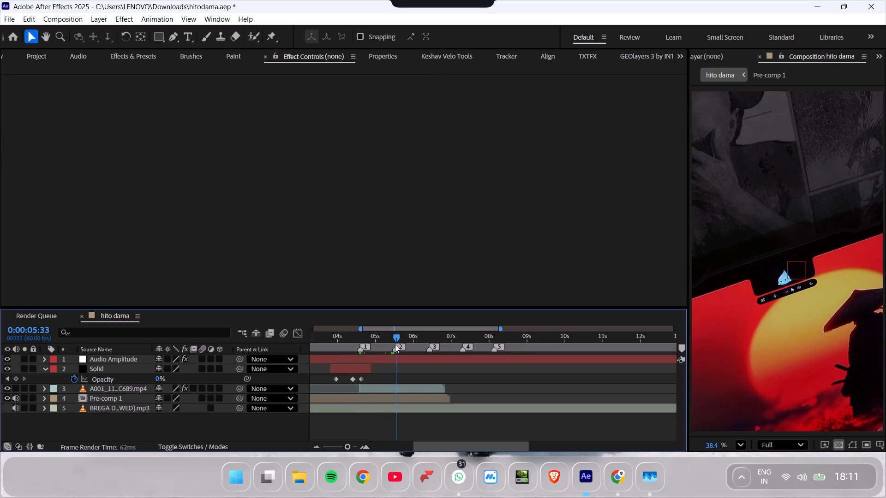
left_click_drag(395, 344, 393, 346)
left_click(398, 389)
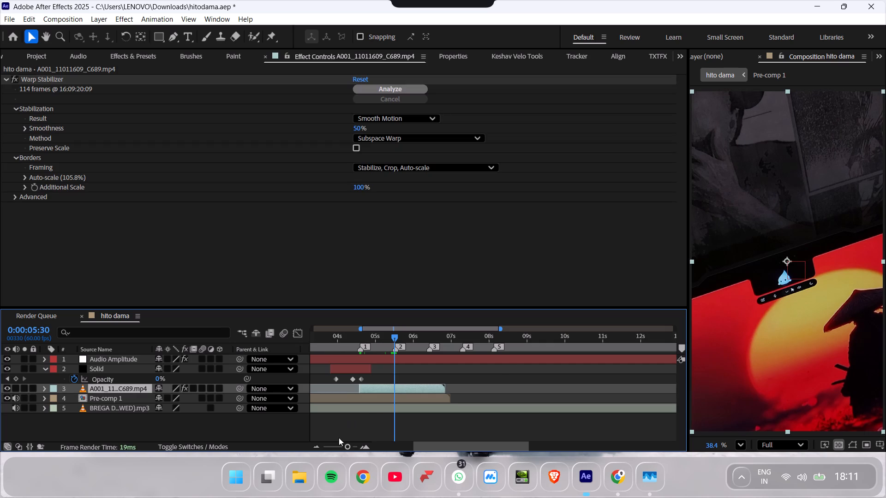
left_click_drag(347, 445, 359, 448)
left_click_drag(492, 340, 504, 340)
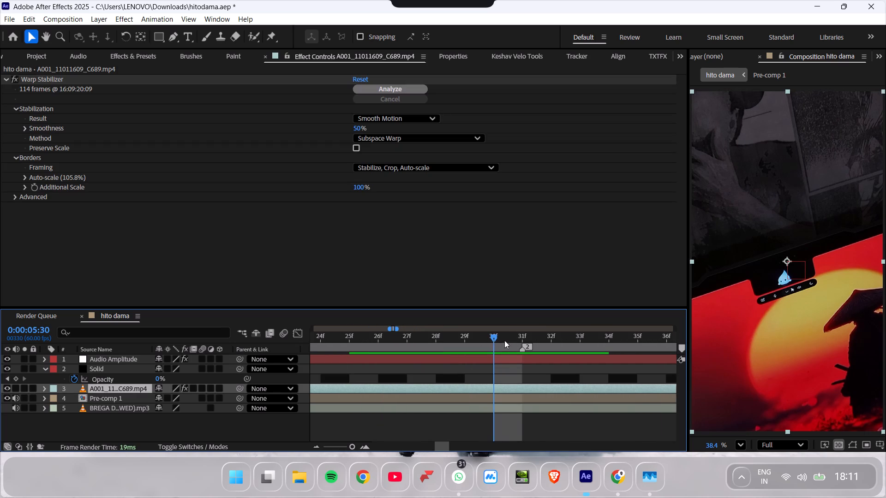
left_click_drag(504, 340, 515, 343)
left_click(533, 388)
key("ctrl+shift+d")
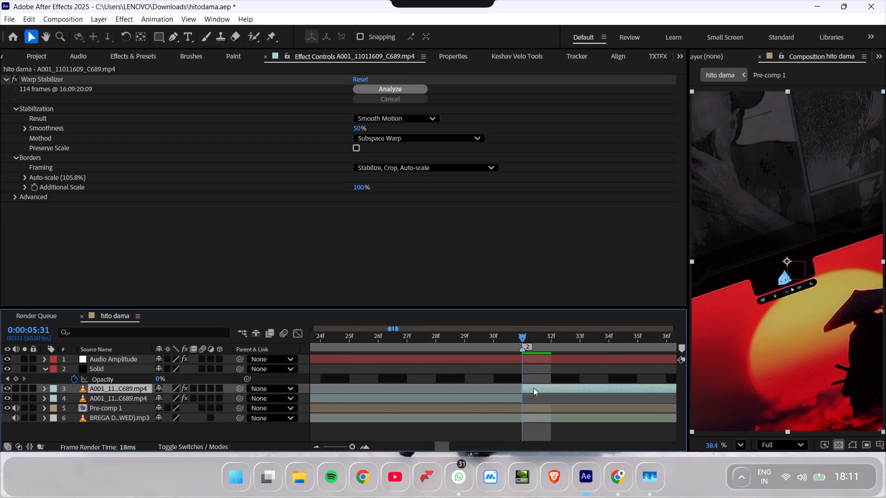
key("Delete")
Preview the transition and move the Solid's last two Opacity keyframes later, to about 0:00:04:34 and 0:00:04:38, around the trimmed clip's start.
left_click_drag(353, 446, 335, 445)
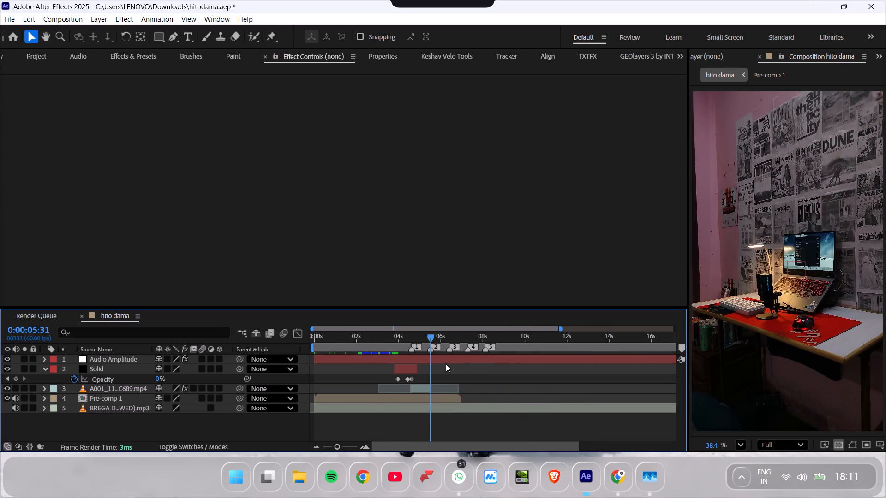
left_click(441, 399)
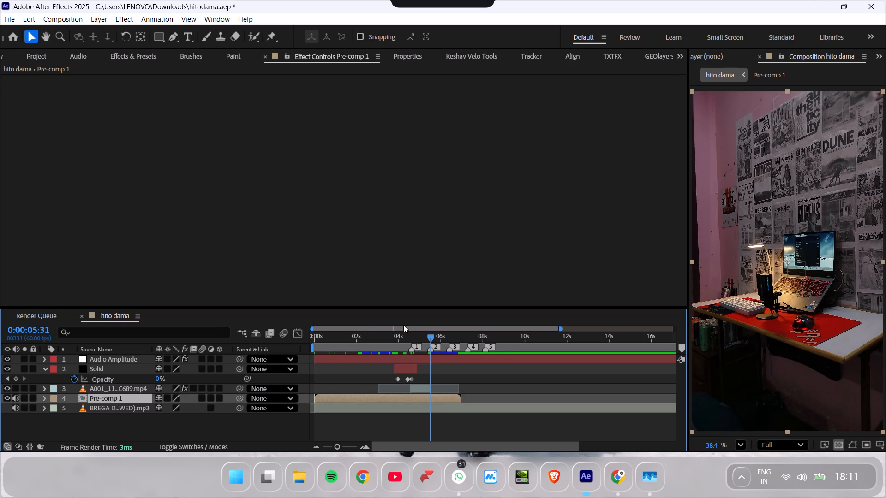
left_click(395, 338)
key("space")
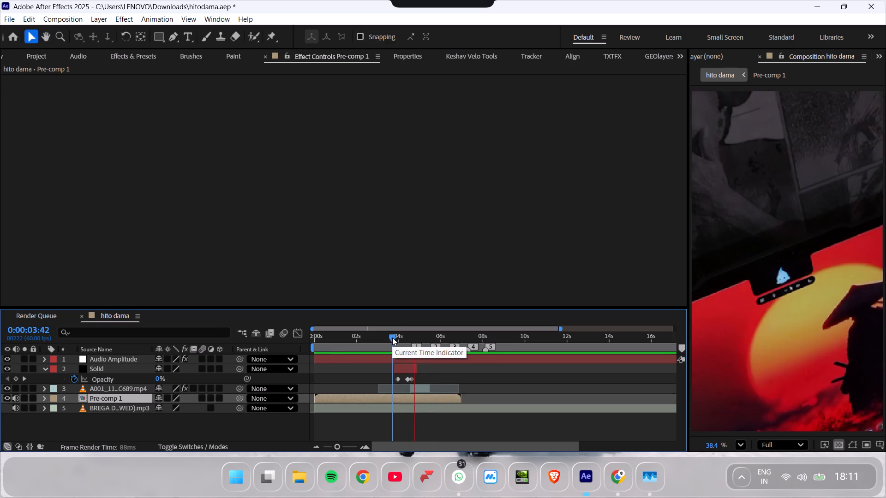
left_click_drag(392, 338, 402, 340)
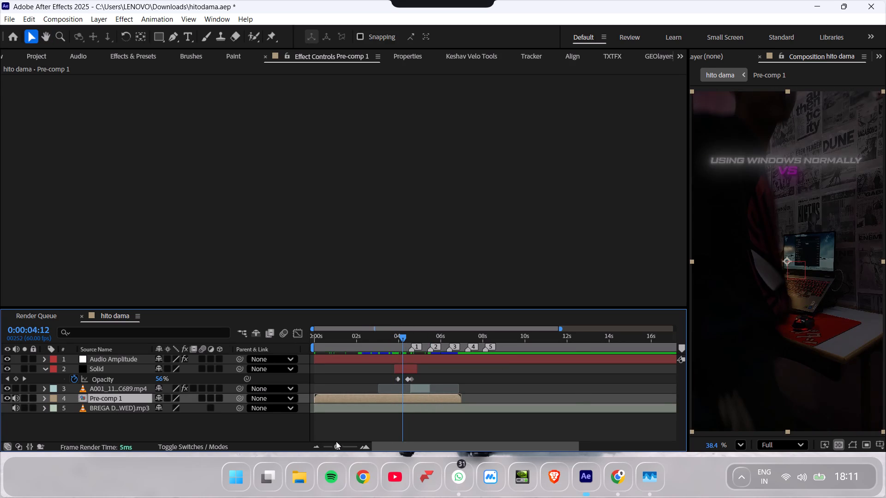
left_click_drag(339, 445, 358, 447)
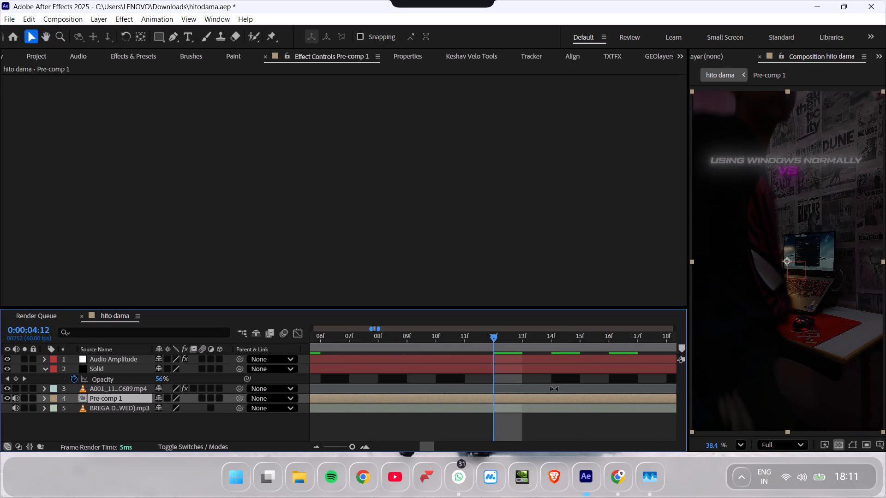
left_click(356, 446)
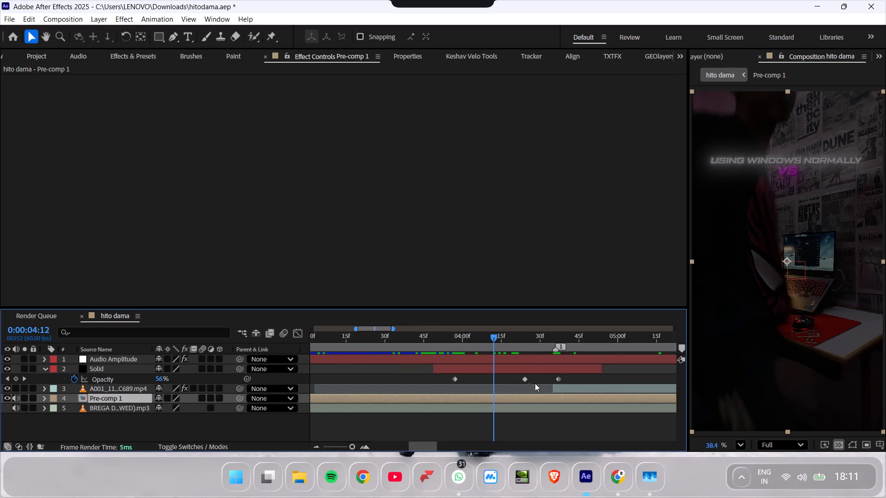
left_click(559, 379)
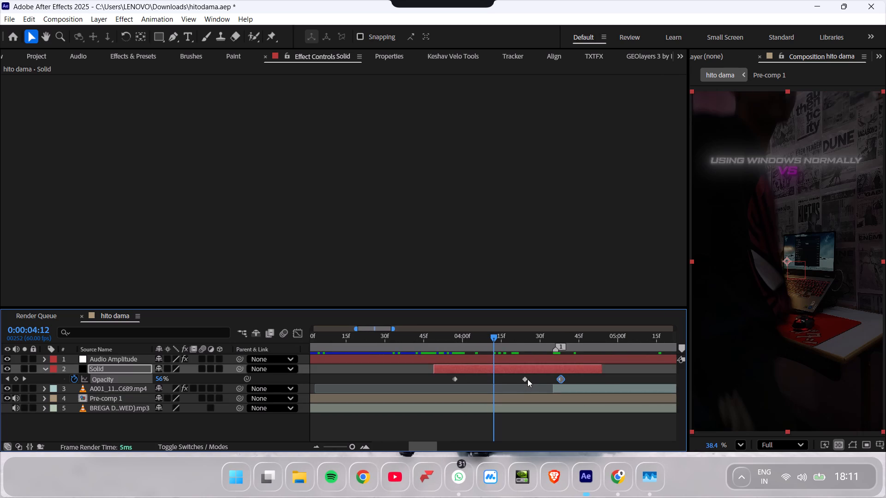
left_click_drag(526, 378, 550, 381)
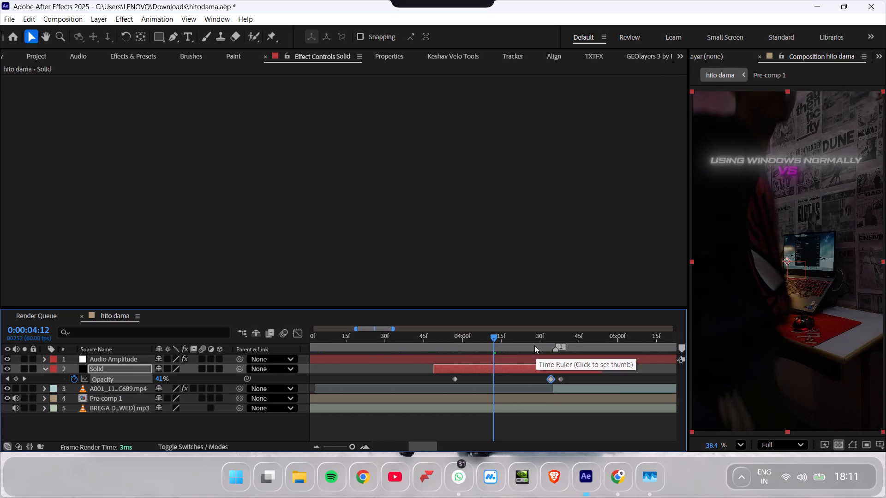
Play back the retimed fade through black into the trimmed clip to check it against marker 1.
left_click_drag(527, 341, 518, 341)
key("space")
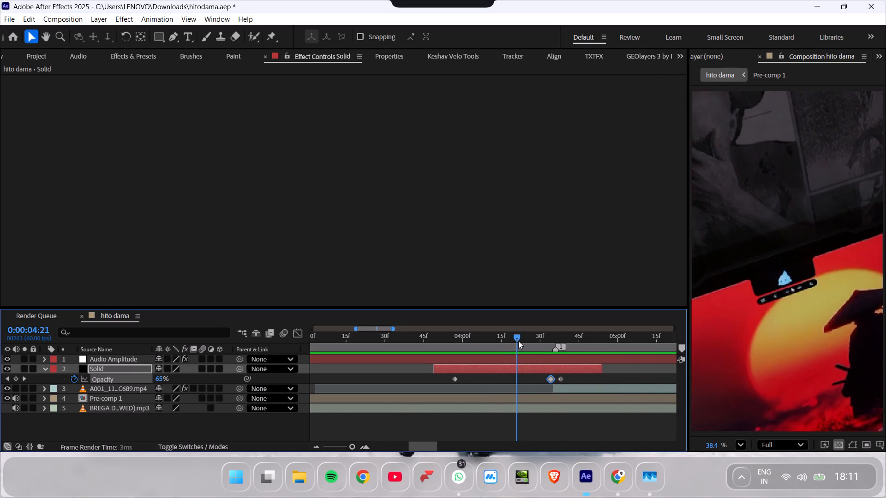
left_click_drag(351, 448, 338, 445)
left_click(408, 340)
key("space")
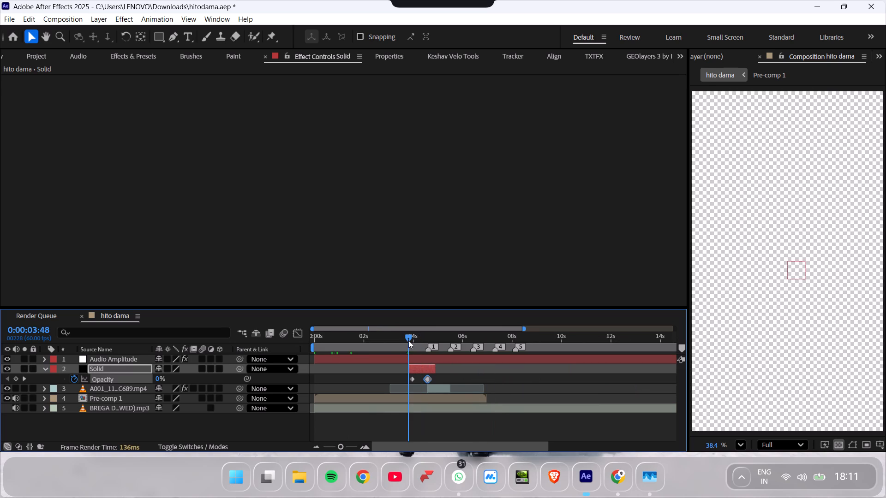
key("space")
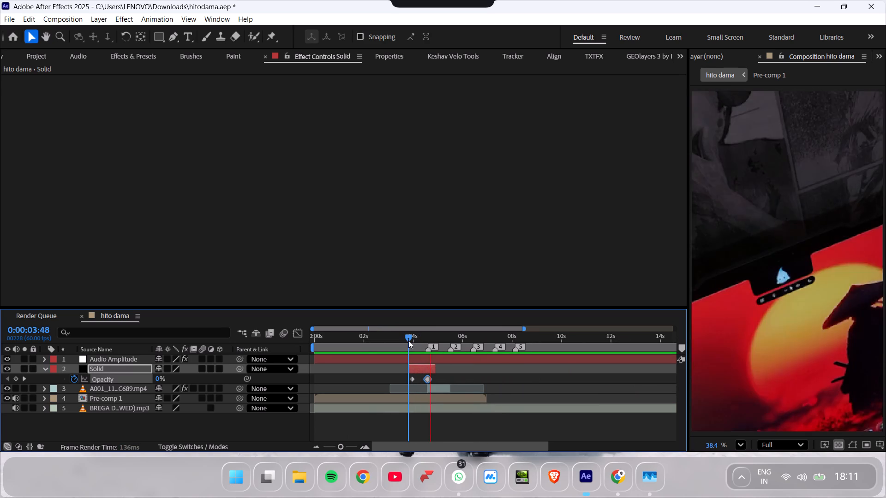
Replay the fade through black into the trimmed clip, mainly from 0:00:03:20, to check its timing against markers 1 and 2.
left_click(408, 340)
key("space")
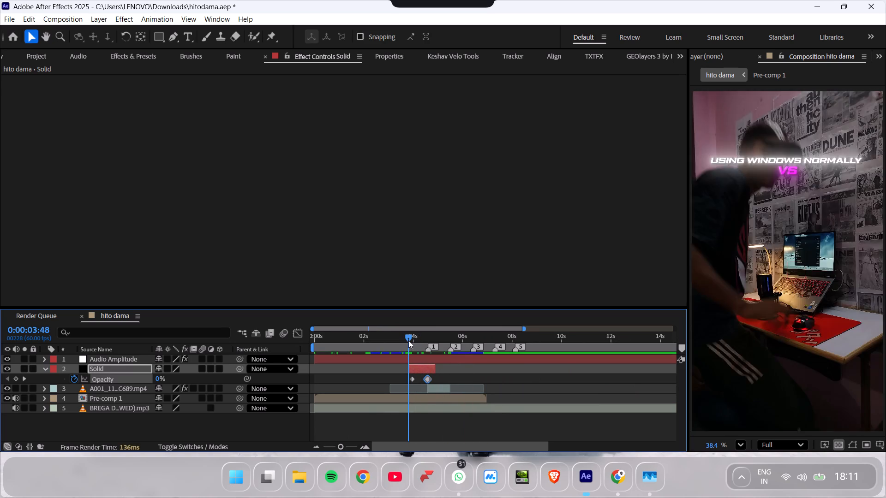
left_click(466, 399)
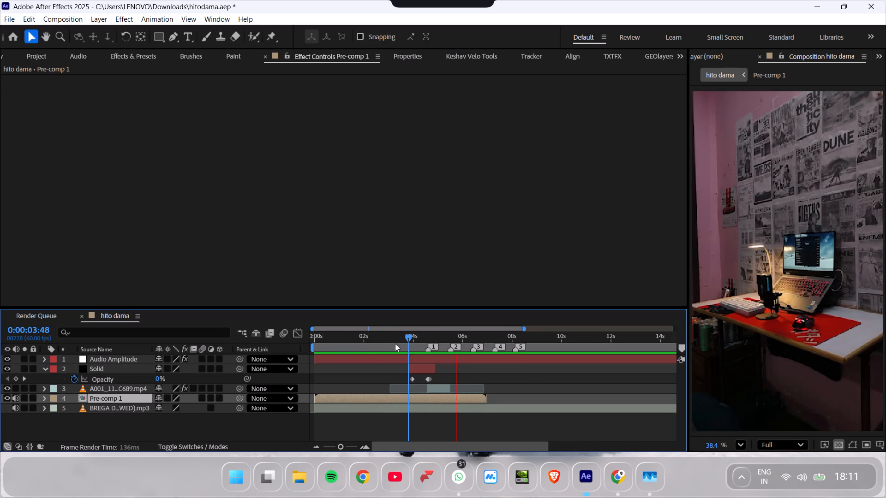
left_click(397, 339)
key("space")
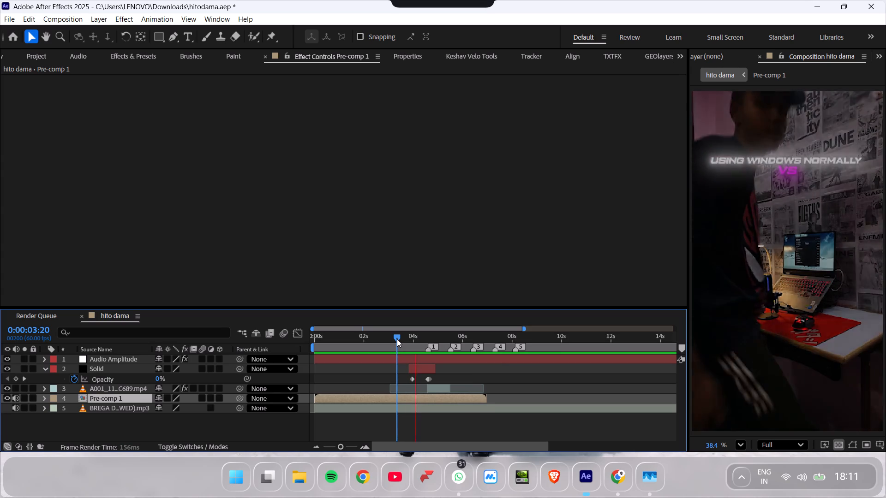
key("space")
key("space")
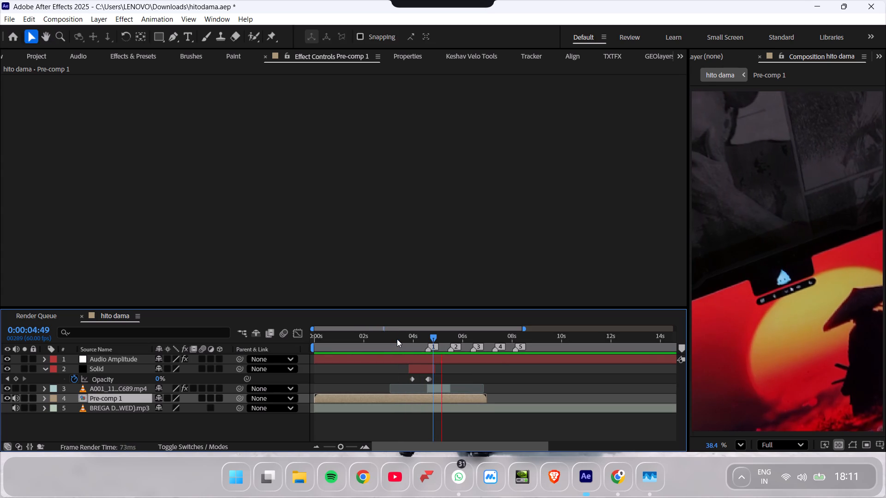
key("space")
key("space")
left_click(397, 339)
key("space")
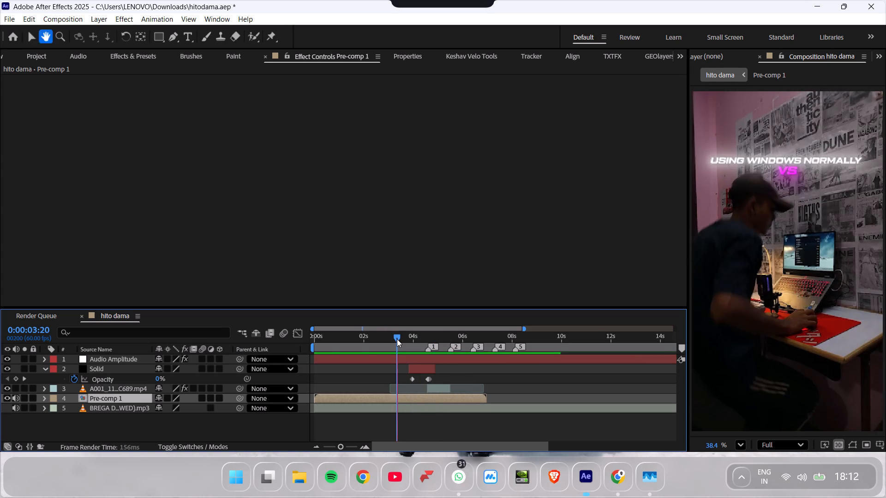
key("space")
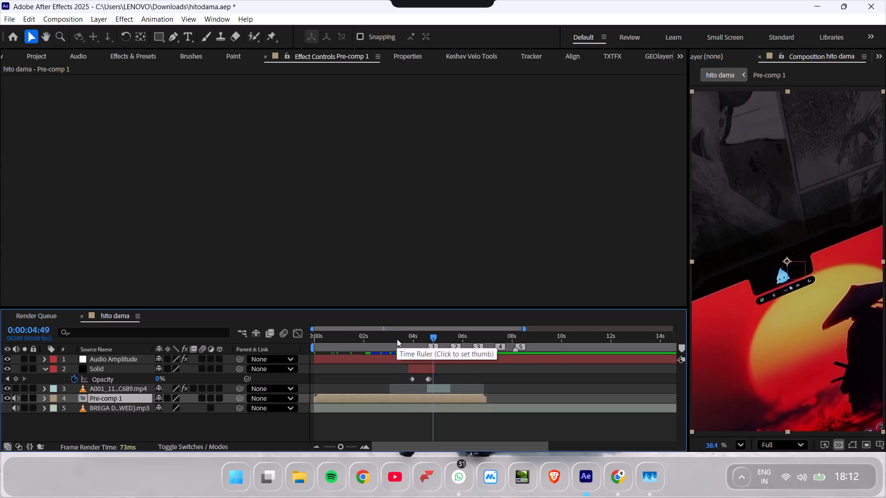
key("space")
key("space")
key("space")
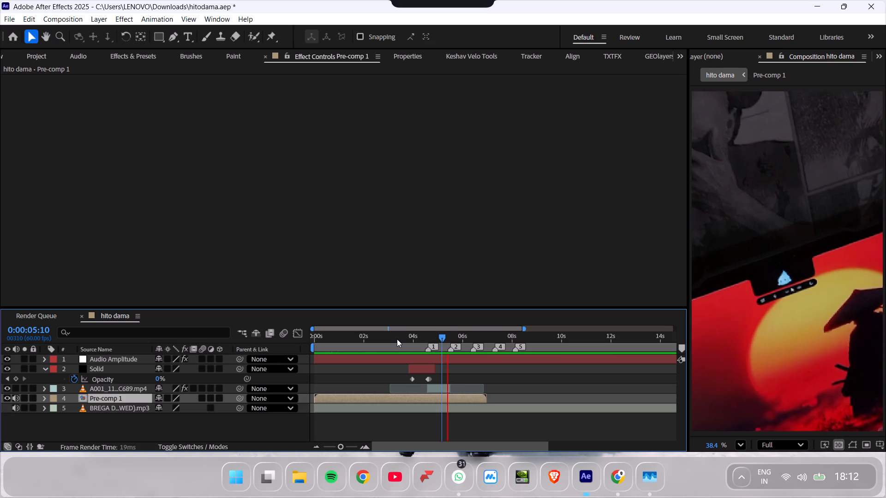
key("space")
Import the clip A001_11011606_C686 from the Downloads folder as footage.
left_click(7, 17)
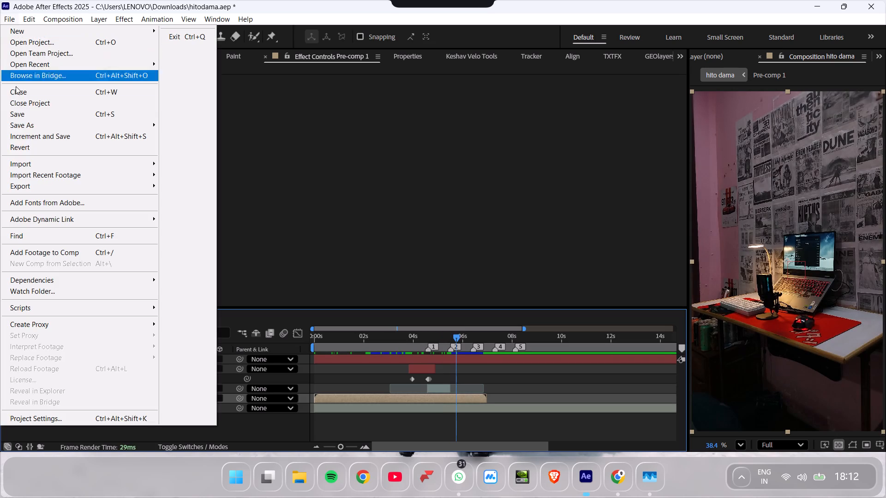
left_click(23, 155)
left_click(27, 162)
left_click(193, 166)
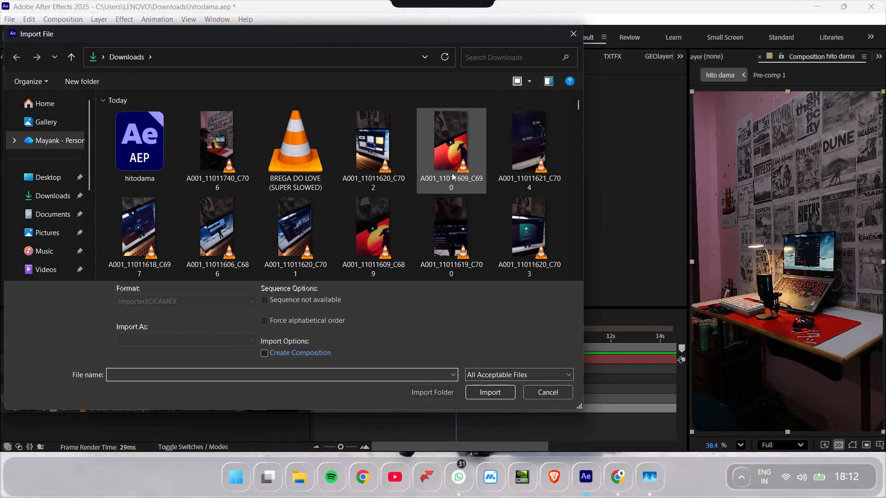
scroll(444, 173, "down", 1)
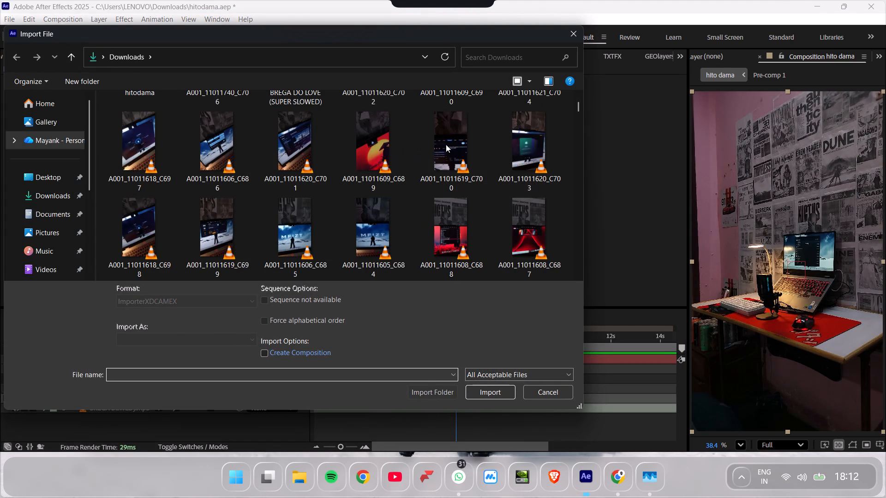
left_click(222, 147)
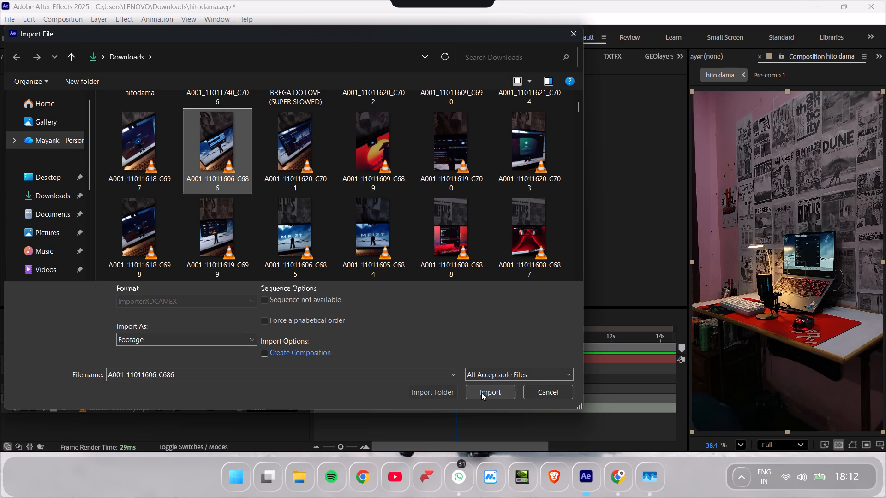
left_click(484, 394)
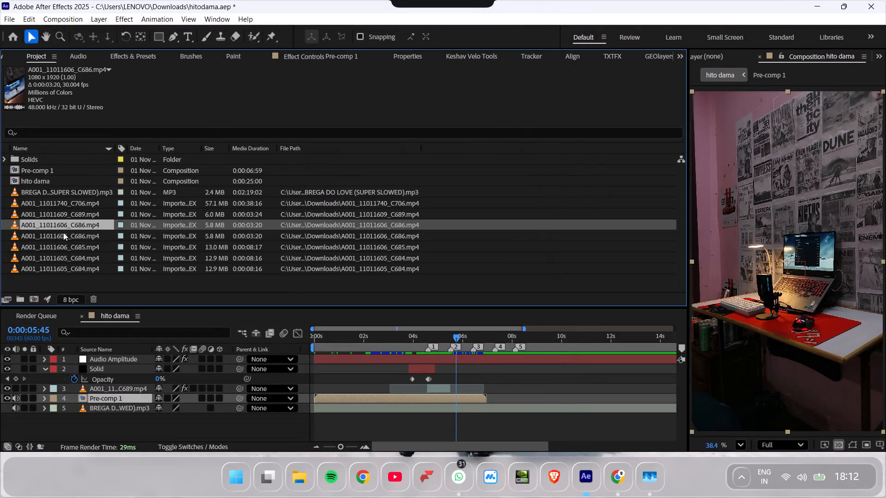
Add the A001_11011606_C686 clip above the C689 clip in hito dama, starting at about 4 seconds, and move the current time to 0:00:05:33 by marker 2.
left_click_drag(67, 226, 376, 384)
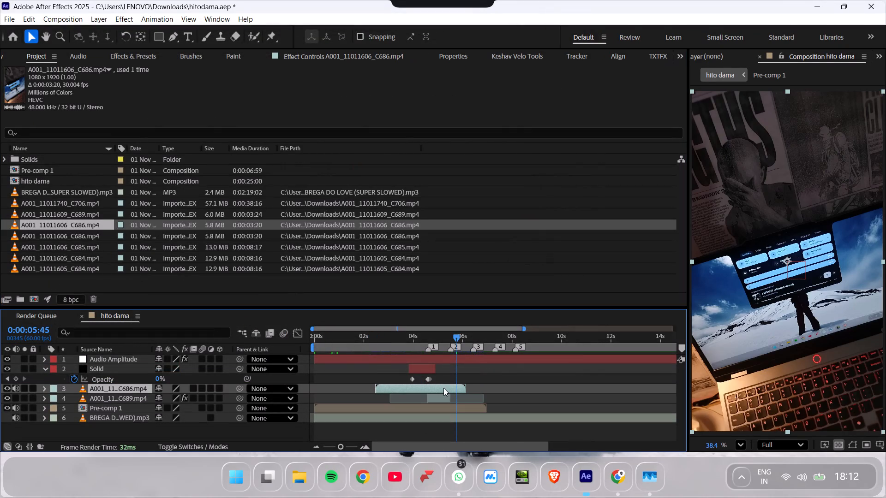
left_click_drag(441, 388, 479, 385)
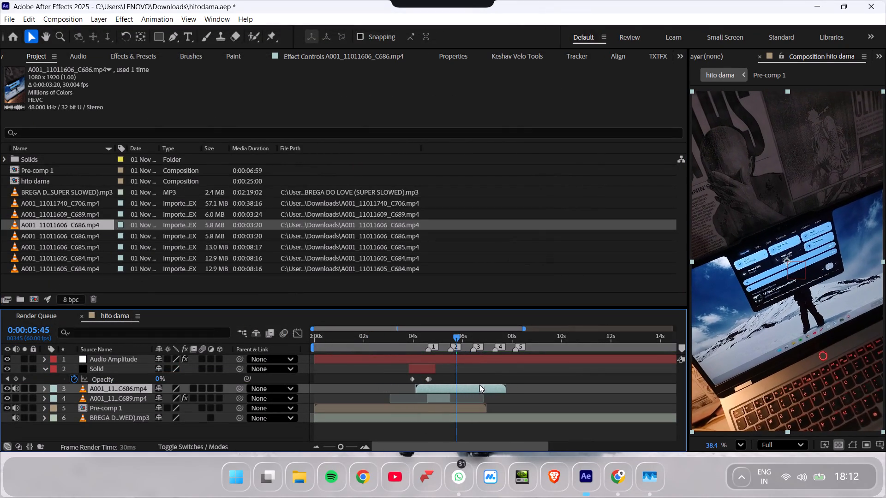
left_click_drag(479, 385, 479, 385)
left_click_drag(456, 340, 451, 340)
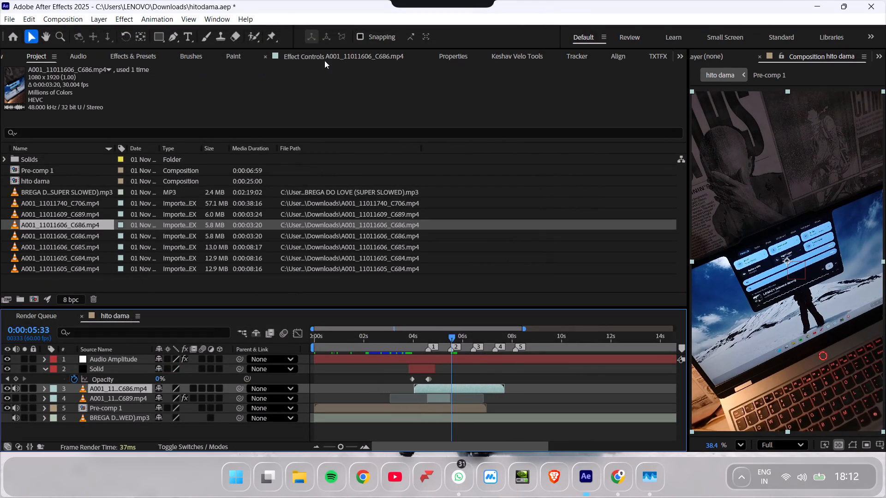
Apply Warp Stabilizer to the A001_11011606_C686 clip.
left_click(529, 53)
left_click(598, 61)
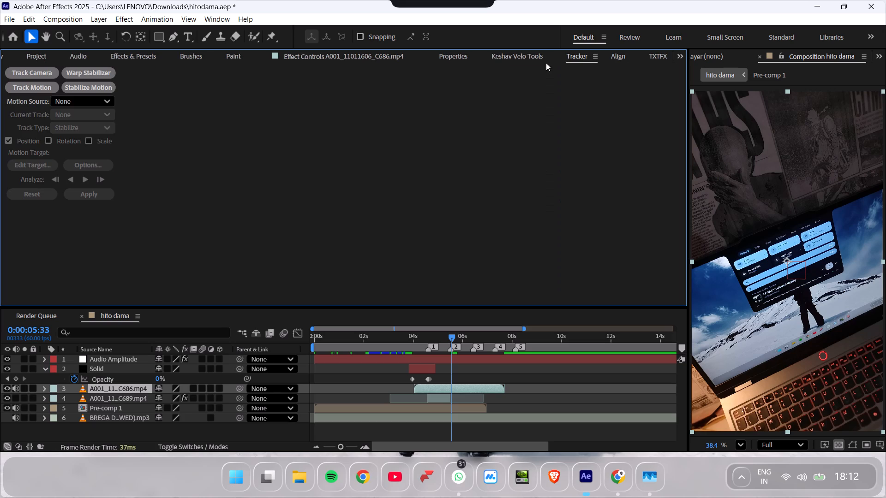
left_click_drag(516, 61, 510, 60)
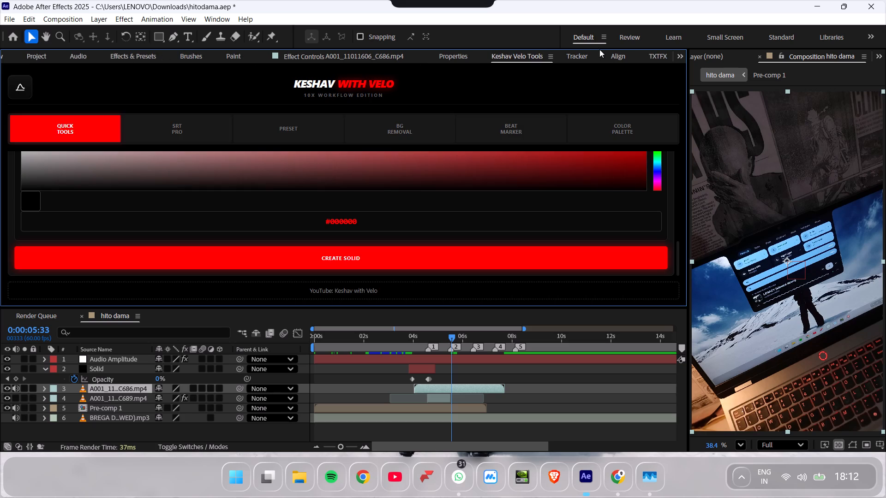
left_click(590, 50)
left_click(97, 77)
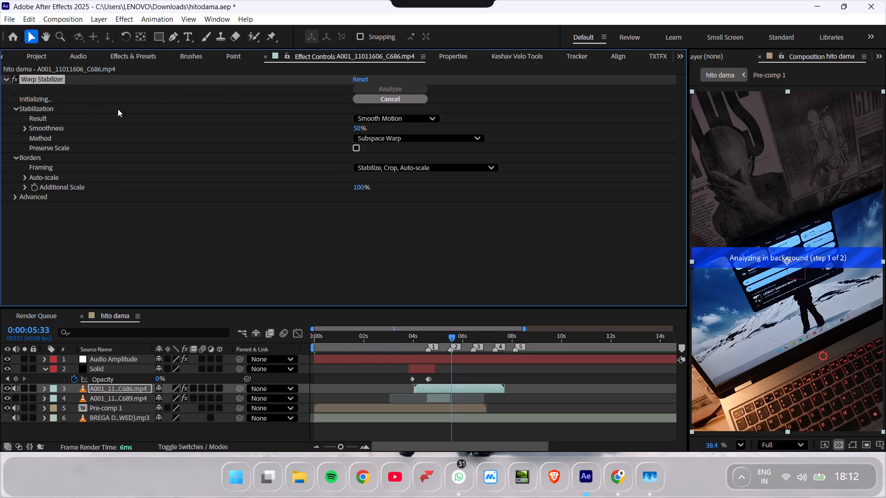
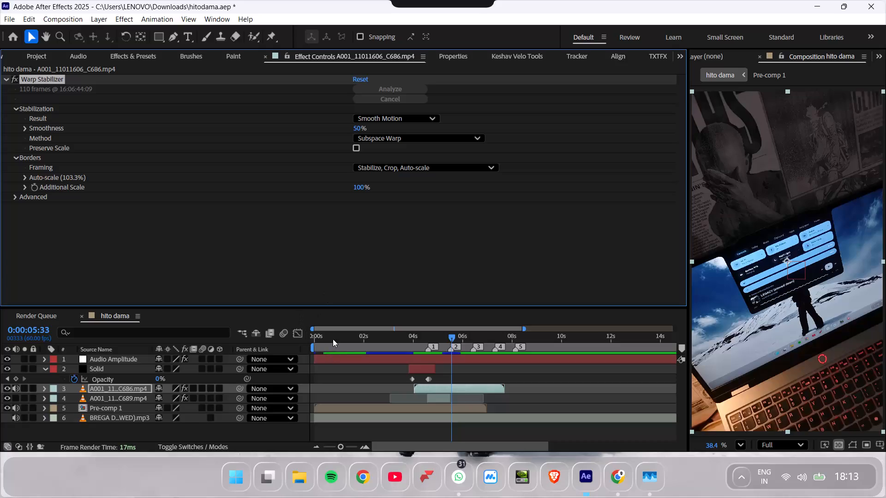
Split the A001_11011606_C686 clip at marker 2, 0:00:05:31, and delete the part before it.
left_click_drag(331, 338, 301, 339)
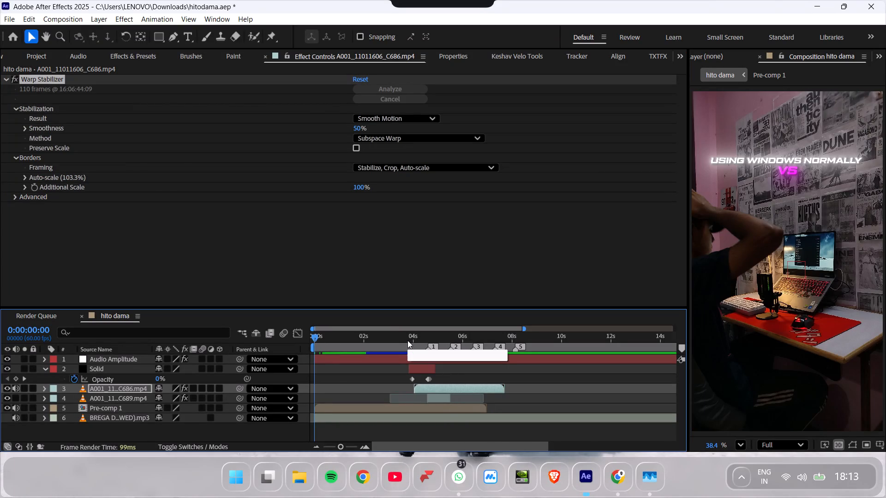
left_click_drag(417, 335, 447, 344)
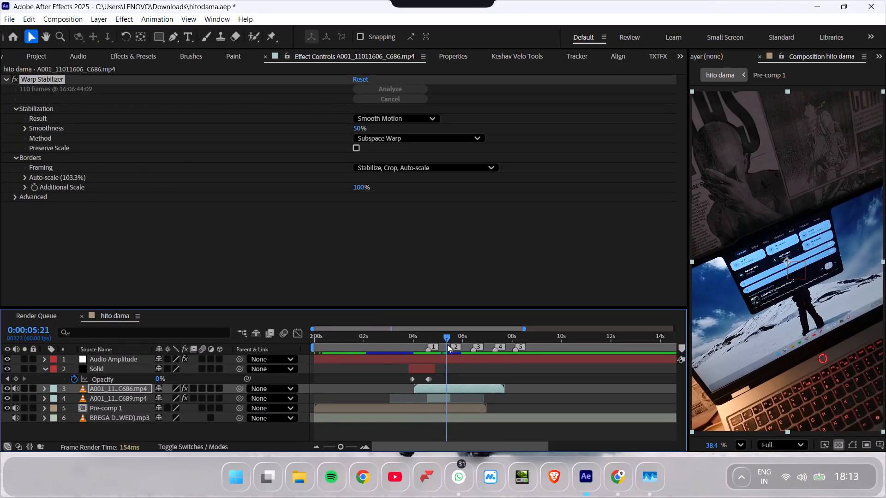
left_click_drag(447, 344, 450, 345)
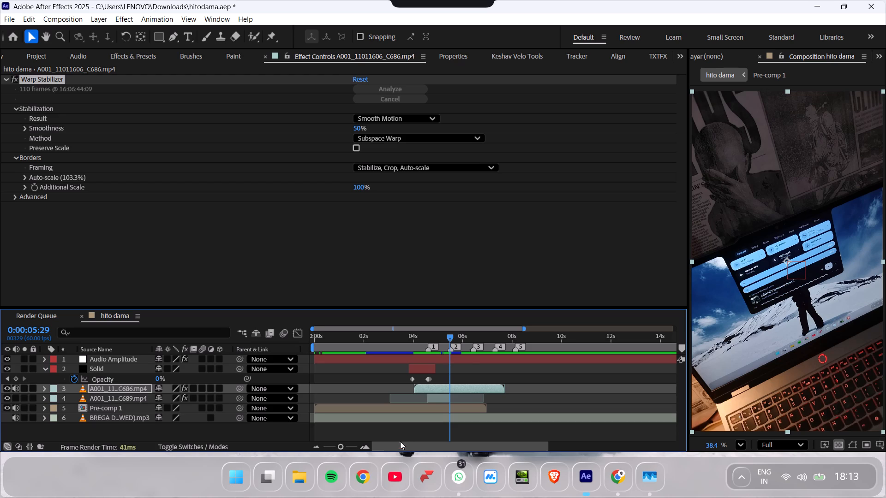
left_click_drag(346, 448, 367, 450)
left_click_drag(490, 339, 522, 346)
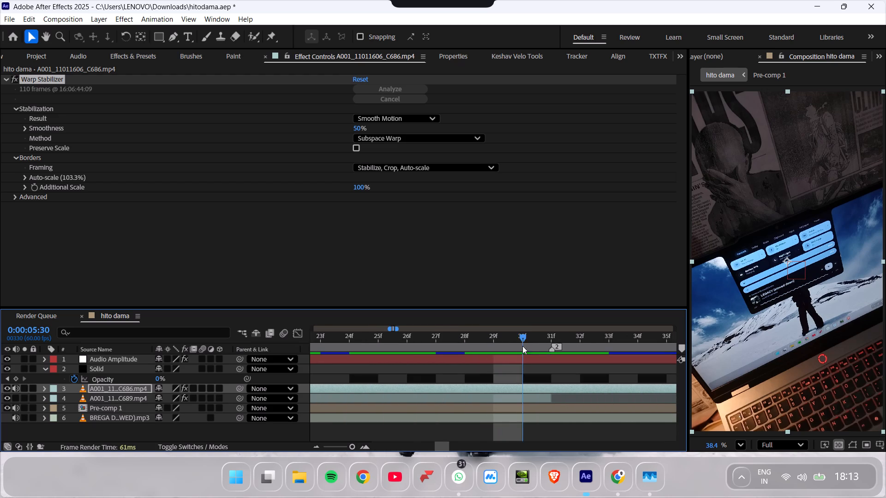
left_click_drag(522, 346, 542, 354)
left_click(542, 387)
key("ctrl+shift+d")
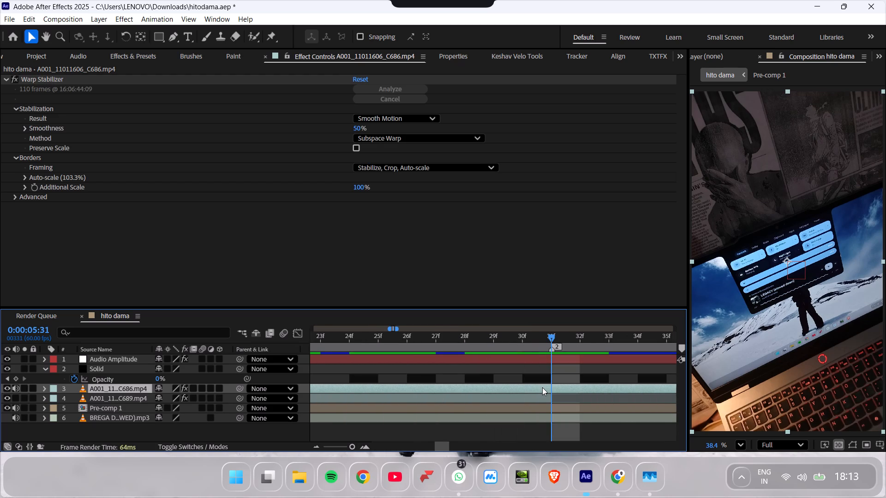
left_click(539, 396)
key("Delete")
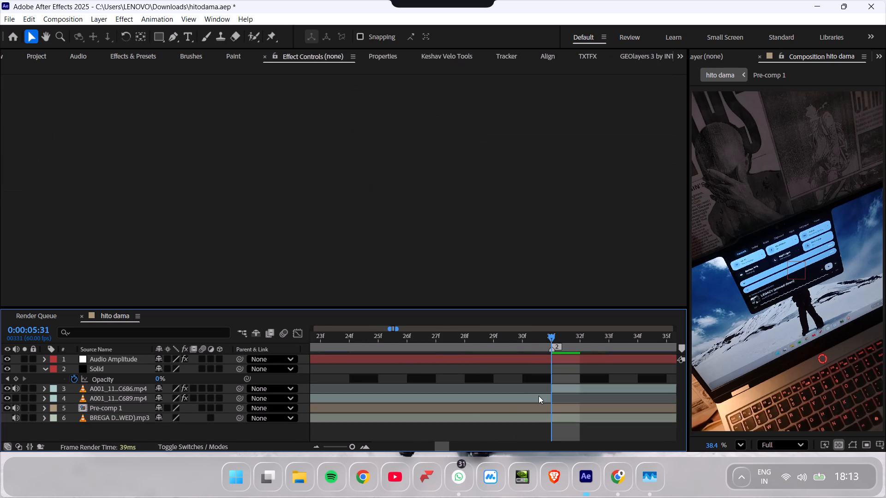
Play from the cut at marker 2 and mute the audio of the A001_11011606_C686 clip.
left_click(349, 444)
key("space")
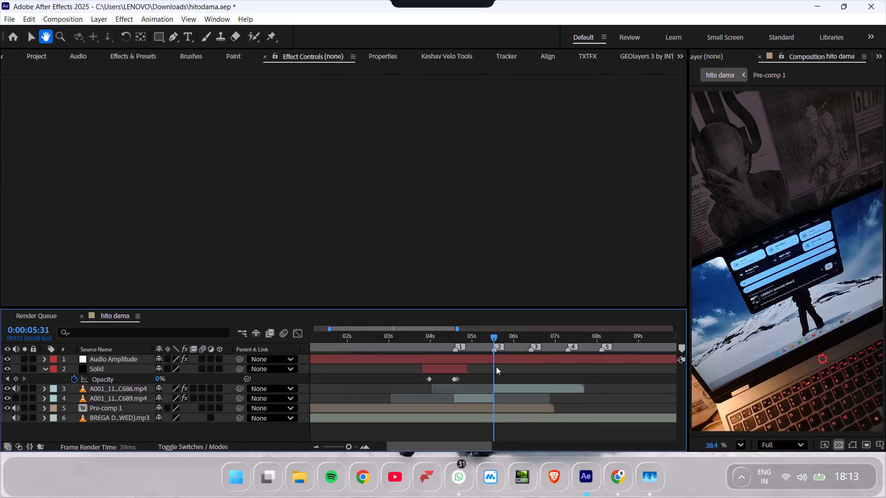
key("space")
left_click(499, 388)
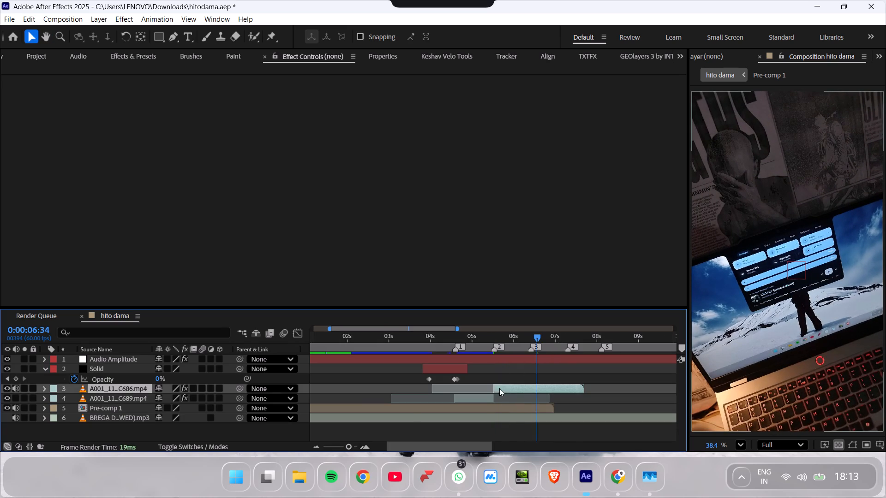
left_click_drag(19, 391, 15, 391)
Replay hito dama from the beginning through the fade to check the timing and sound with the clip muted.
left_click(492, 345)
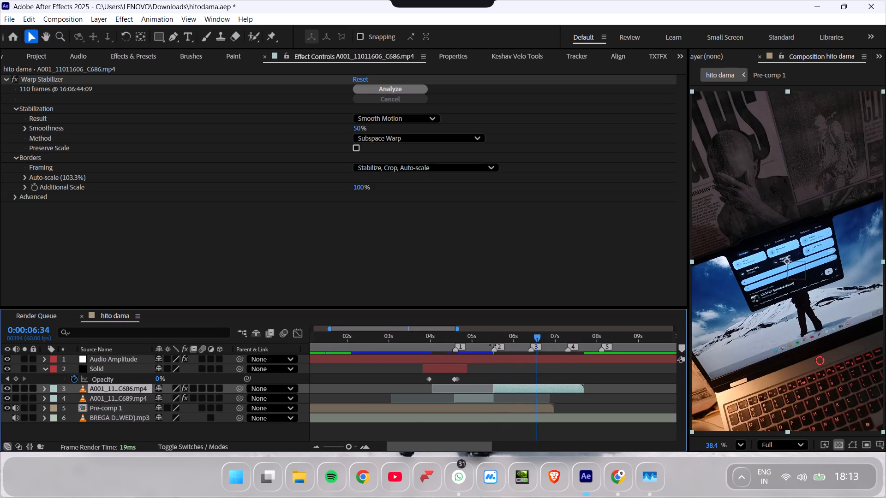
left_click(485, 340)
key("space")
left_click(485, 340)
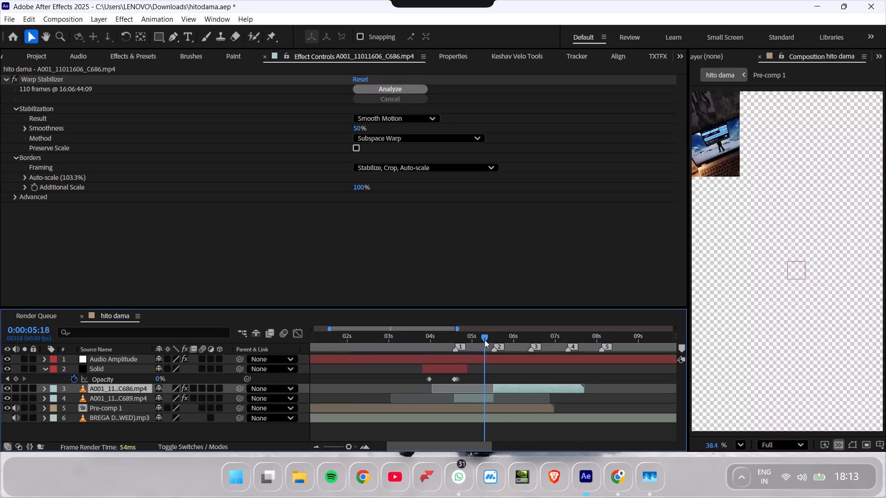
left_click_drag(340, 447, 315, 442)
left_click_drag(346, 339, 295, 343)
key("space")
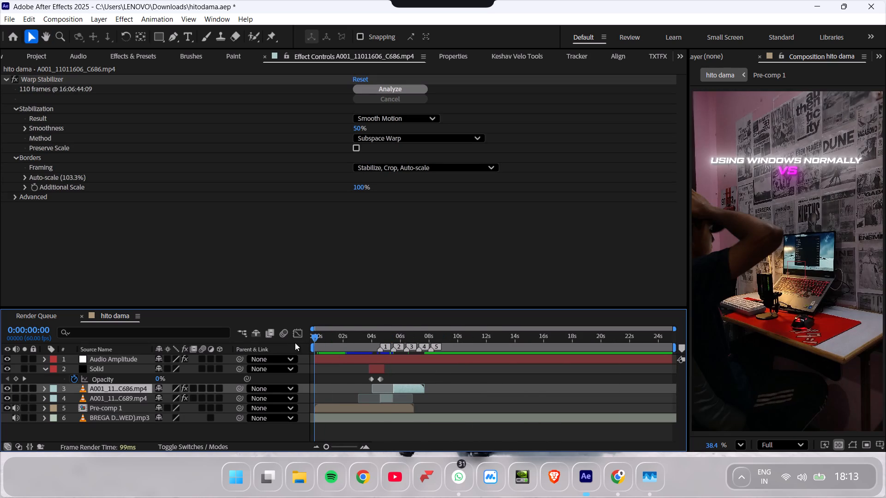
key("space")
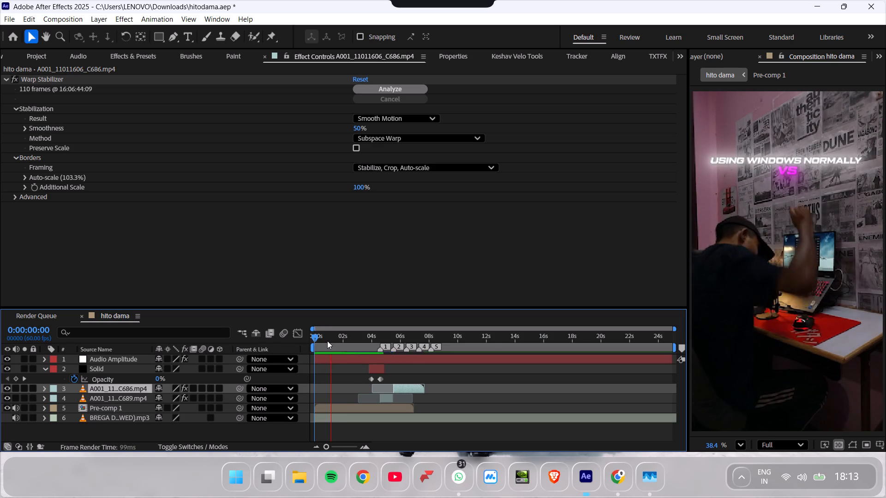
key("space")
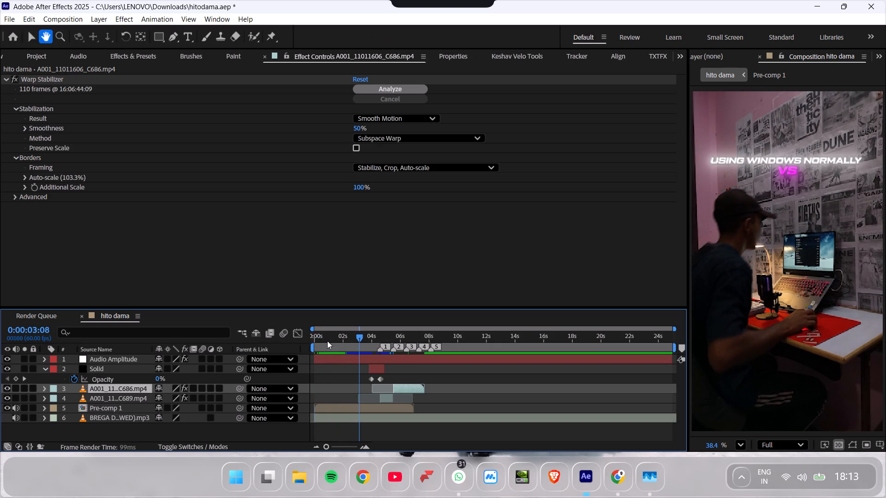
key("space")
key("space")
key("space")
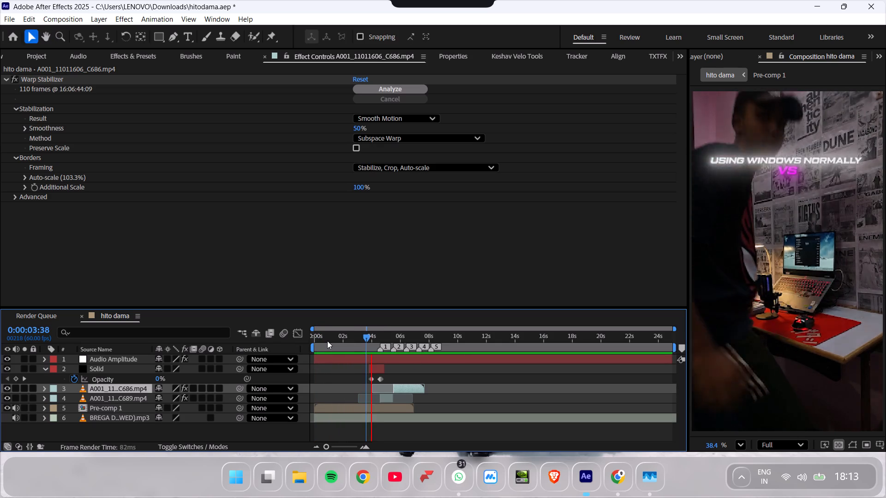
key("space")
Add an Audio Levels keyframe to the BREGA DO LOVE song layer at 0:00:03:30, just before the fade.
left_click(391, 423)
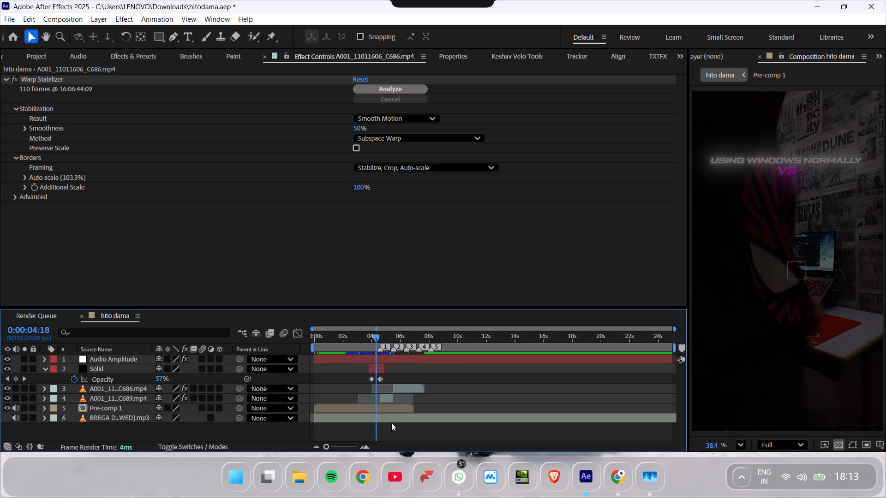
left_click(389, 420)
key("u")
scroll(389, 420, "down", 2)
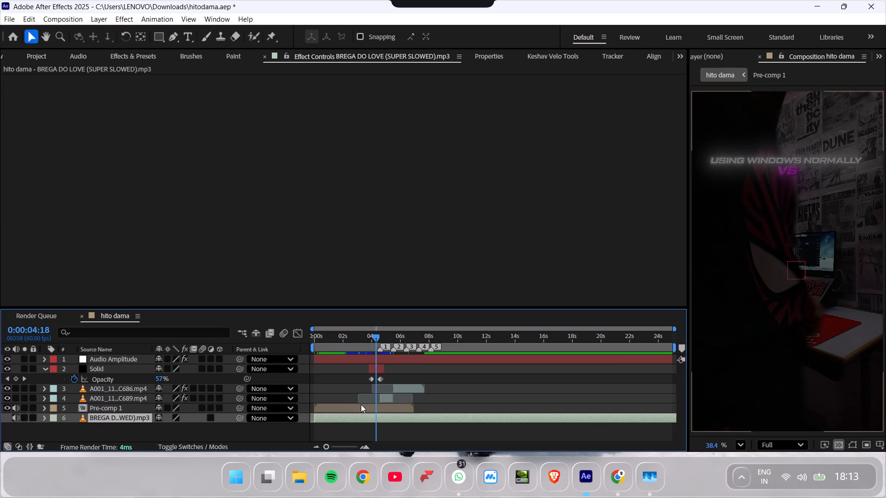
key("l")
scroll(359, 412, "down", 1)
left_click_drag(375, 334, 364, 334)
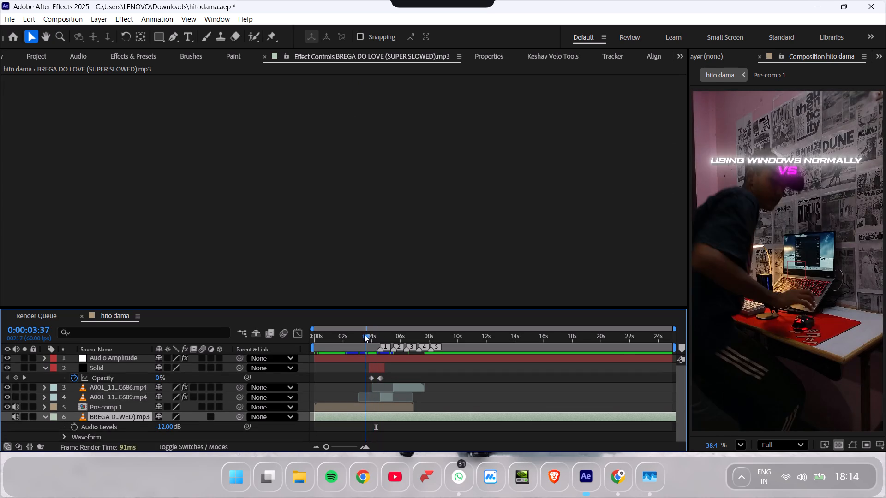
left_click_drag(364, 334, 363, 334)
left_click(72, 425)
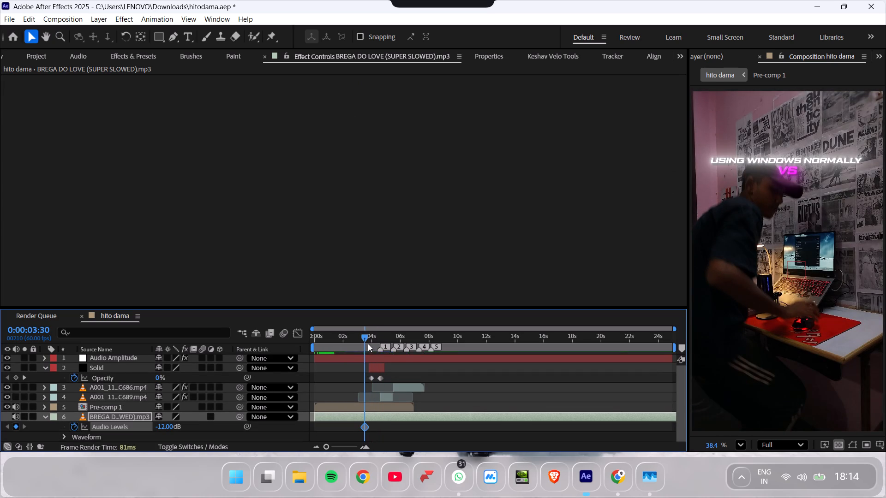
Set the song's Audio Levels to 0 dB at 0:00:04:33, near marker 1, as a second keyframe.
left_click_drag(365, 339, 379, 342)
left_click(168, 428)
key("BackSpace")
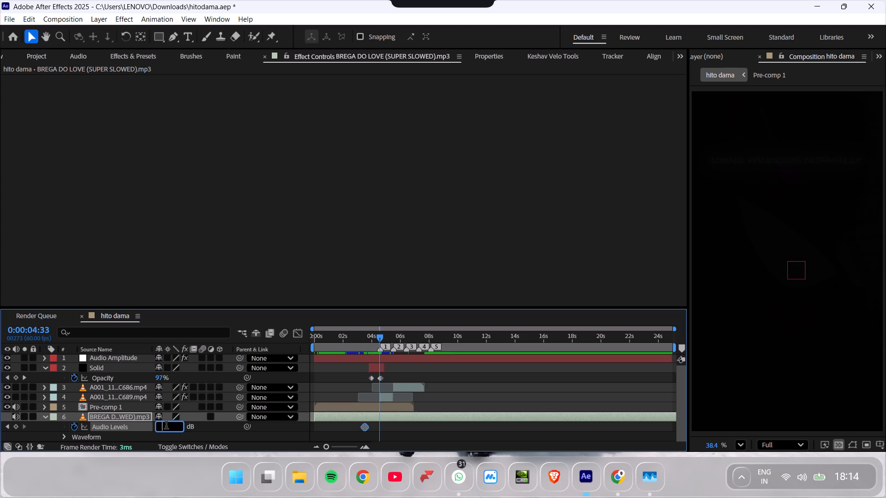
key("0")
key("Return")
Play hito dama from 0:00:02:18 and again from the beginning to hear the song's volume rise.
left_click(347, 342)
key("space")
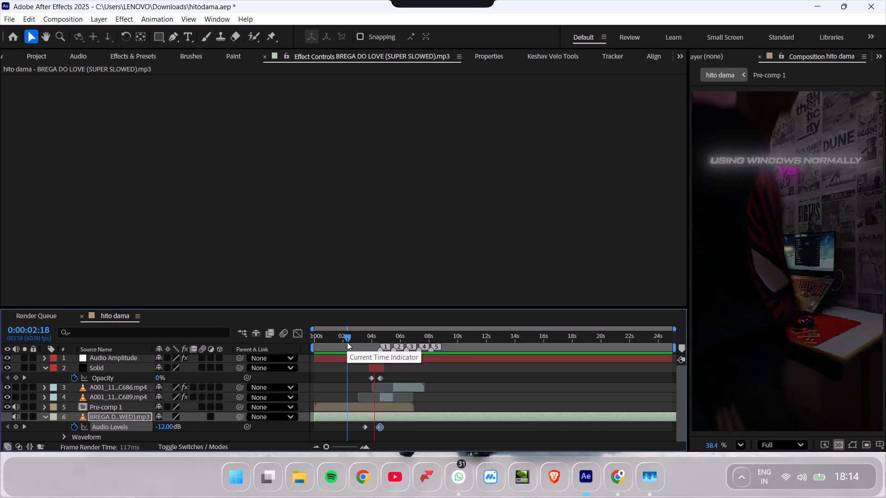
left_click_drag(347, 342, 307, 342)
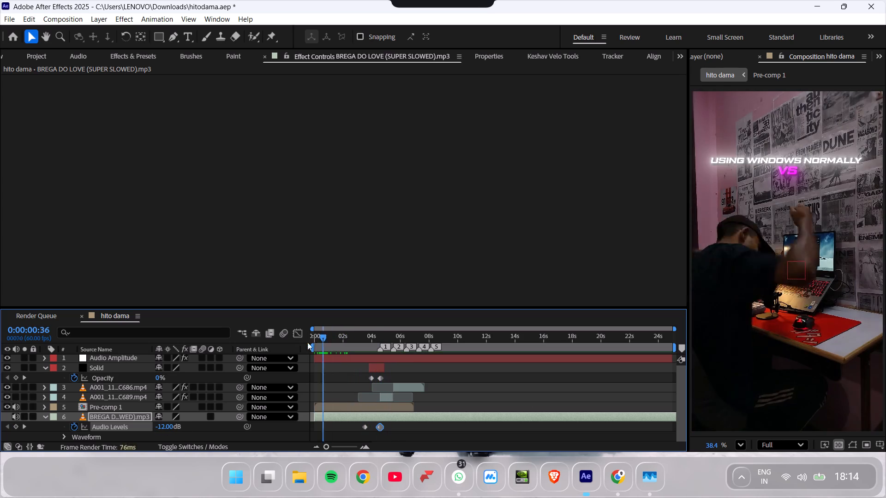
left_click_drag(307, 342, 294, 342)
key("space")
left_click_drag(336, 445, 303, 445)
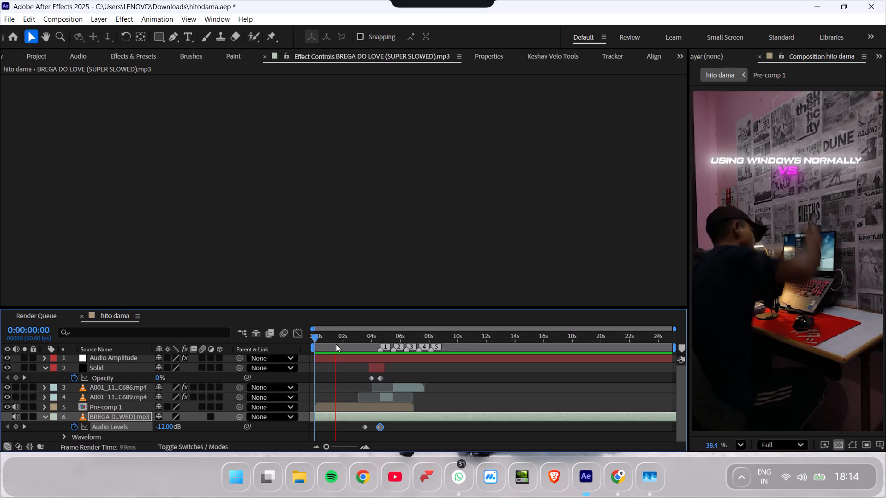
Check the system sound output options and the per-app levels in the volume mixer.
left_click(800, 473)
left_click(858, 402)
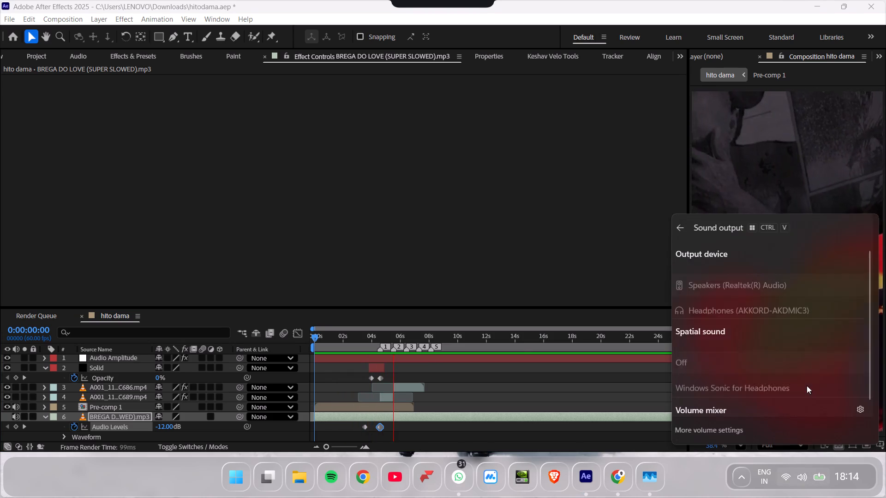
scroll(781, 356, "down", 6)
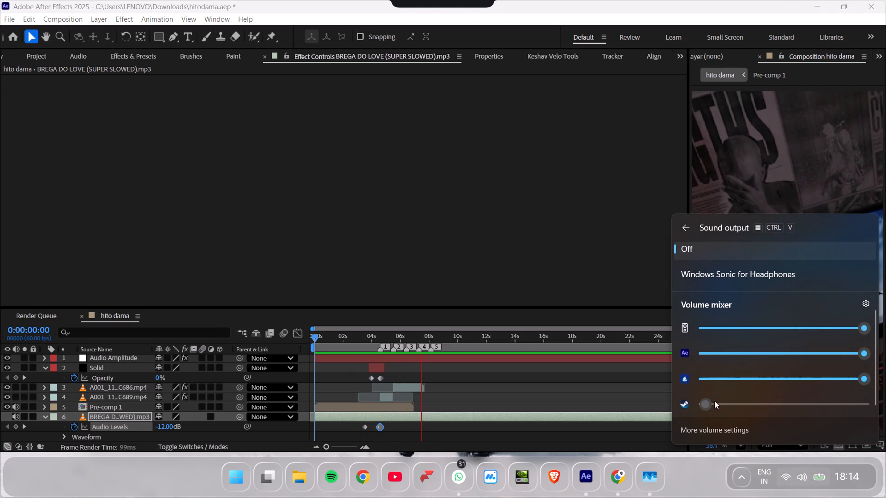
left_click(794, 474)
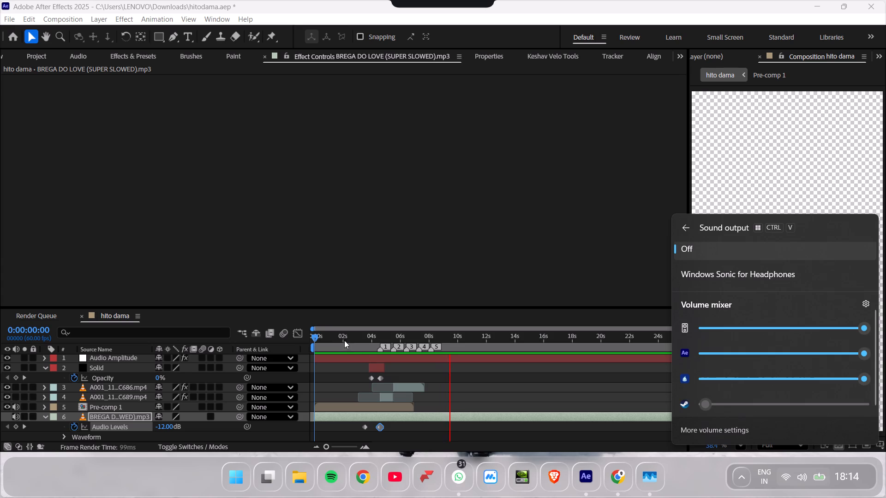
Replay hito dama repeatedly from the beginning to judge the song's volume rise against the fade and cuts.
left_click_drag(346, 338, 294, 346)
key("space")
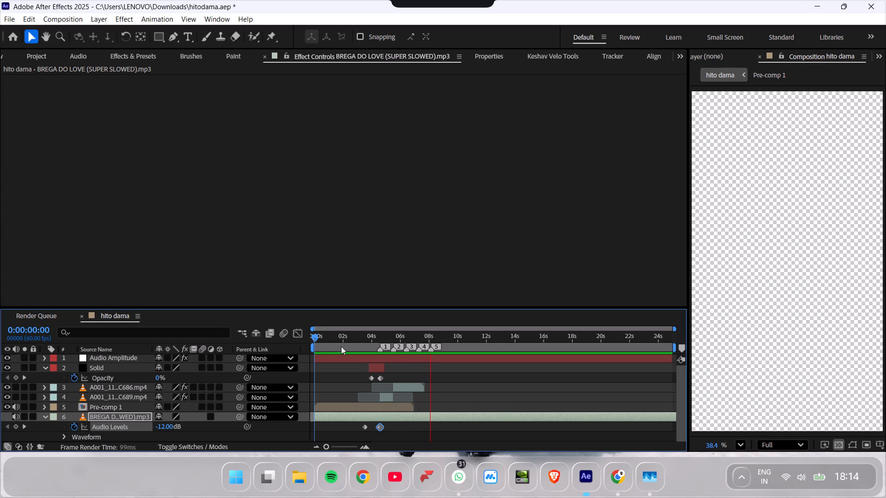
left_click_drag(341, 346, 271, 358)
key("space")
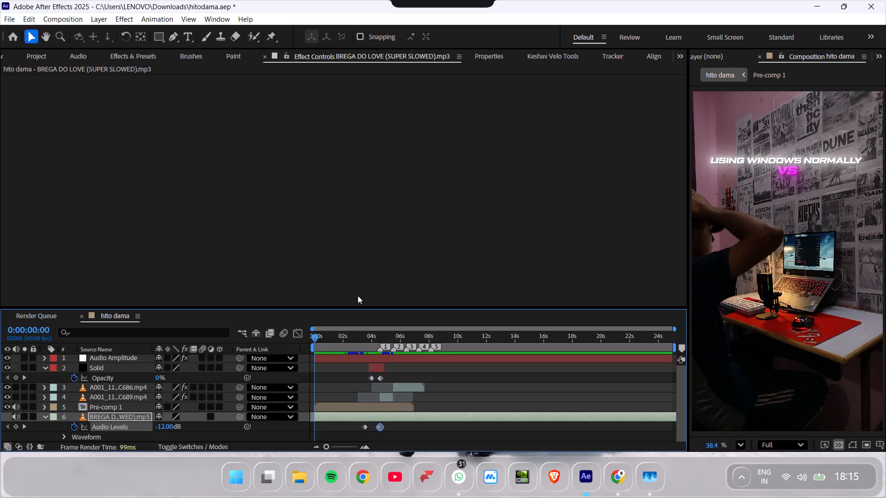
left_click_drag(334, 342, 298, 344)
key("space")
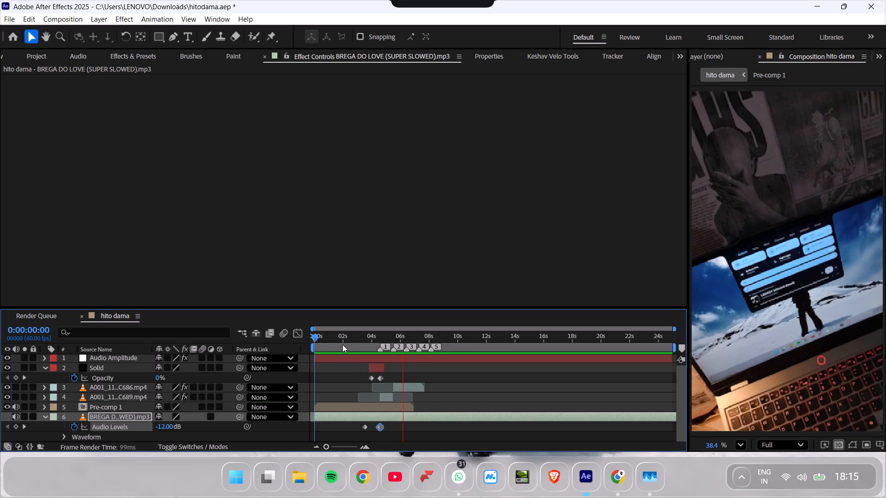
Replay the section around markers 1 to 3, starting from 0:00:02:27, 0:00:03:59 and 0:00:04:43, to check the volume rise and cuts.
left_click(350, 343)
key("space")
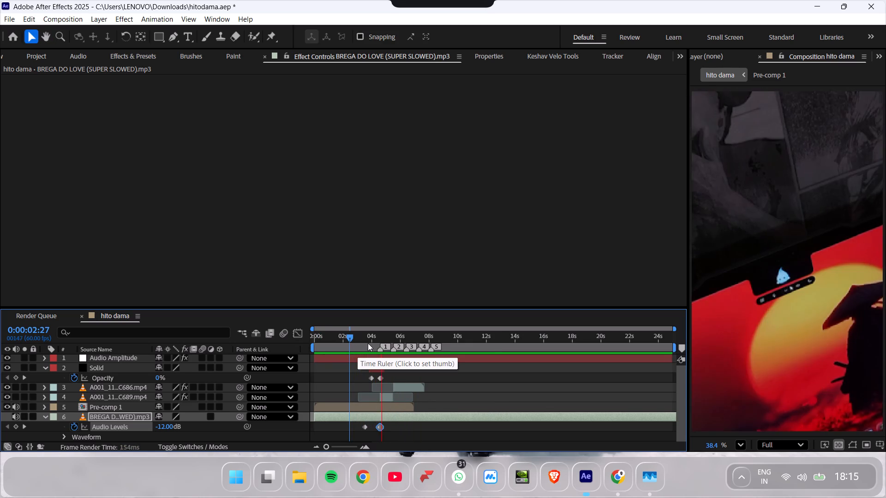
key("space")
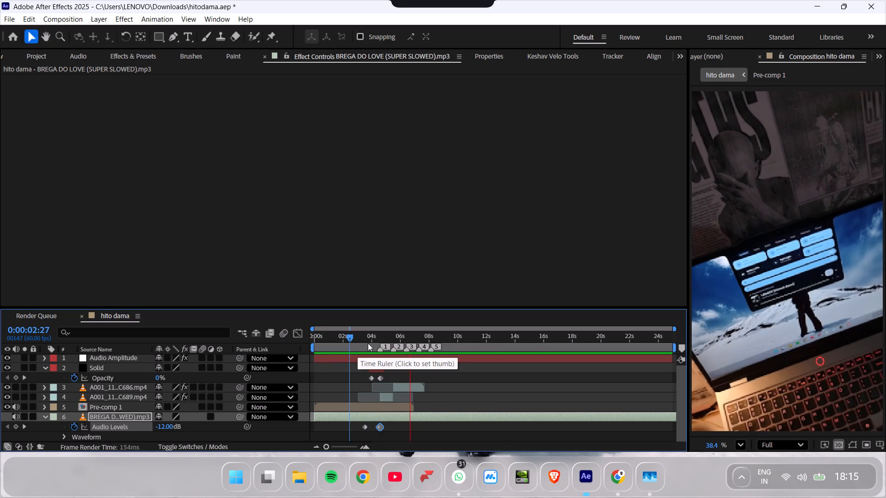
left_click(371, 343)
key("space")
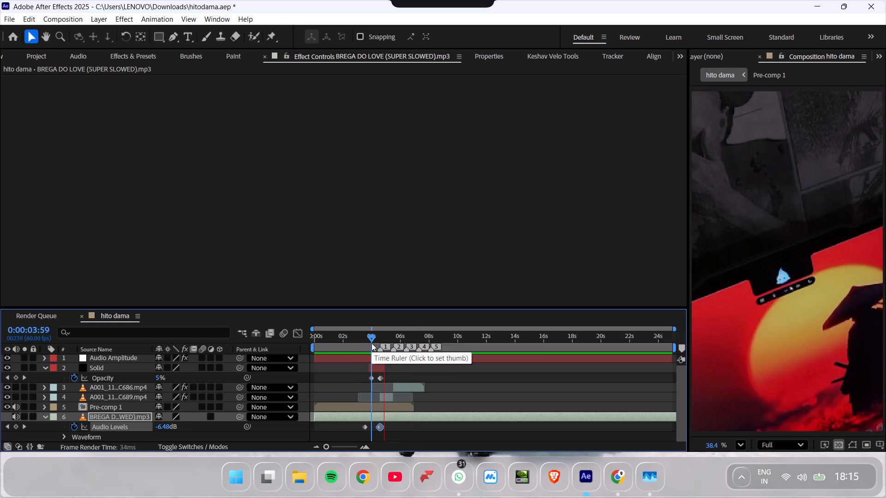
key("space")
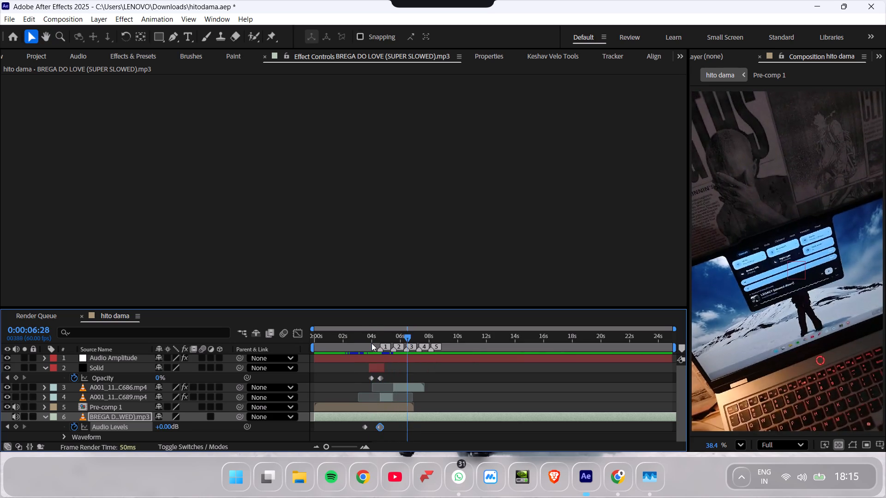
left_click(371, 343)
left_click_drag(376, 334, 385, 335)
key("space")
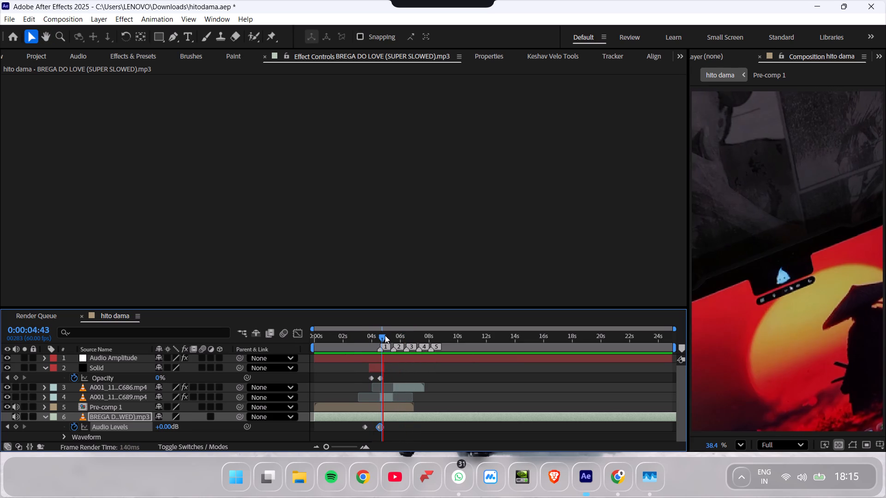
key("space")
key("space")
key("space")
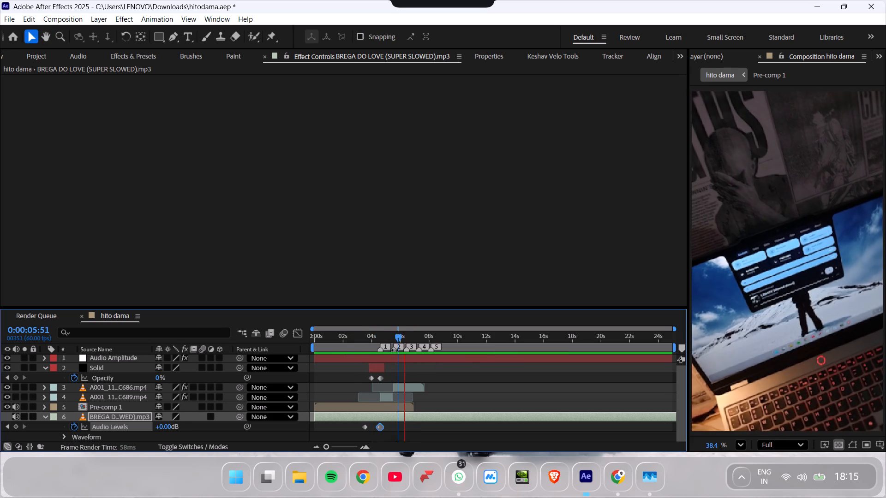
left_click_drag(333, 446, 351, 448)
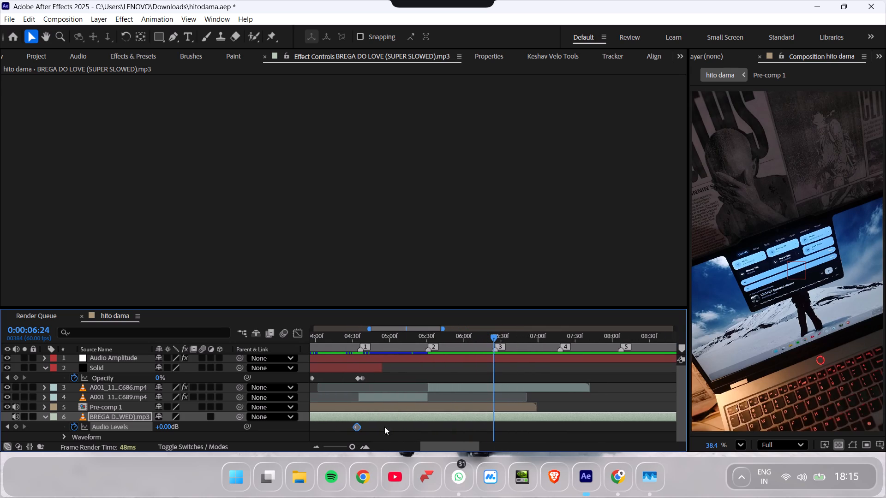
Split the A001_11011606_C686 clip layer at marker 3, at 0:00:06:25.
left_click_drag(489, 339, 494, 339)
left_click_drag(348, 449, 365, 450)
left_click_drag(488, 338, 509, 341)
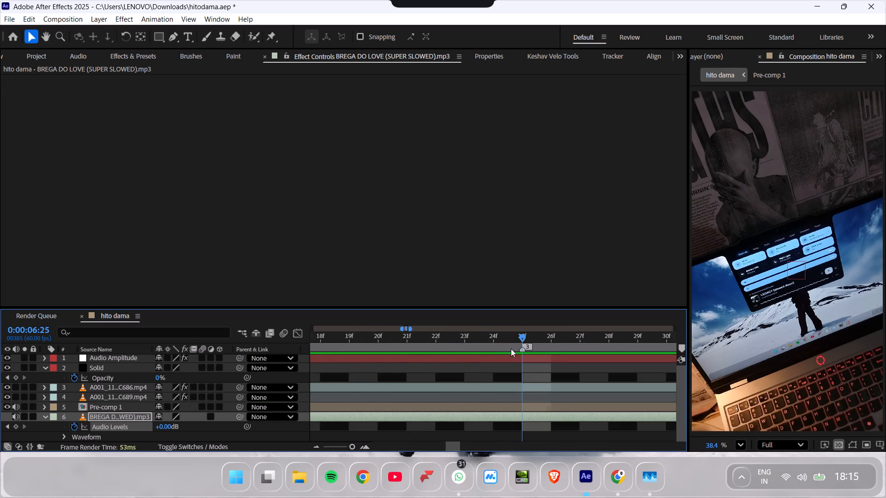
left_click(534, 387)
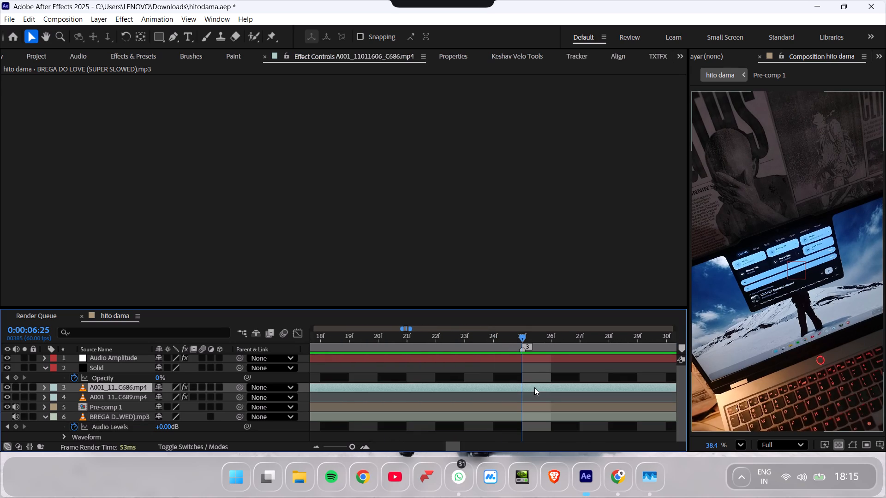
key("ctrl+shift+d")
Time-reverse the A001_11011606_C686 segment that ends at marker 3.
left_click(503, 397)
right_click(503, 397)
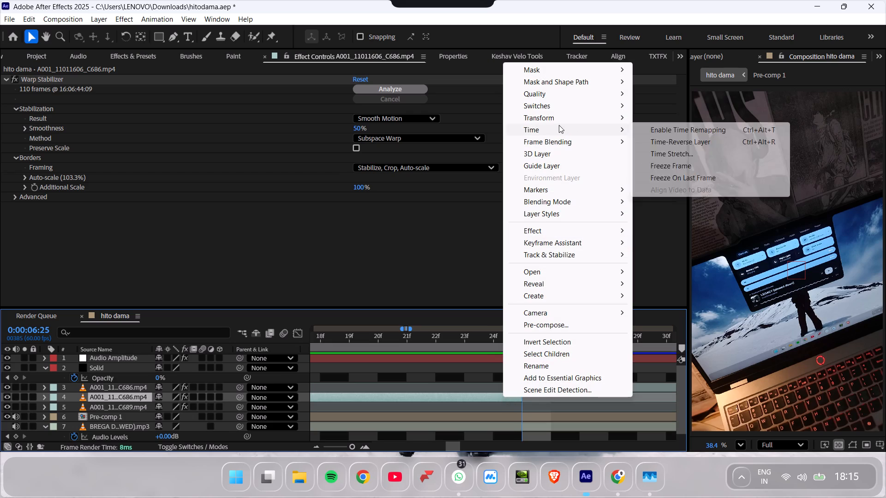
left_click(680, 143)
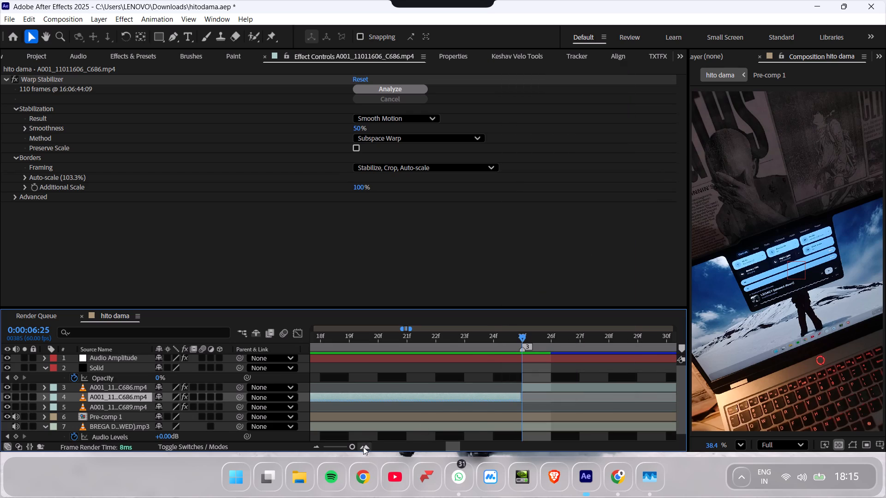
Play from 0:00:05:09 to check the reversed C686 segment between markers 2 and 3.
left_click_drag(350, 445, 341, 445)
left_click(455, 338)
key("space")
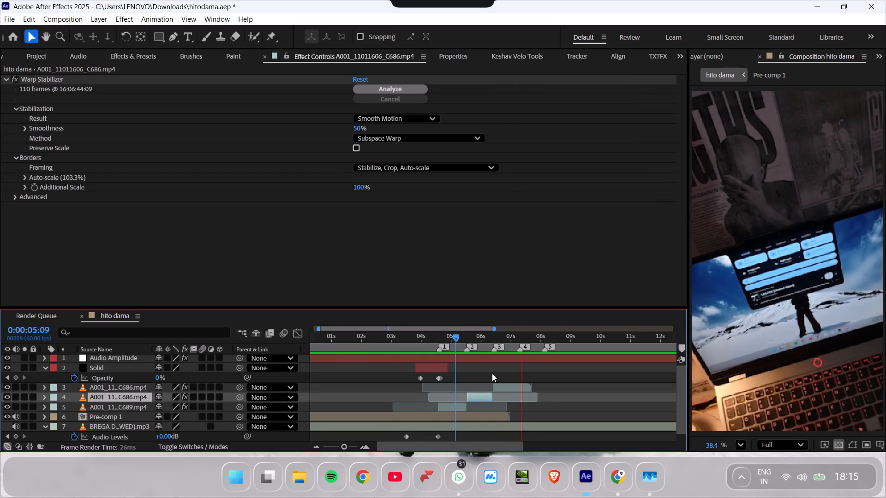
left_click(455, 339)
key("space")
key("space")
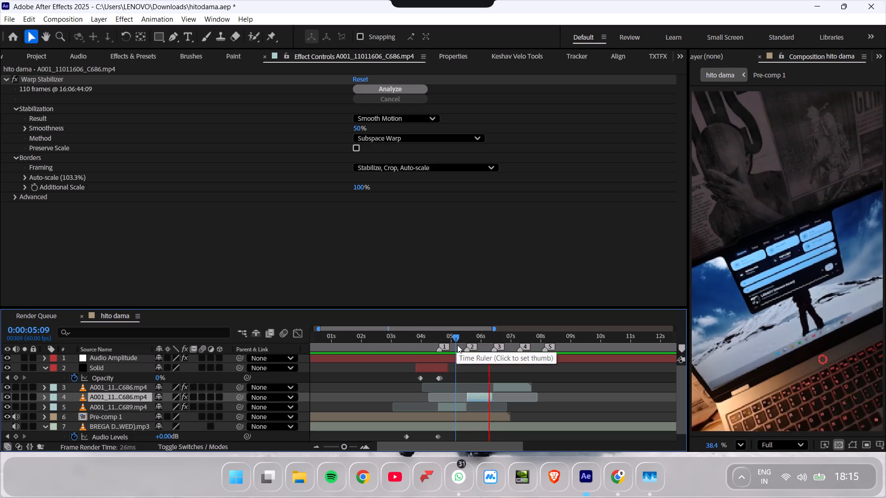
Delete the A001_11011606_C686 segment that follows marker 3.
left_click(500, 385)
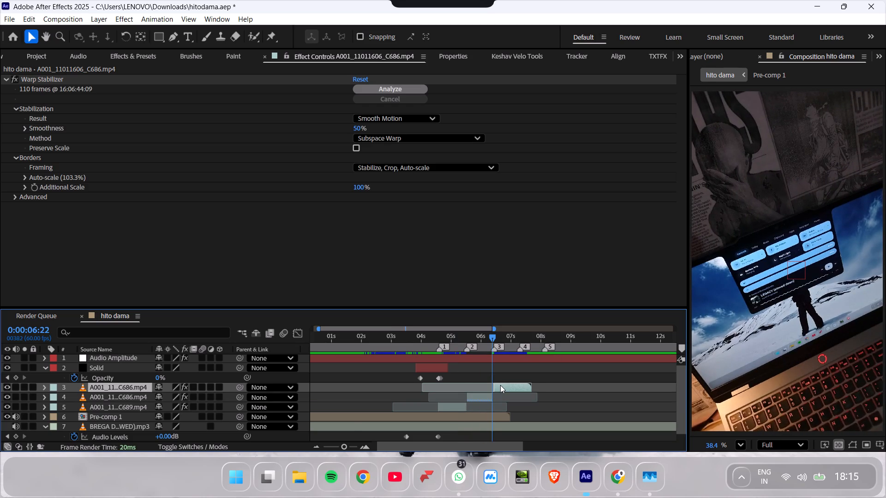
key("Delete")
Replay the fade and cuts up to marker 3 from 0:00:03:12, 0:00:03:51 and 0:00:03:48.
left_click_drag(475, 338, 397, 342)
key("space")
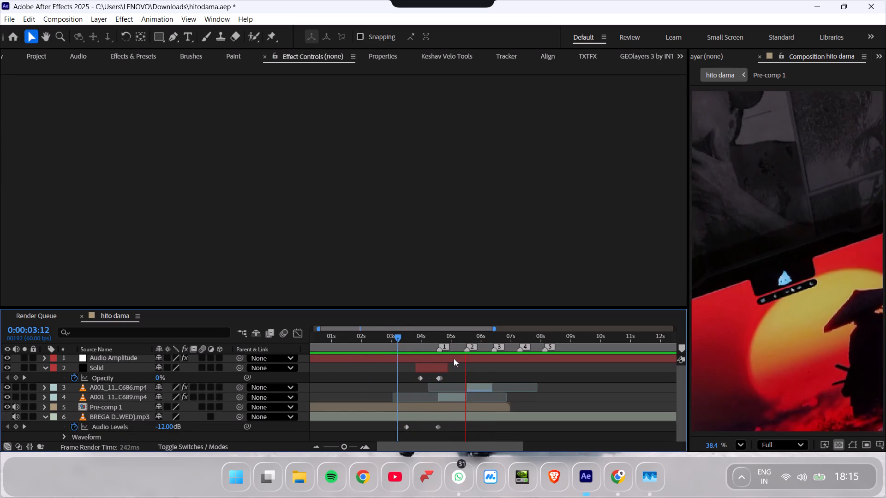
left_click(417, 340)
key("space")
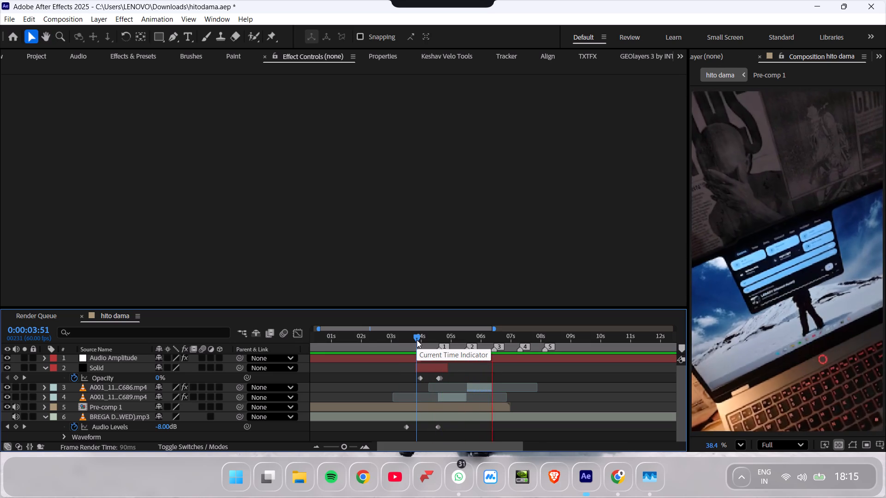
key("space")
left_click(415, 339)
key("space")
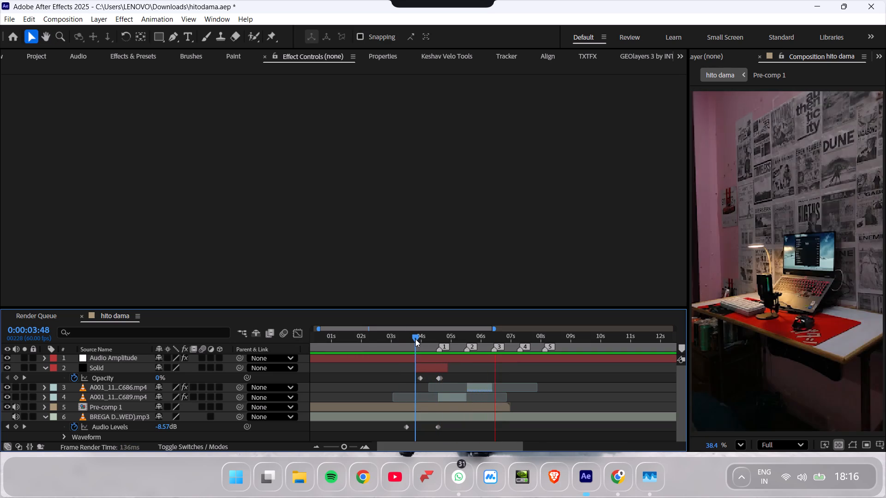
key("space")
left_click(415, 339)
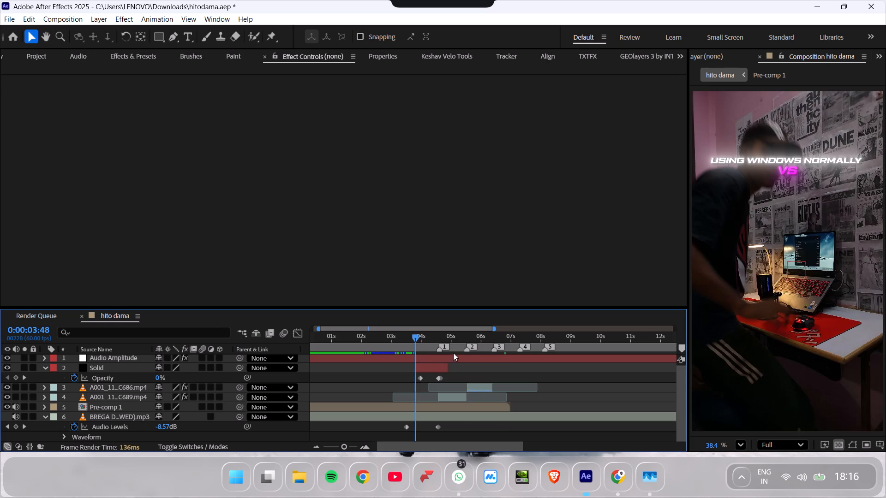
Split Pre-comp 1 at marker 1, at 0:00:04:37, and delete the part after the cut.
left_click_drag(458, 344, 467, 350)
left_click(477, 409)
left_click(442, 339)
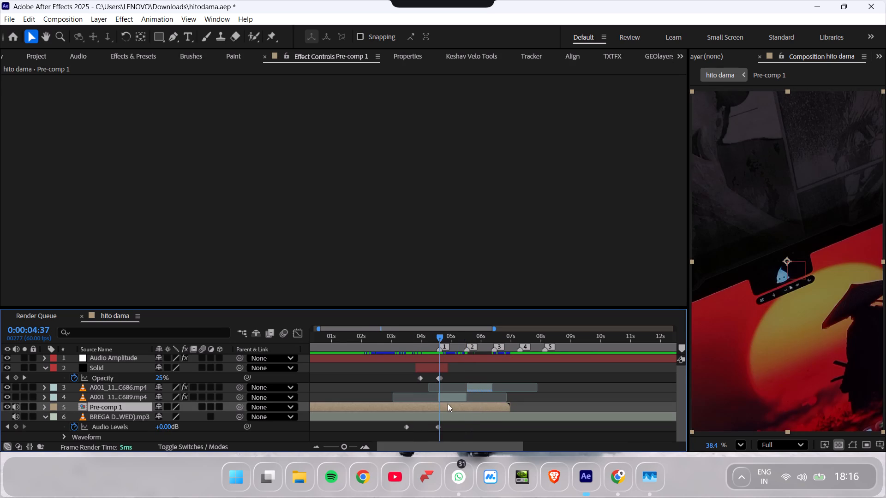
key("ctrl+shift+d")
key("Delete")
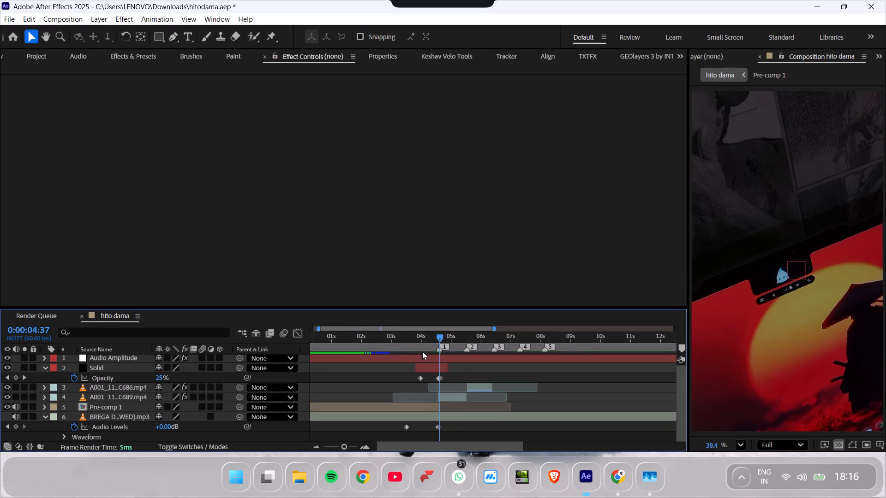
Replay from 0:00:03:51 and 0:00:03:55 to check the cuts through marker 3 with the trimmed Pre-comp 1.
left_click(417, 340)
key("space")
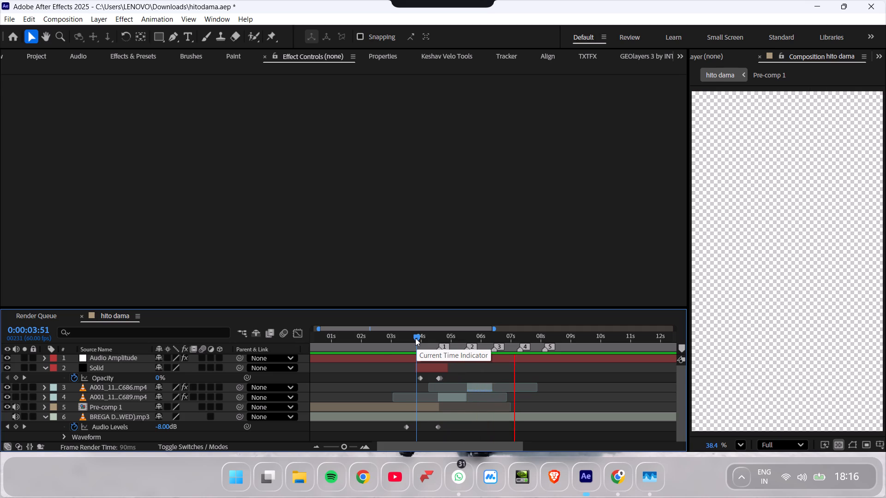
left_click(415, 338)
key("space")
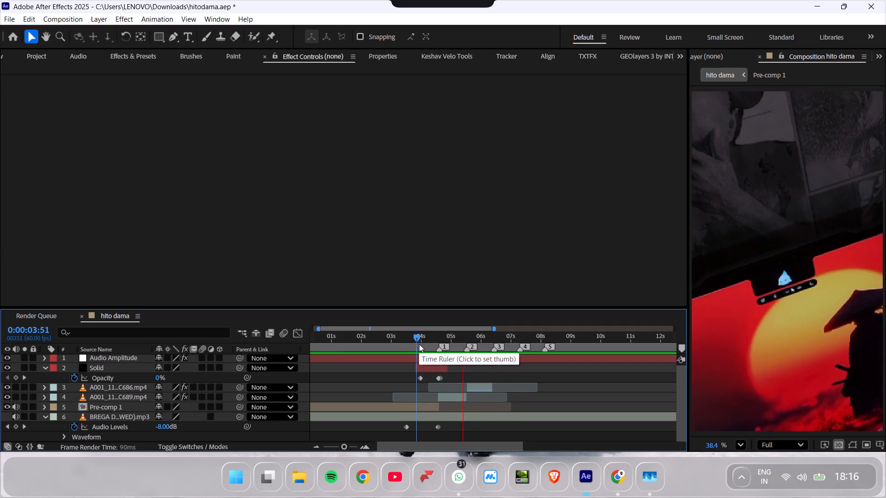
key("space")
left_click(419, 344)
key("space")
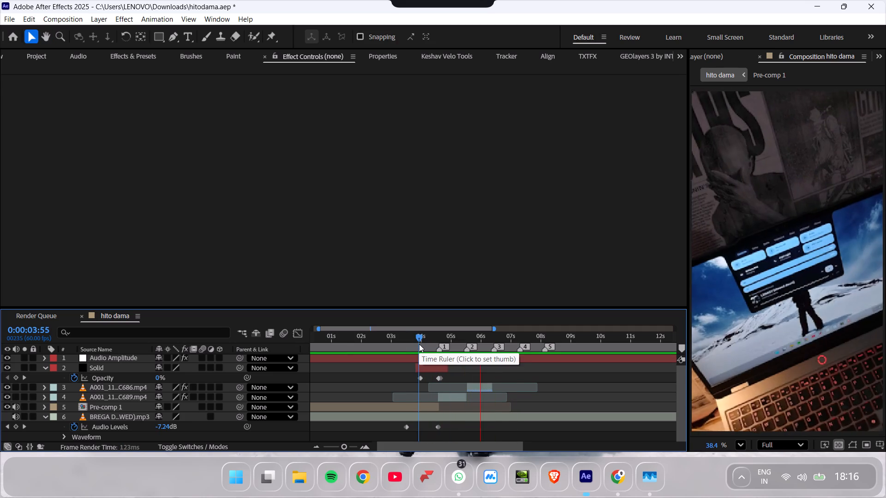
key("space")
Import the video A001_11011619_C699 from the Downloads folder as footage.
left_click(8, 21)
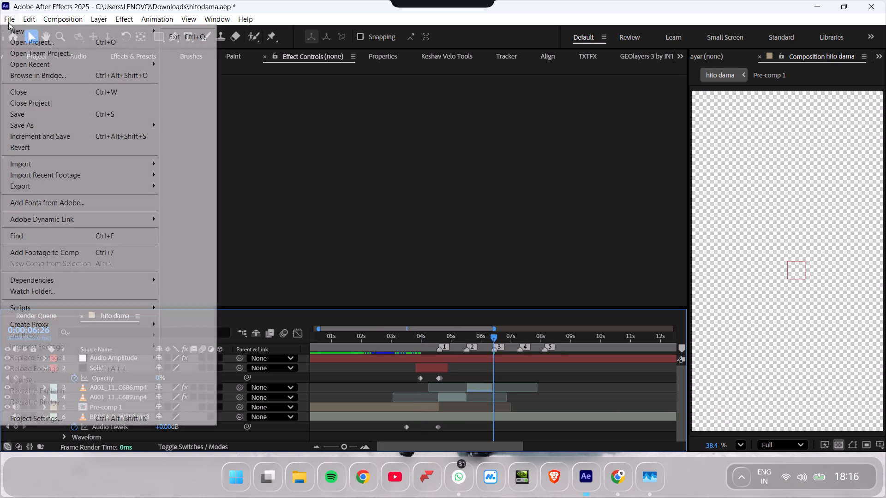
left_click(32, 162)
left_click(241, 167)
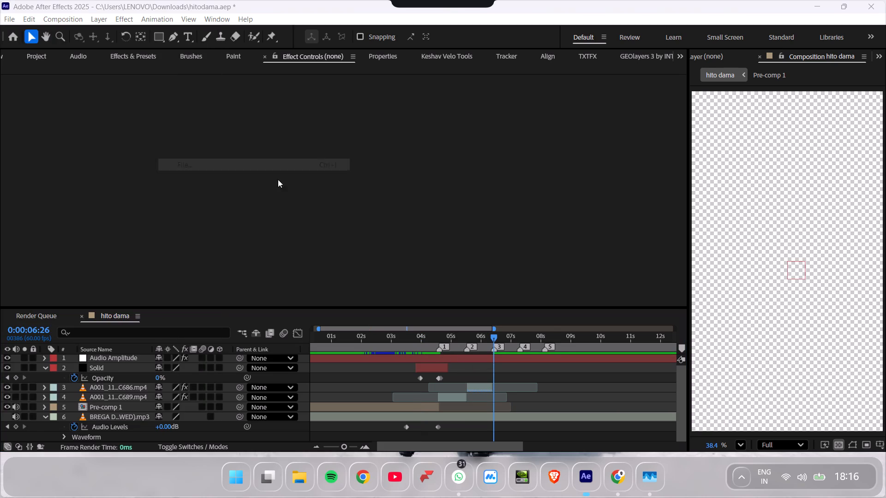
scroll(365, 188, "down", 1)
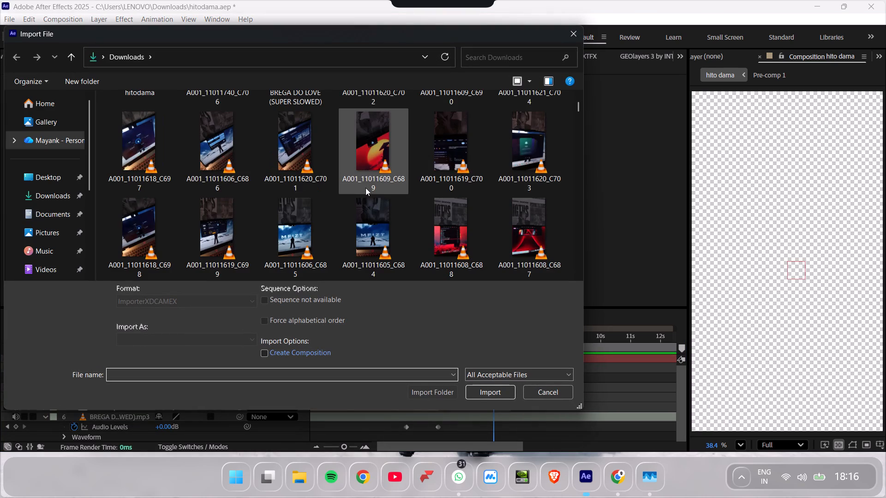
scroll(365, 188, "down", 1)
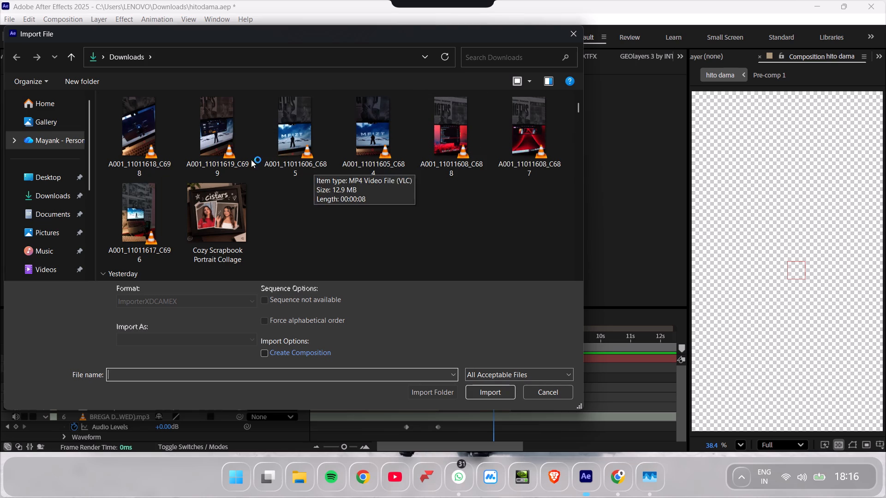
left_click(217, 142)
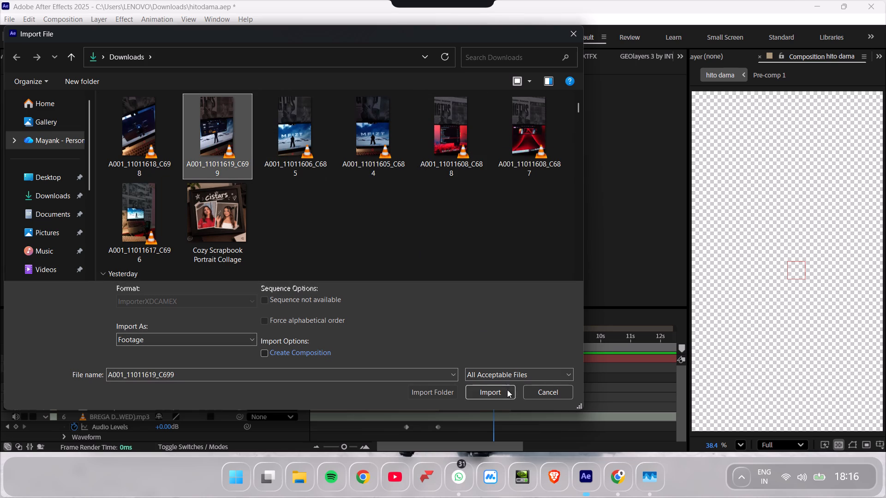
left_click(503, 391)
Place A001_11011619_C699.mp4 in hito dama above the C686 layer, starting at about 0:00:05:03 so it spans marker 3.
left_click_drag(73, 216, 479, 385)
left_click_drag(512, 389, 481, 388)
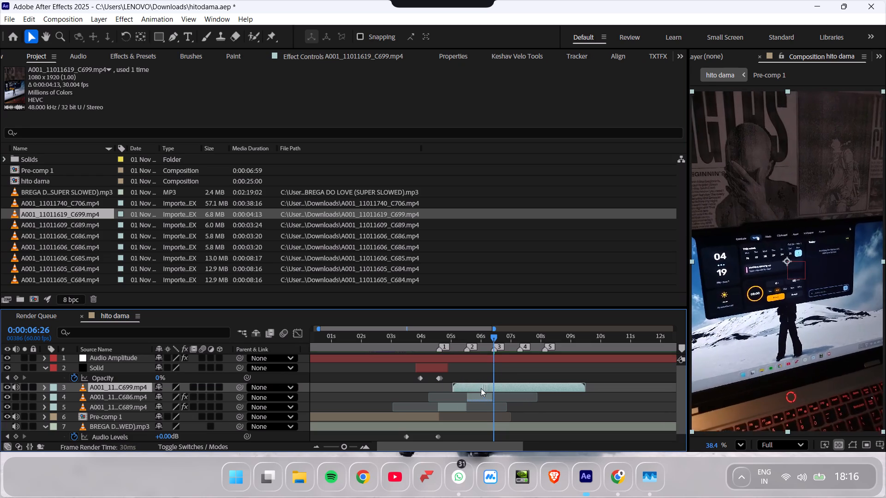
left_click_drag(481, 388, 485, 389)
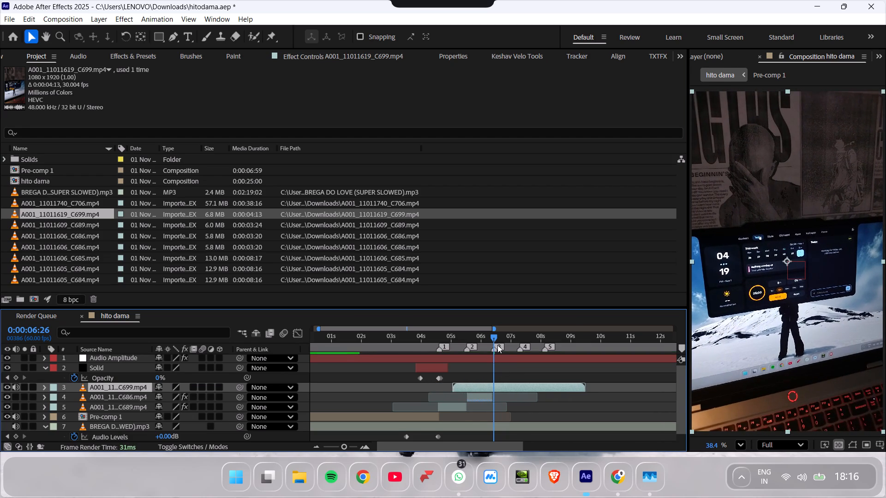
Split the A001_11011619_C699 layer at marker 3, at 0:00:06:25, and delete the part before the cut.
left_click(493, 338)
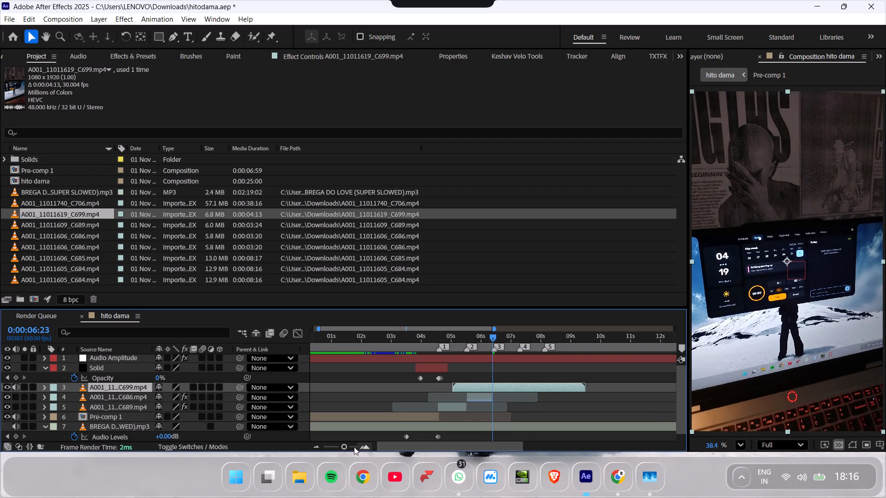
left_click_drag(350, 447, 364, 448)
left_click_drag(497, 338, 542, 345)
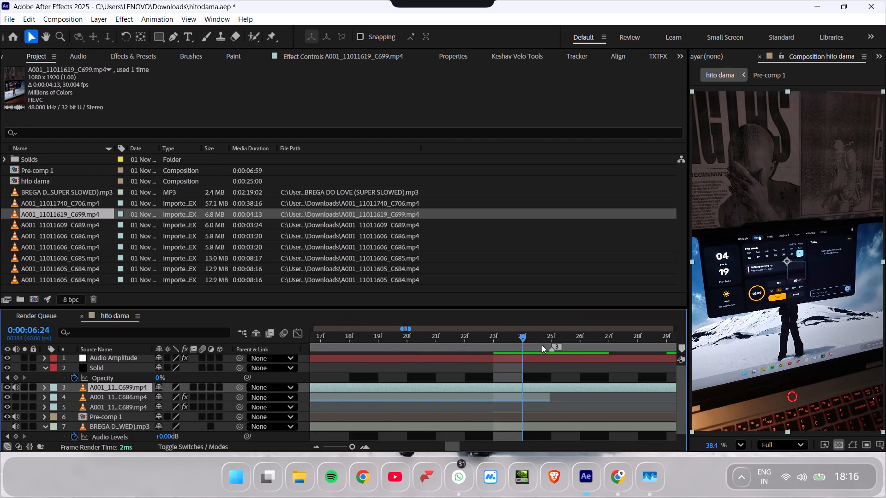
left_click_drag(542, 345, 548, 348)
left_click(551, 388)
key("ctrl+shift+d")
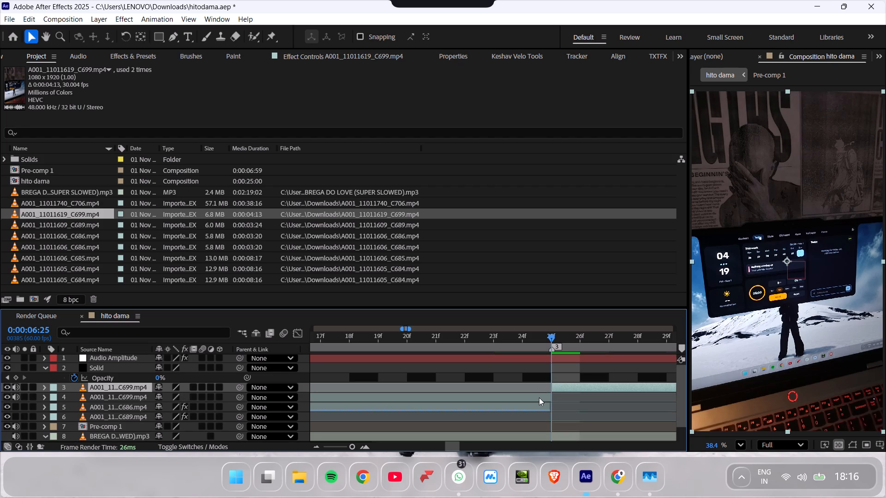
left_click(539, 397)
key("Delete")
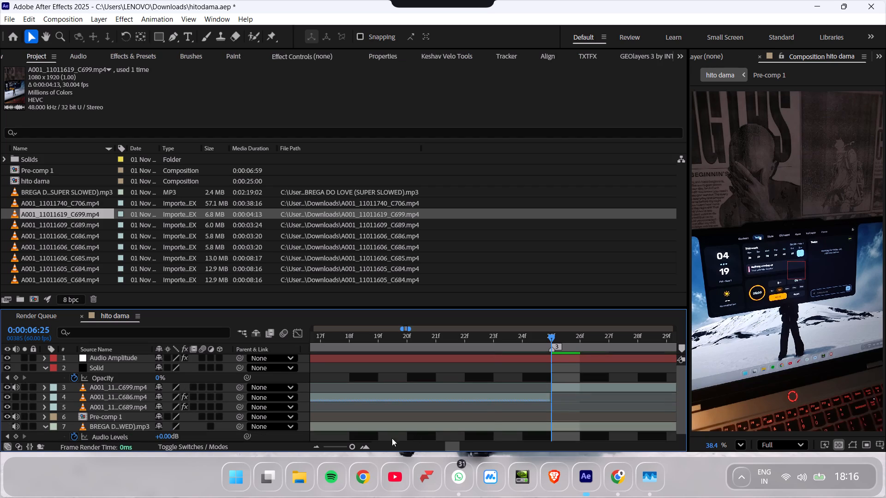
Stabilize the remaining A001_11011619_C699 segment with Warp Stabilizer.
left_click_drag(355, 448, 348, 448)
left_click(504, 384)
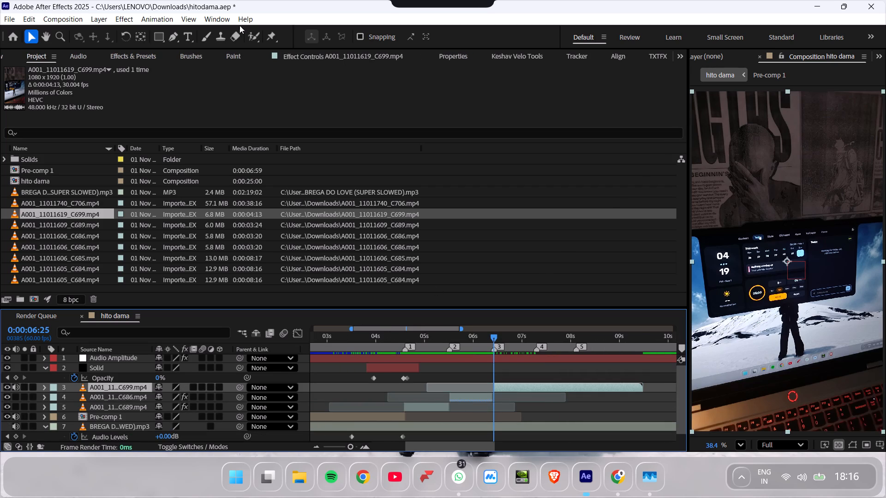
left_click(567, 62)
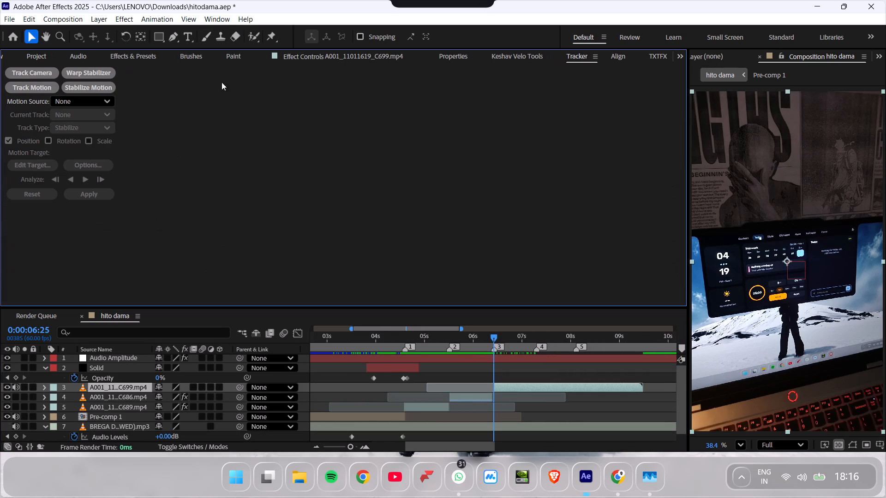
left_click(93, 77)
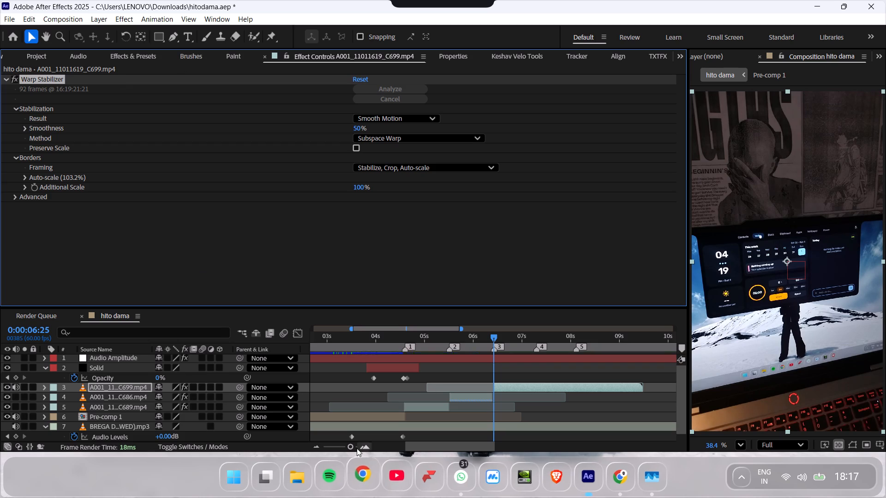
Play back the hito dama edit from the opening through the stabilized C699 clip to check the cuts around marker 3.
left_click_drag(349, 446, 335, 444)
left_click_drag(352, 344, 289, 356)
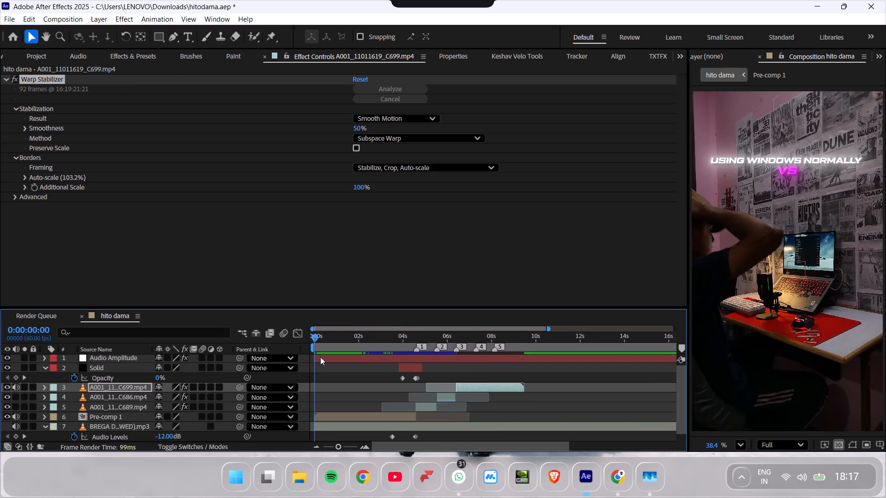
key("space")
left_click_drag(361, 339, 350, 340)
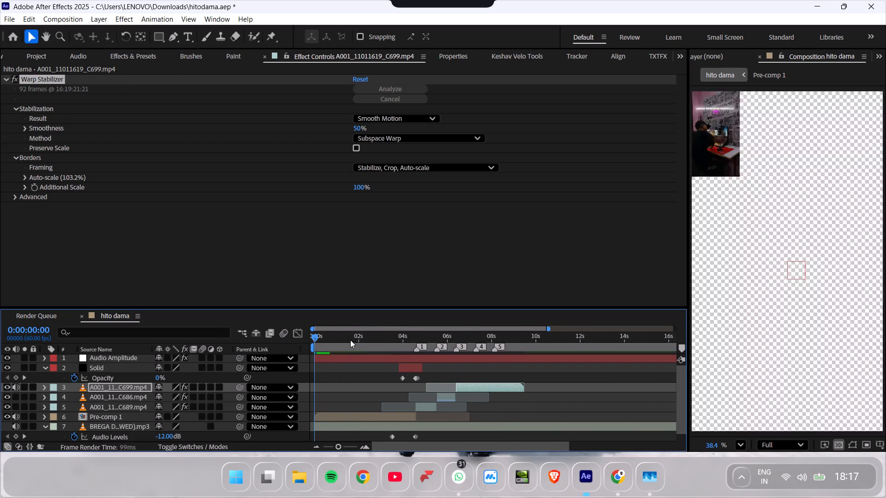
left_click_drag(350, 340, 348, 340)
key("space")
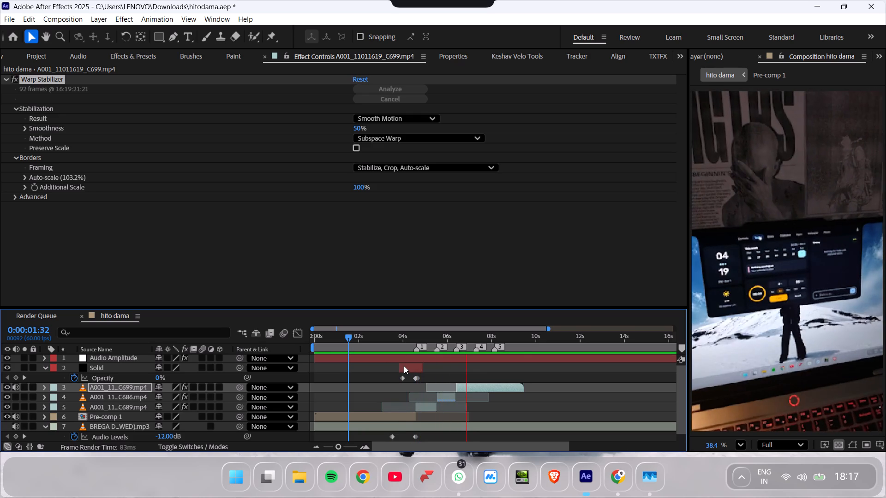
key("space")
left_click(443, 338)
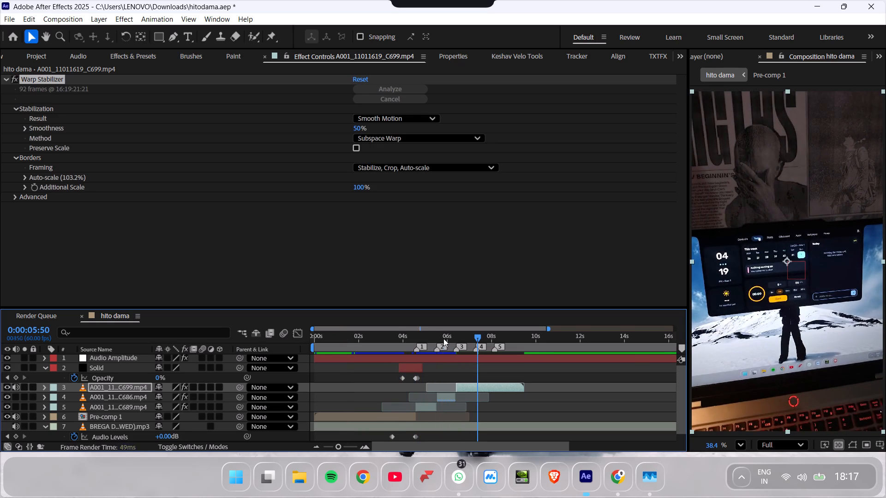
key("space")
key("space")
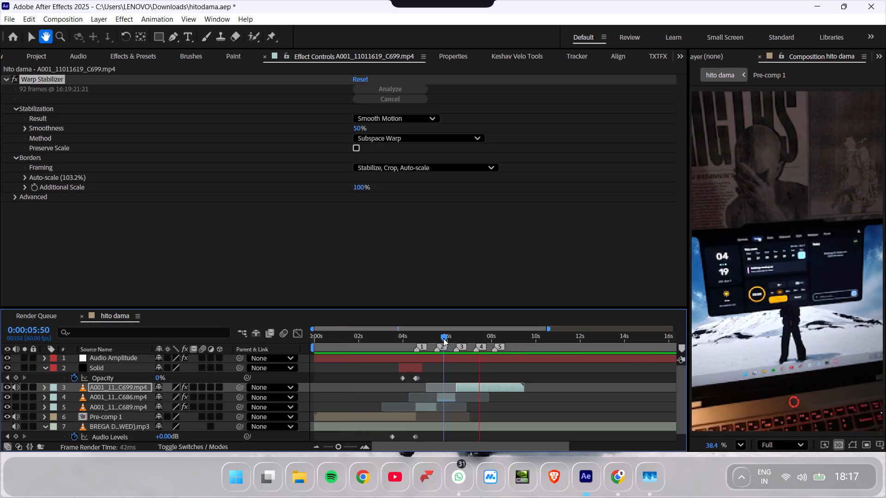
left_click_drag(443, 338, 461, 349)
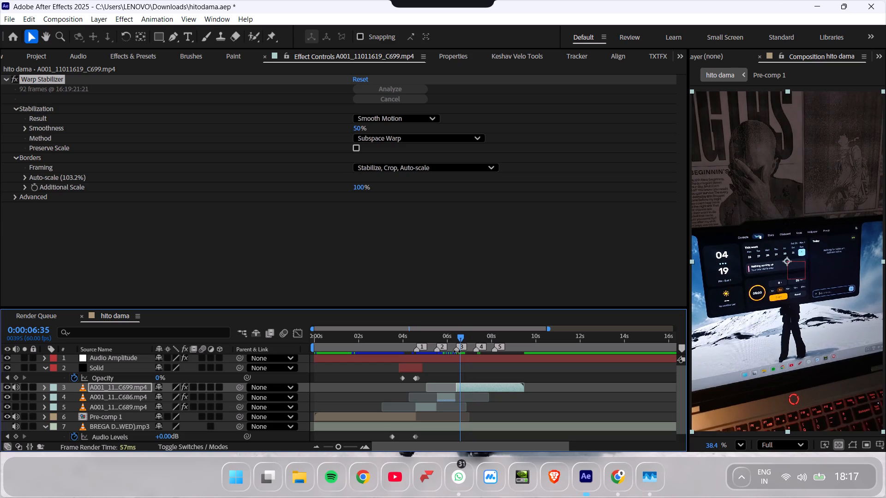
key("space")
key("space")
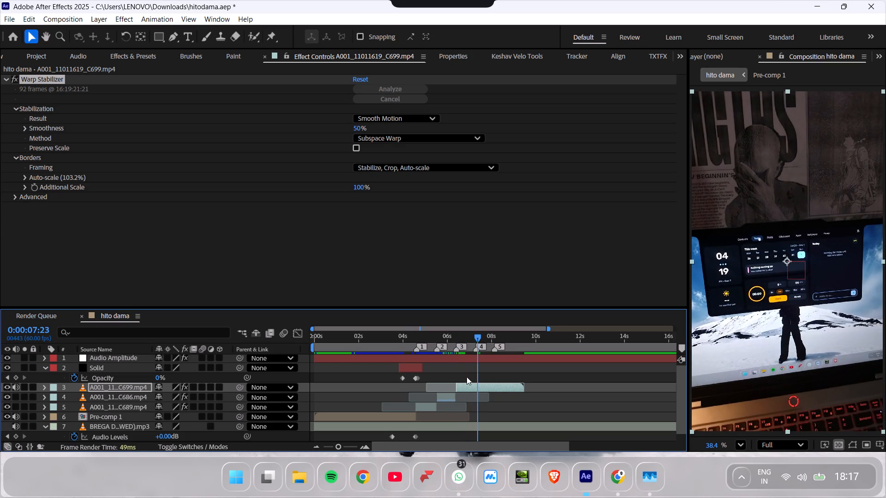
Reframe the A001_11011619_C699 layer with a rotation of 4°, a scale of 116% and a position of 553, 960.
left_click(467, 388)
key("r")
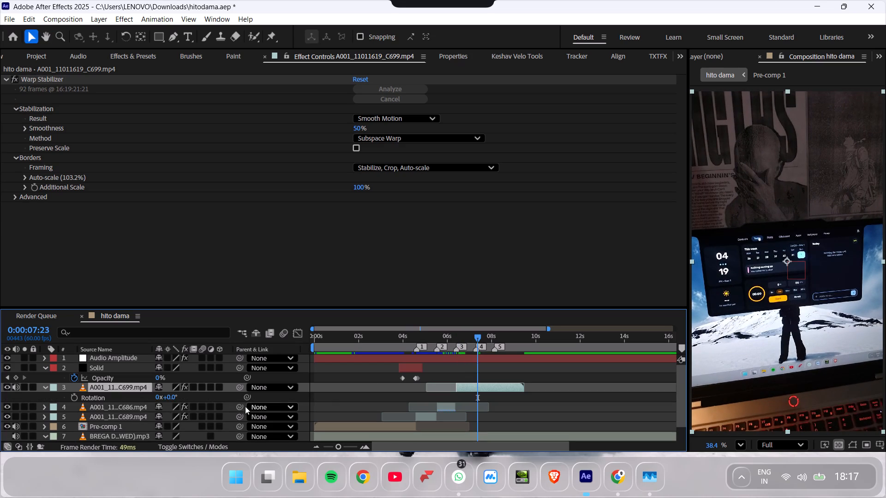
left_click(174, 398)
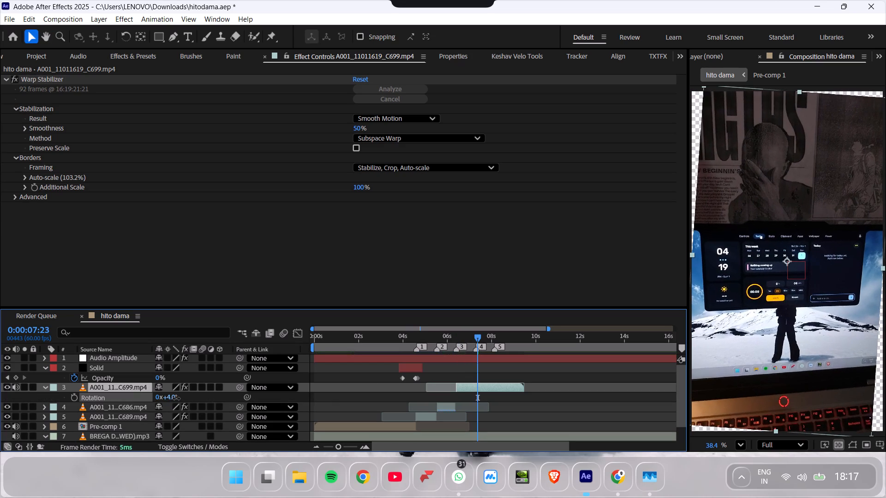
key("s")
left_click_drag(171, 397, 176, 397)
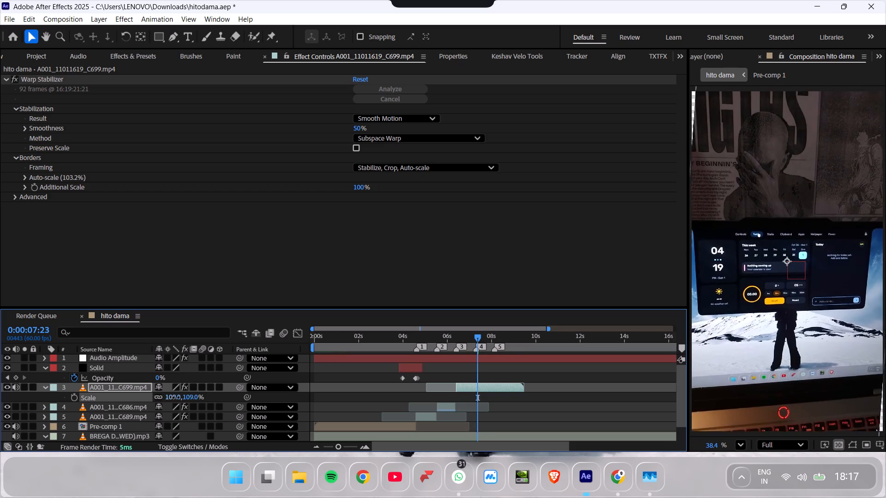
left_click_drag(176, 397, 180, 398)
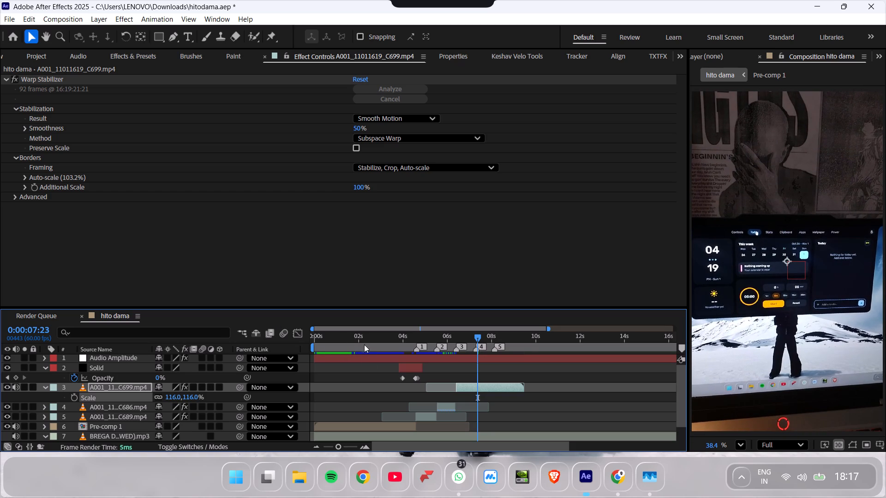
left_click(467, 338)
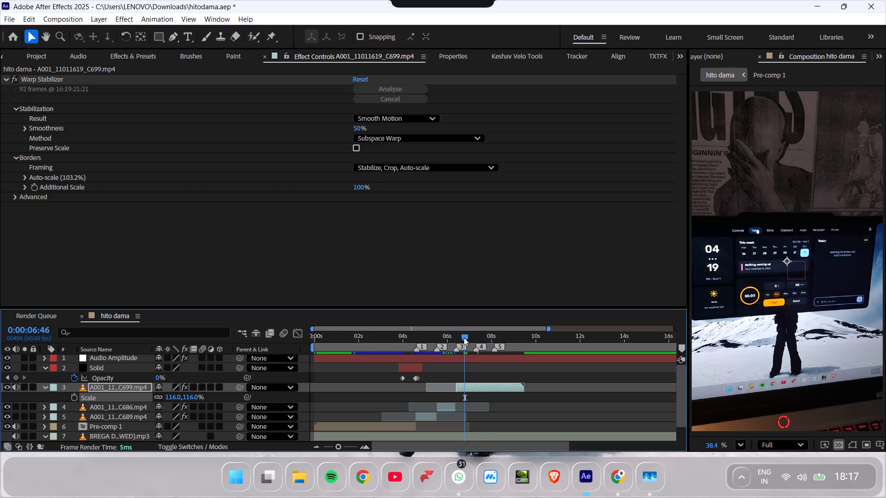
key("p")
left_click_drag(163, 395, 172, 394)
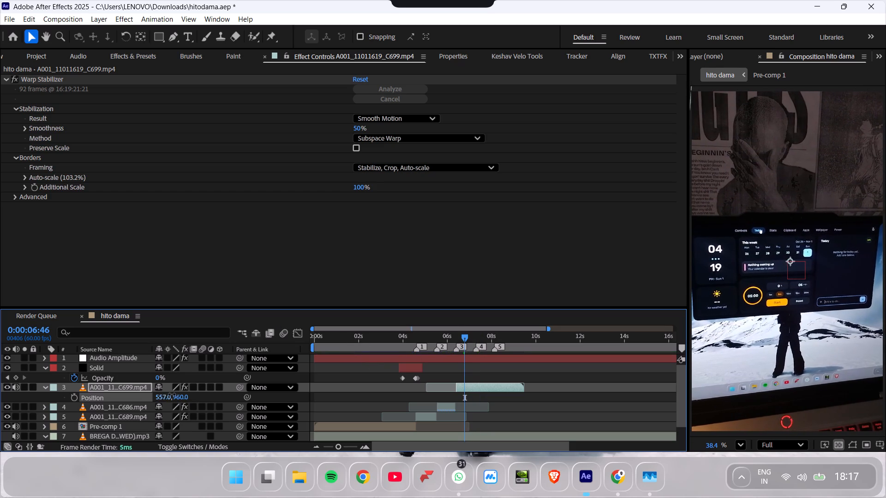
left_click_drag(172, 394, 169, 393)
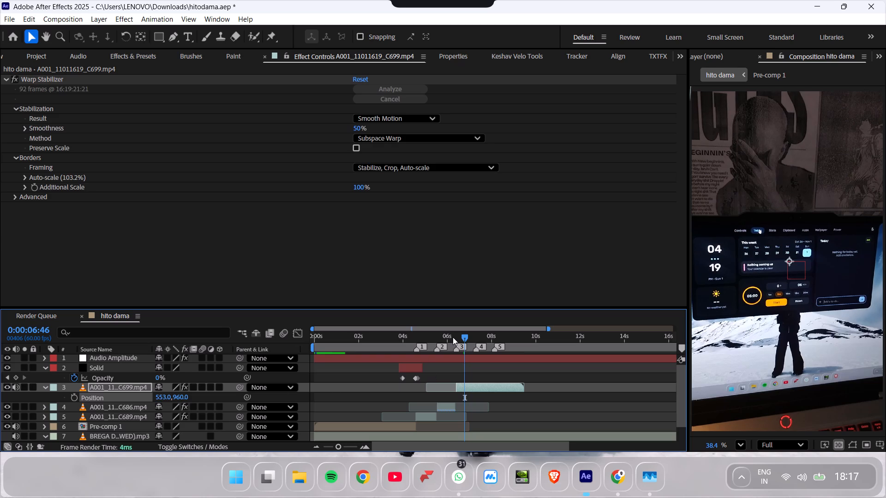
Play back the reframed C699 clip from around marker 3 to judge its framing and stabilized motion.
left_click(453, 337)
key("space")
key("space")
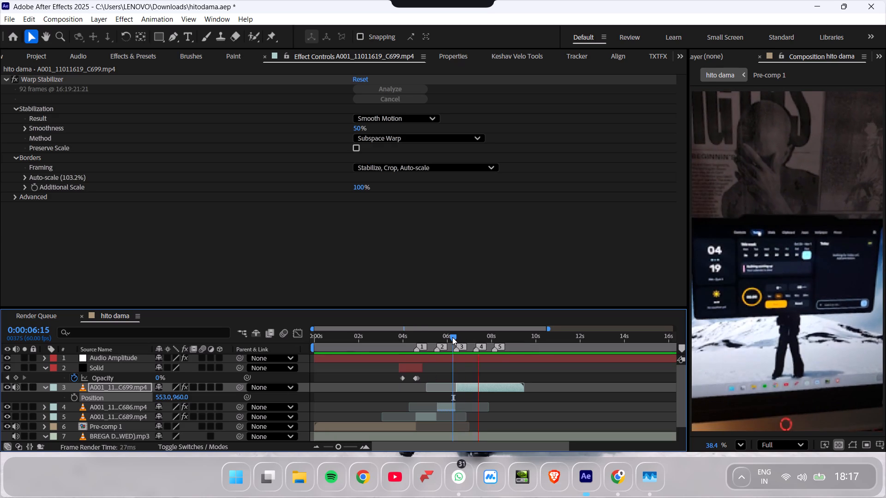
key("space")
key("space")
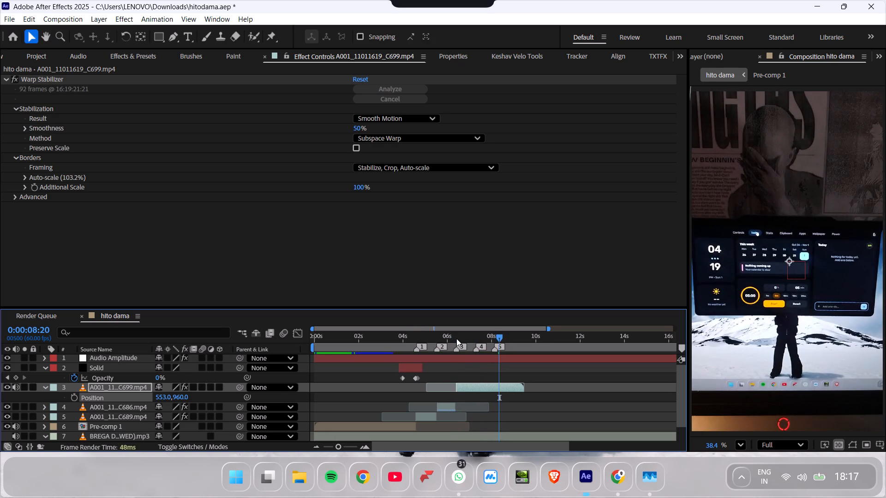
left_click(456, 338)
key("space")
key("space")
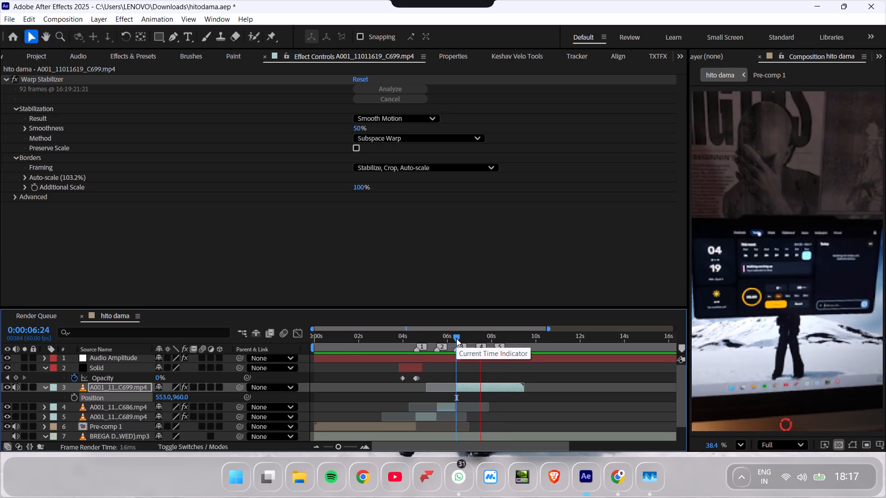
key("space")
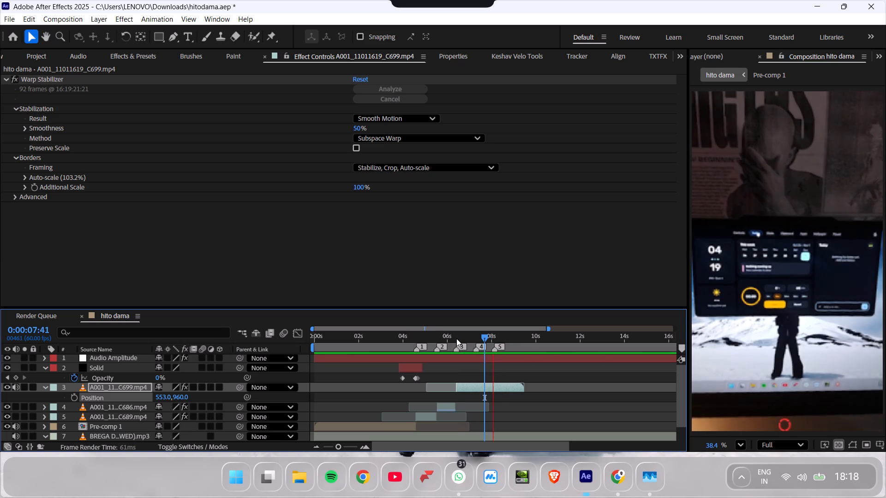
key("space")
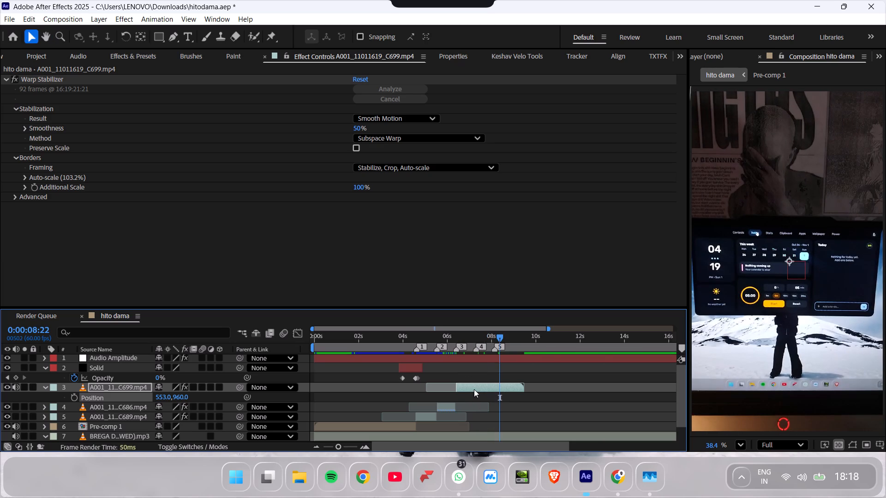
Delete the A001_11011619_C699 layer from the hito dama composition.
left_click(474, 389)
key("Delete")
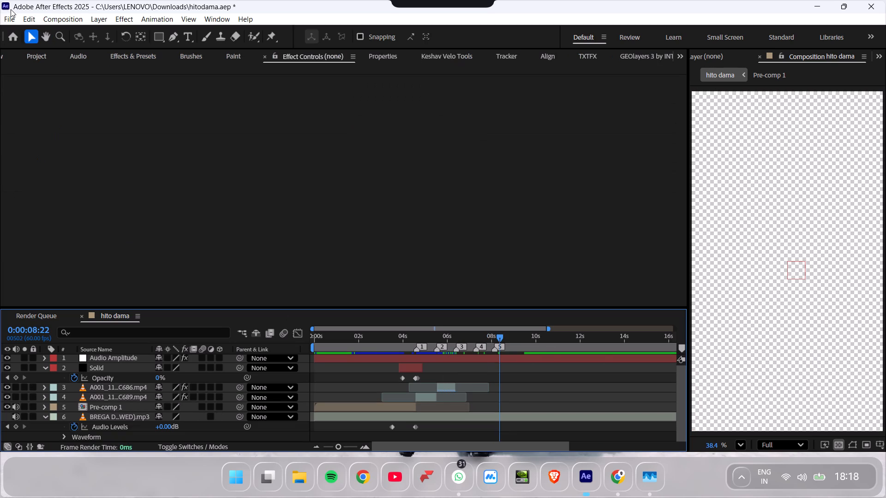
Import the video A001_11011618_C698 from the Downloads folder as footage.
left_click(10, 19)
left_click(29, 163)
left_click(197, 159)
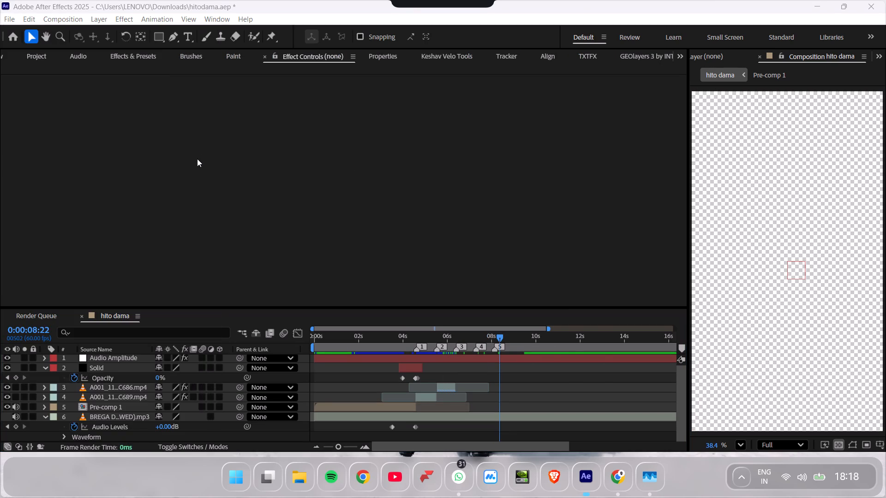
scroll(505, 221, "down", 1)
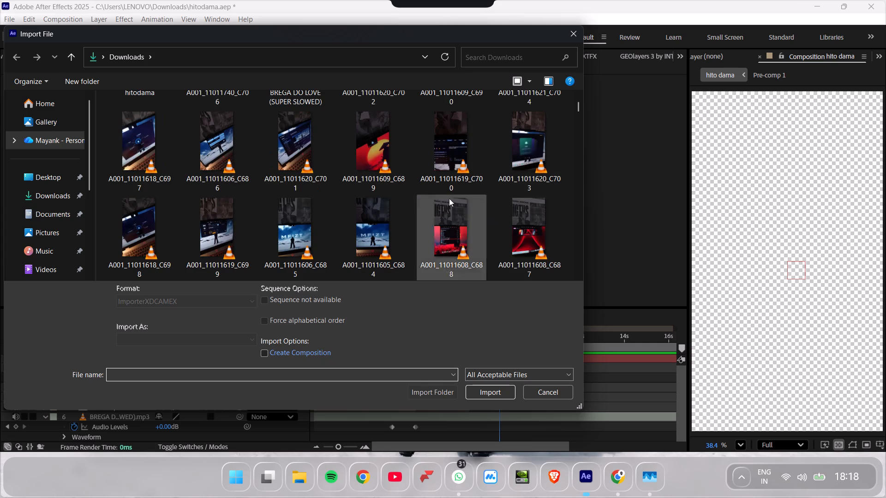
scroll(419, 182, "down", 1)
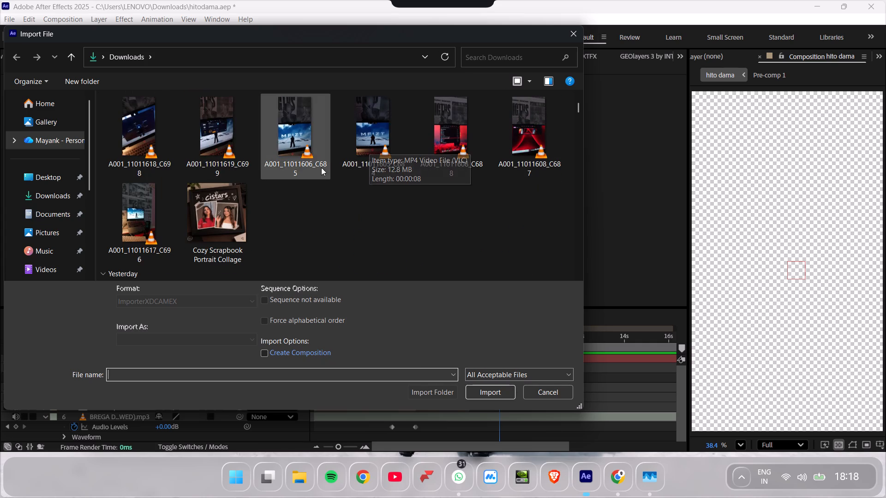
scroll(212, 149, "up", 1)
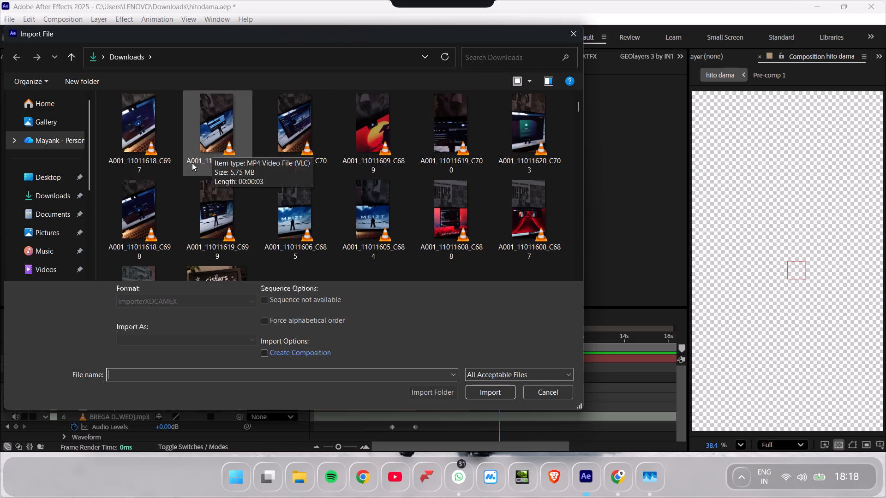
scroll(461, 161, "up", 1)
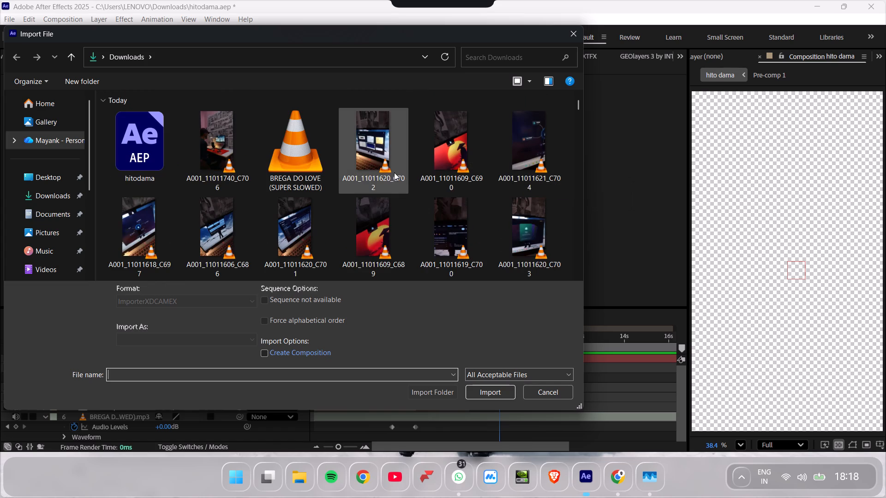
scroll(343, 167, "down", 1)
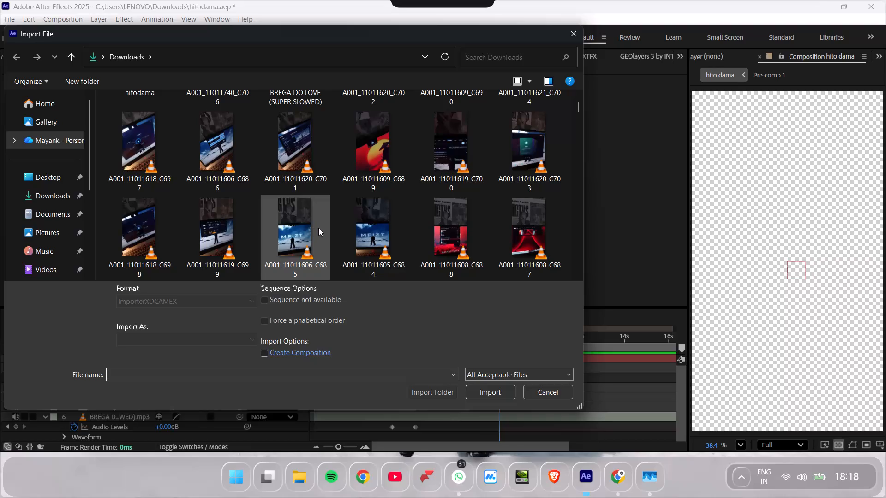
scroll(318, 228, "down", 1)
scroll(319, 225, "up", 1)
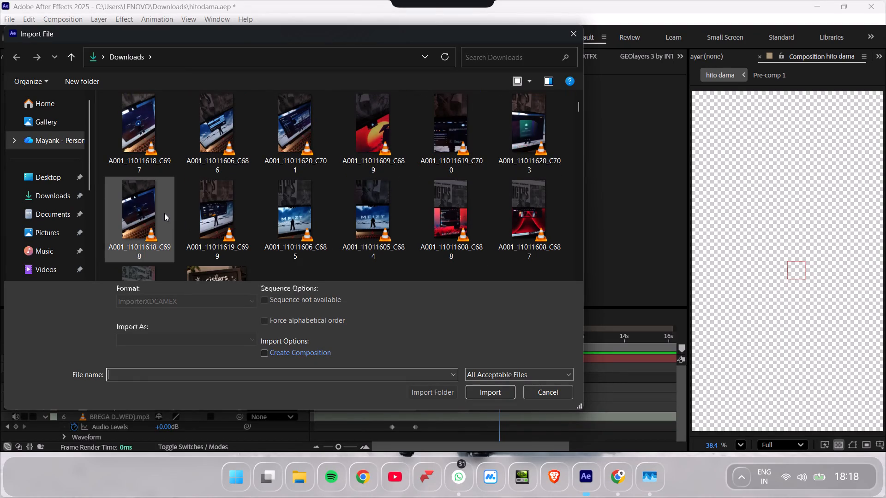
left_click(164, 213)
left_click(491, 395)
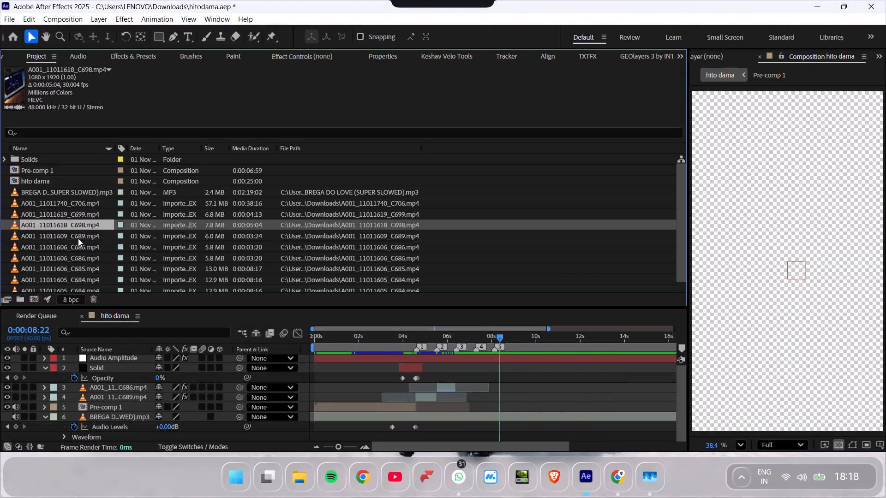
Place A001_11011618_C698.mp4 in hito dama above the C686 layer, starting just before marker 2 so it spans marker 3.
left_click_drag(75, 224, 432, 377)
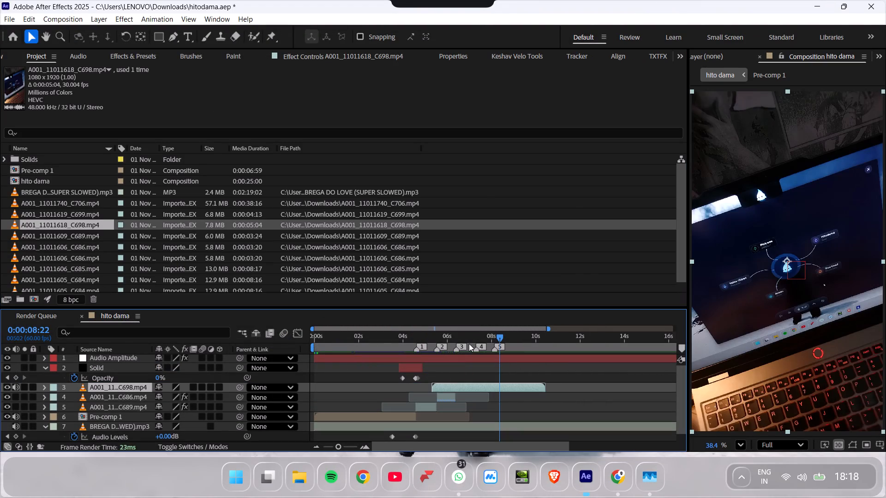
left_click_drag(467, 339, 458, 339)
Mute the audio of the A001_11011618_C698 layer, keeping its video visible.
left_click(6, 387)
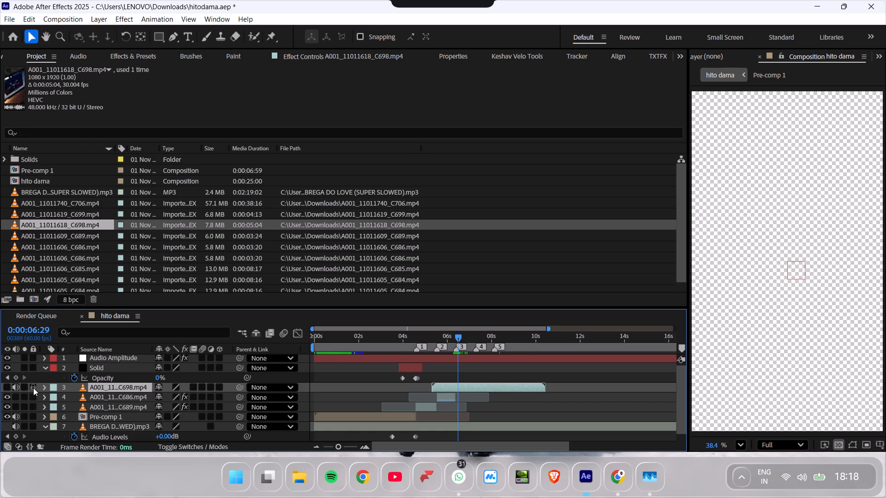
left_click(8, 388)
left_click(18, 388)
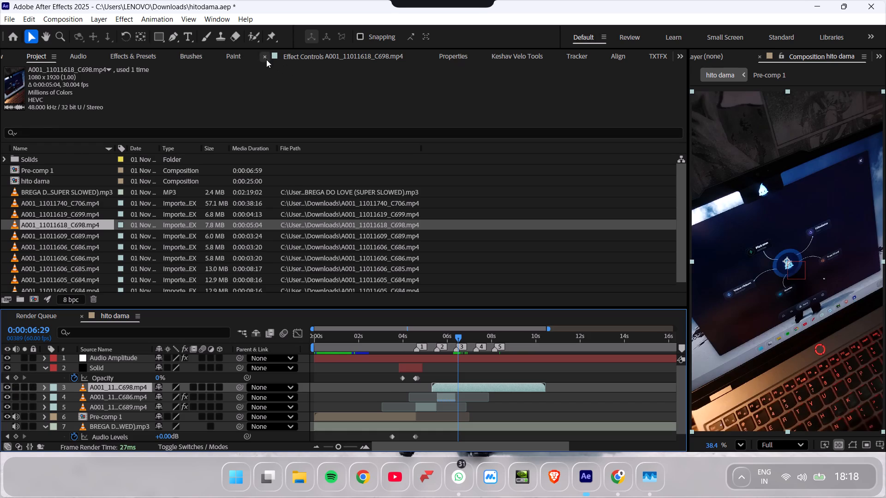
Stabilize the A001_11011618_C698 layer with Warp Stabilizer.
left_click(587, 53)
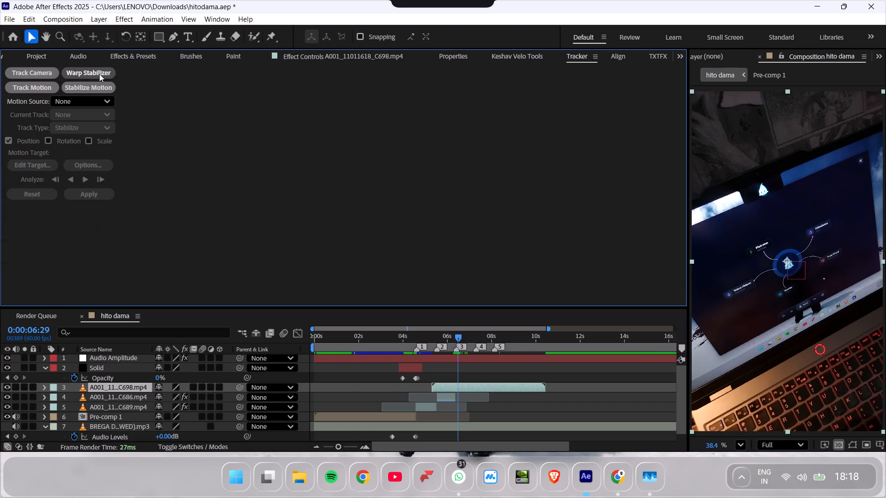
left_click(99, 74)
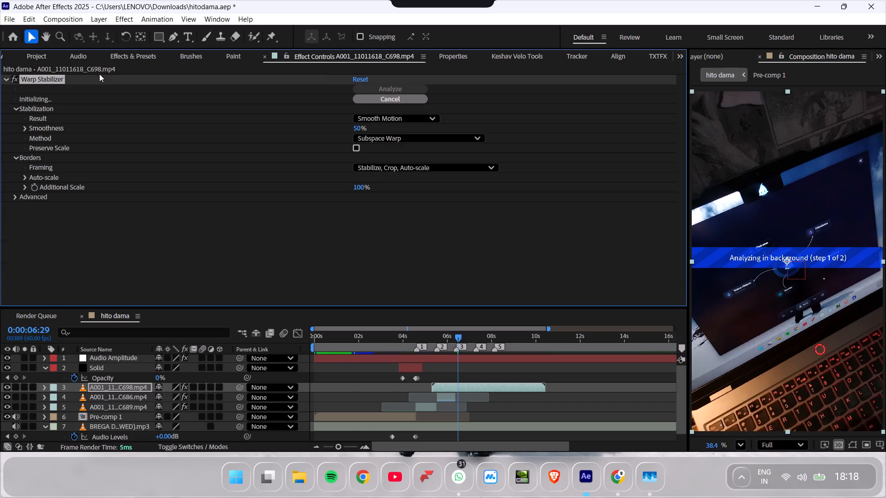
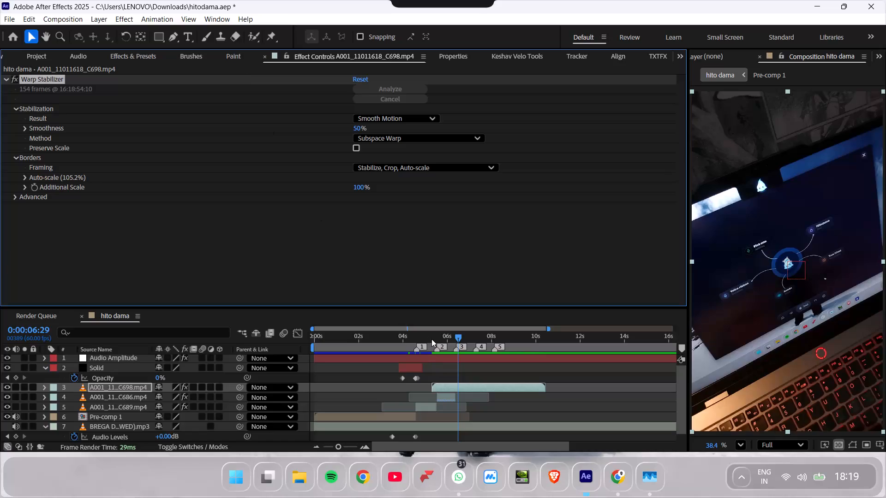
Split the A001_11011618_C698 layer at marker 3 (0:00:06:25) and delete the portion before the marker.
left_click_drag(431, 339, 420, 339)
key("space")
left_click_drag(445, 342, 455, 344)
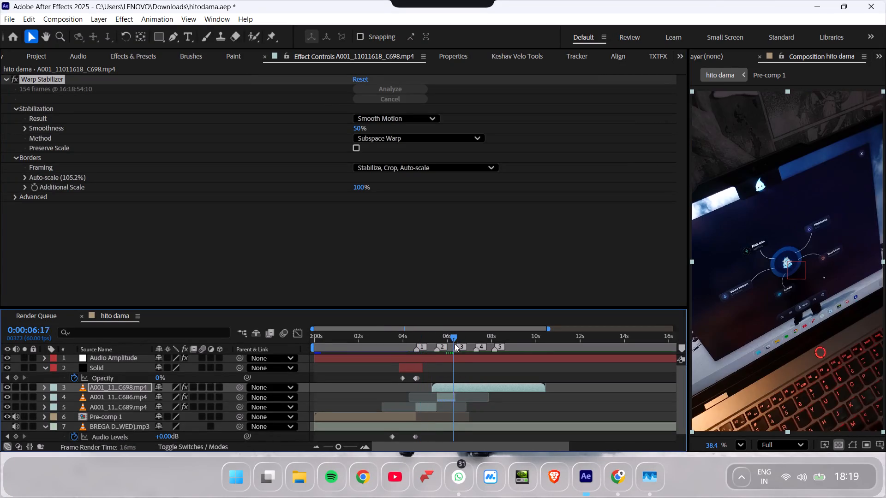
left_click_drag(455, 344, 458, 345)
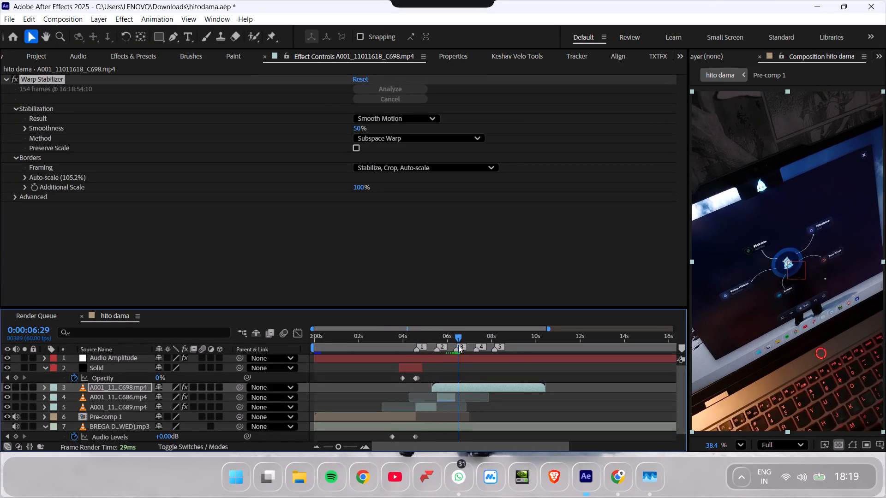
left_click_drag(458, 345, 455, 344)
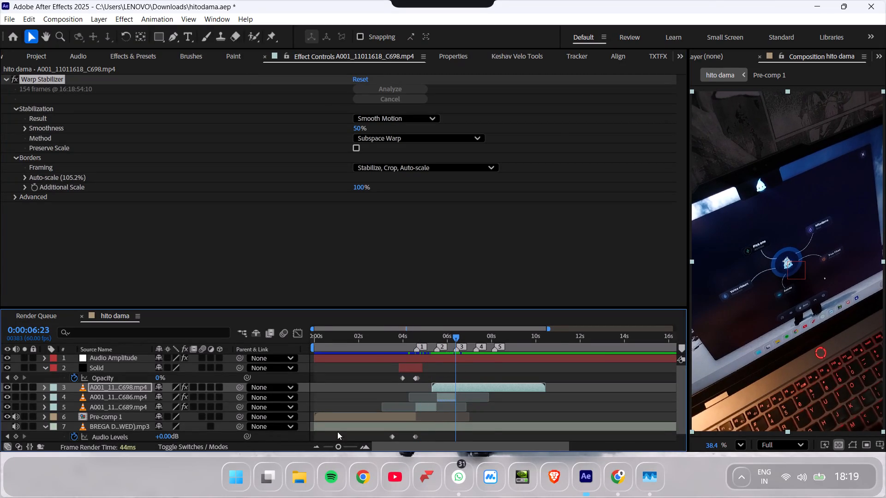
left_click_drag(342, 448, 361, 448)
left_click_drag(498, 341, 539, 347)
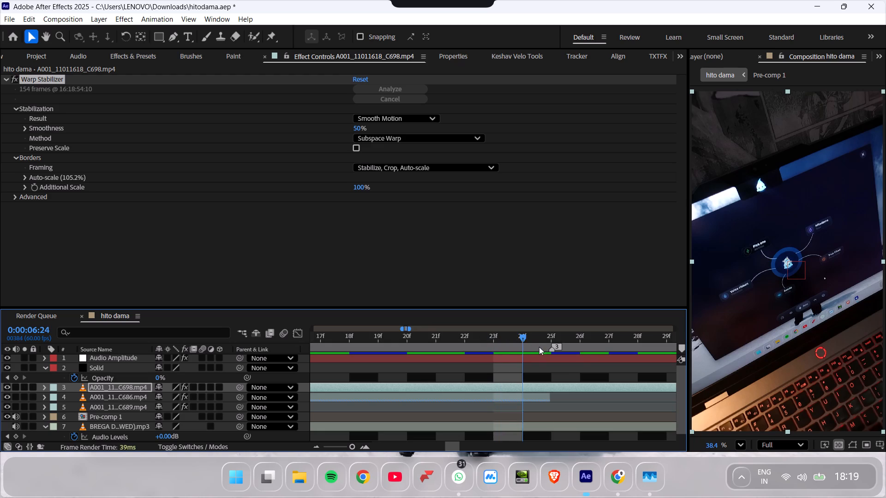
left_click_drag(539, 347, 546, 349)
key("ctrl+shift+d")
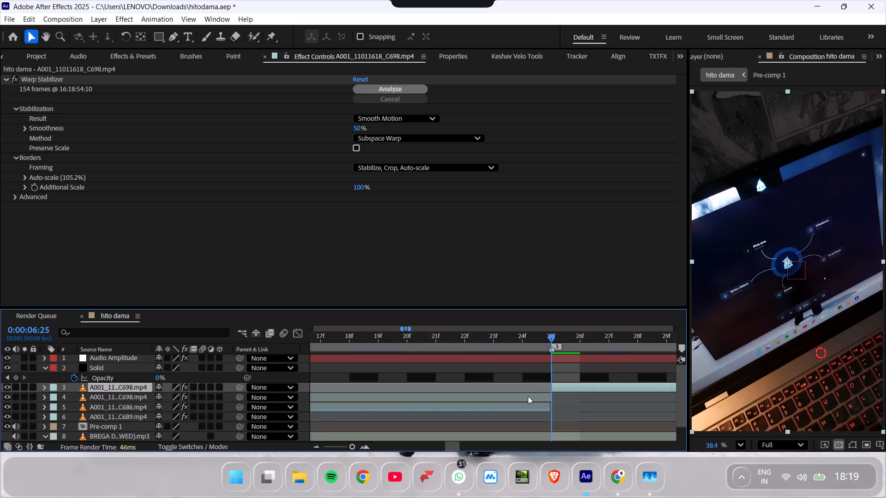
left_click(528, 396)
key("Delete")
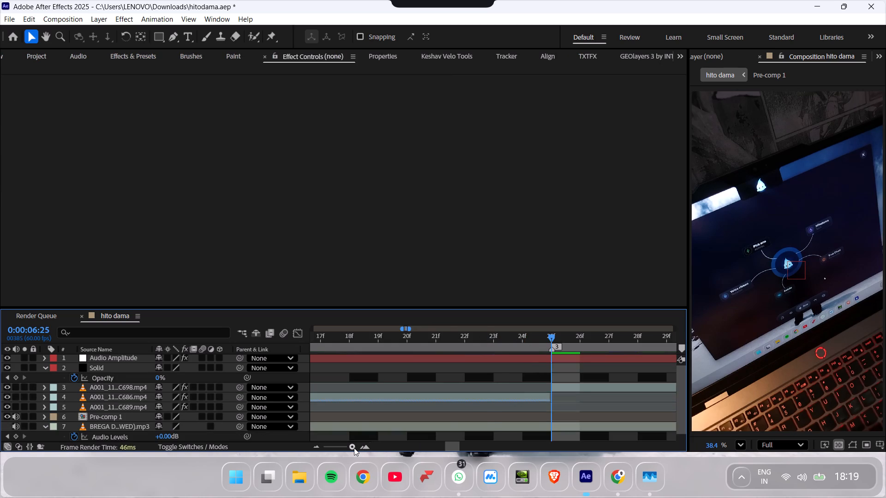
Split the A001_11011618_C698 layer at marker 4 (0:00:07:18) and delete the portion after the marker.
left_click_drag(353, 448, 347, 447)
left_click_drag(497, 336, 535, 339)
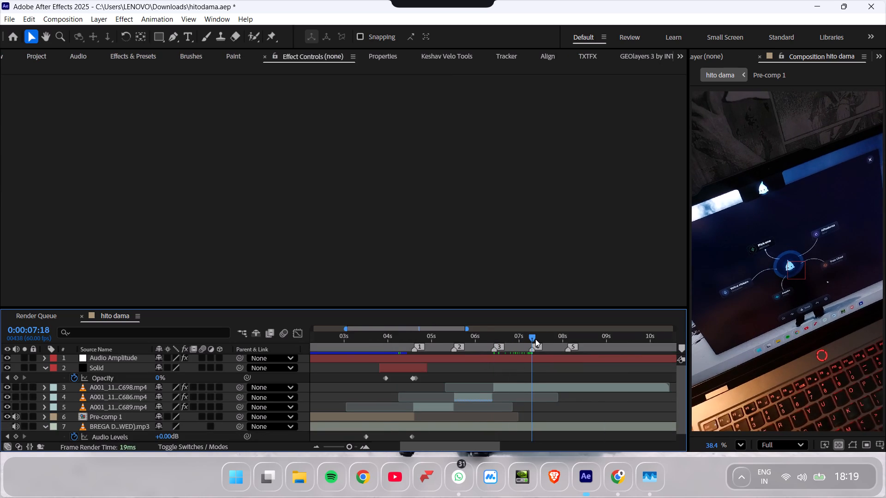
left_click_drag(535, 339, 533, 339)
left_click_drag(355, 444, 370, 445)
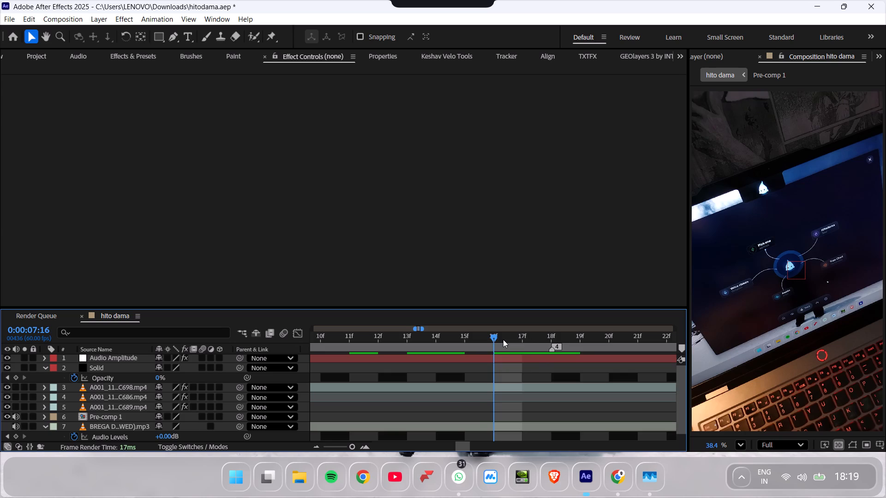
left_click_drag(503, 339, 545, 342)
left_click(559, 386)
key("ctrl+shift+d")
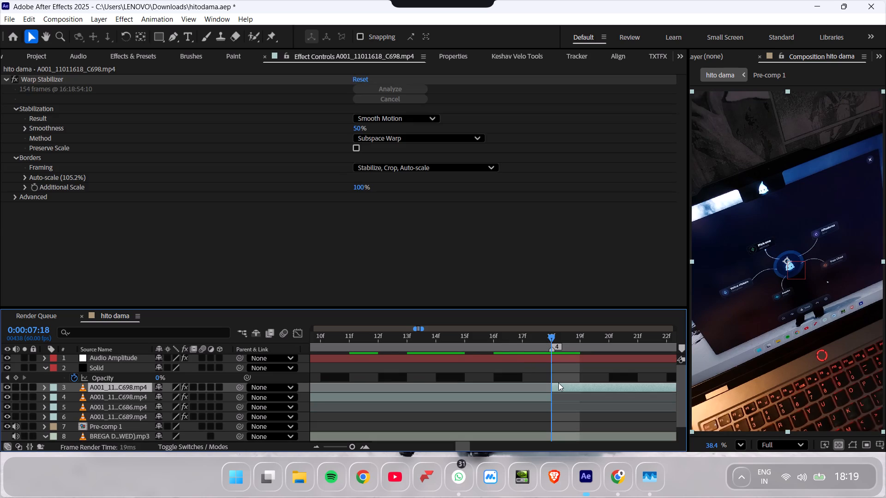
key("Delete")
Play the hito dama edit from the start, and replay from about 4 seconds to review the title fade and clip cuts up to marker 4.
left_click_drag(354, 451, 336, 449)
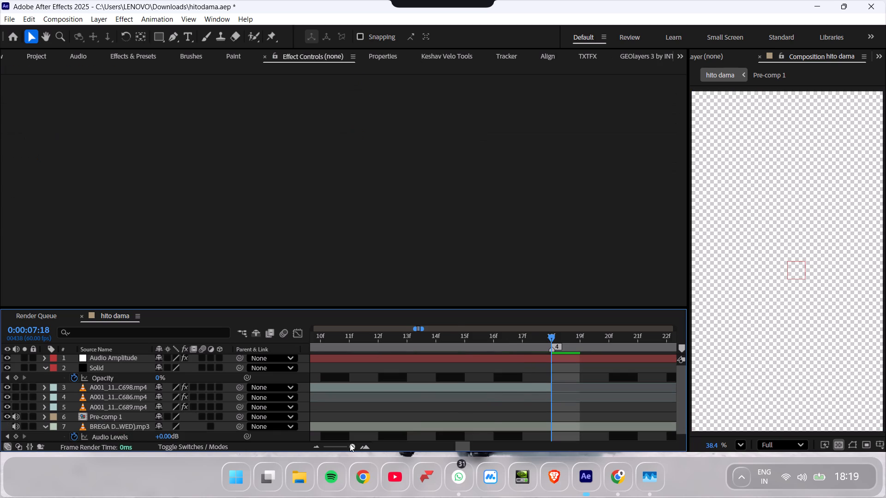
left_click_drag(353, 444, 284, 436)
left_click_drag(350, 344, 277, 348)
key("space")
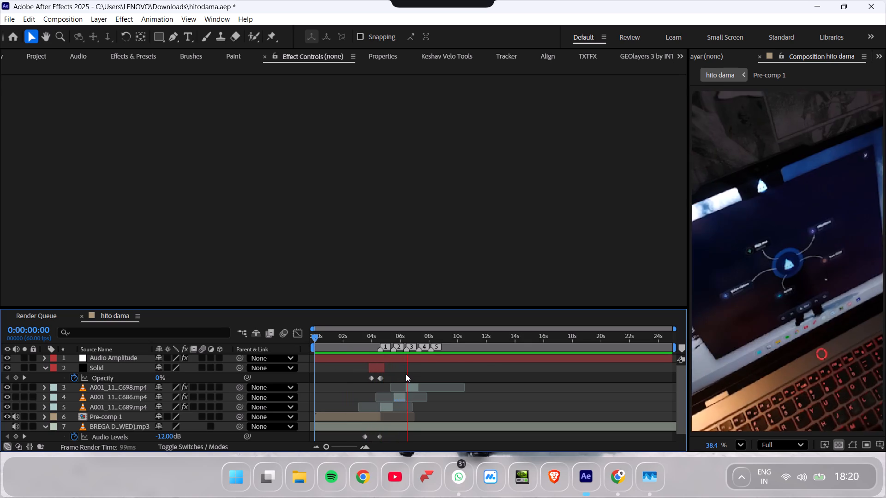
key("space")
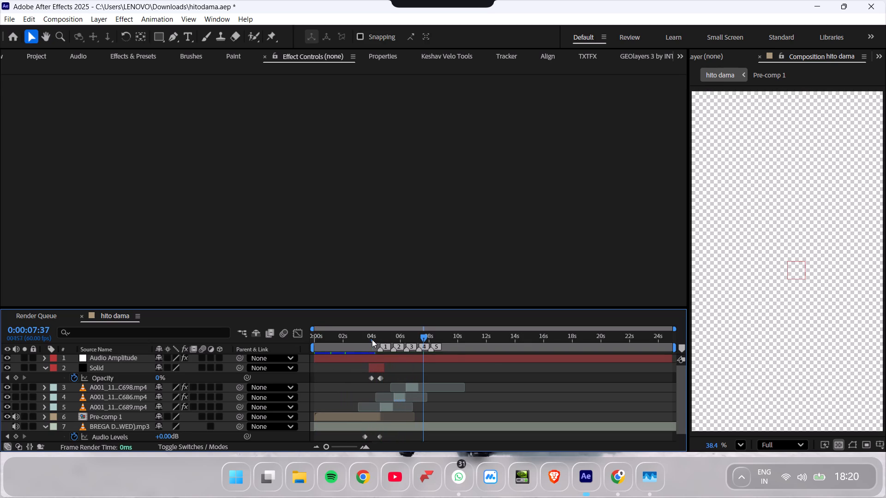
left_click(372, 339)
key("space")
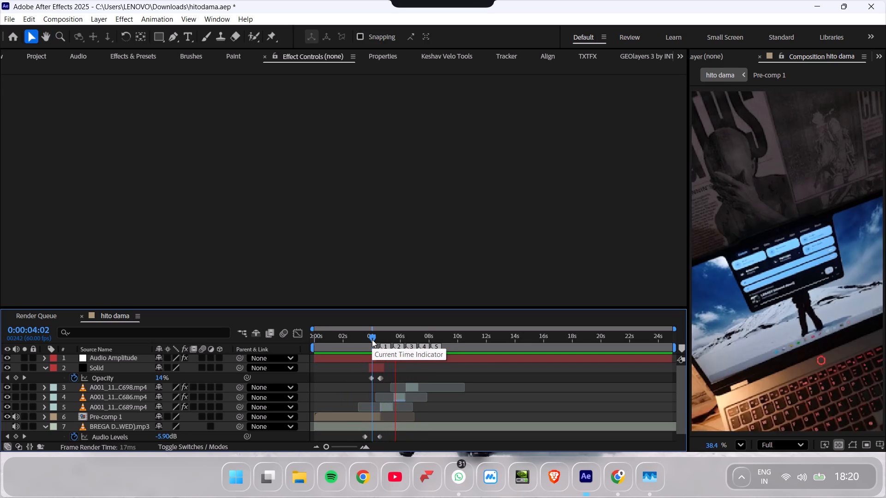
key("space")
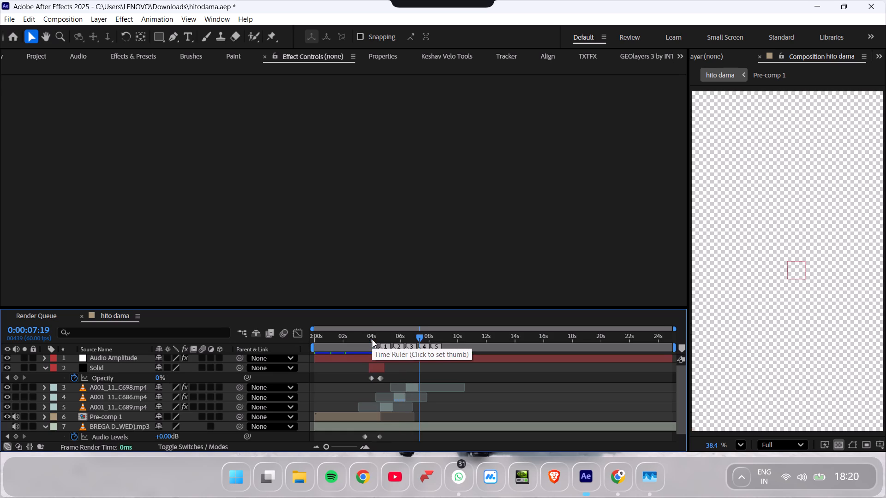
left_click(372, 339)
key("space")
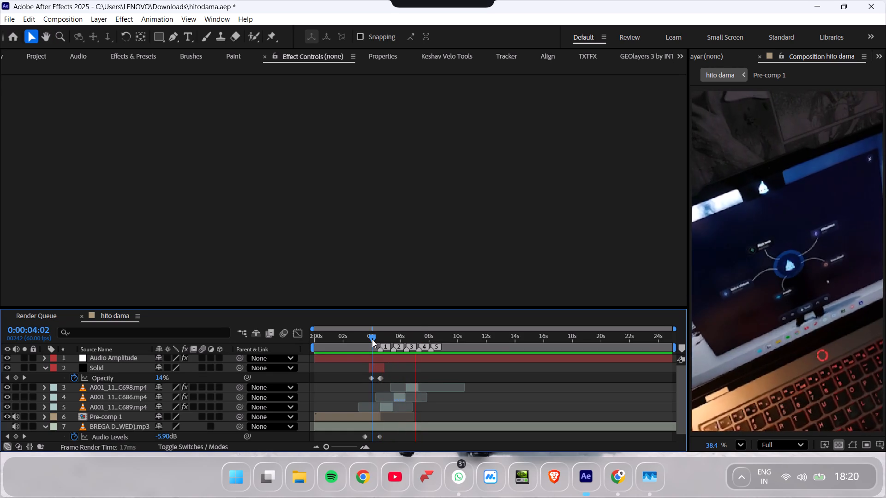
key("space")
left_click(382, 340)
key("space")
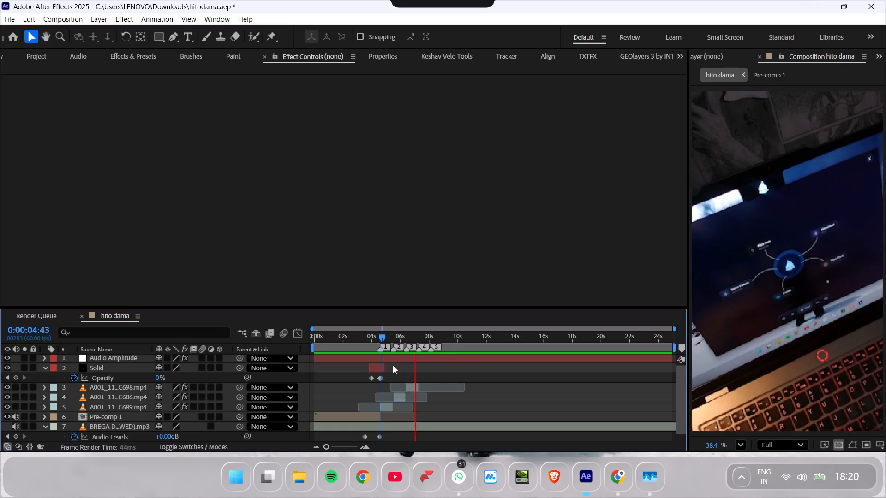
left_click_drag(410, 338, 415, 342)
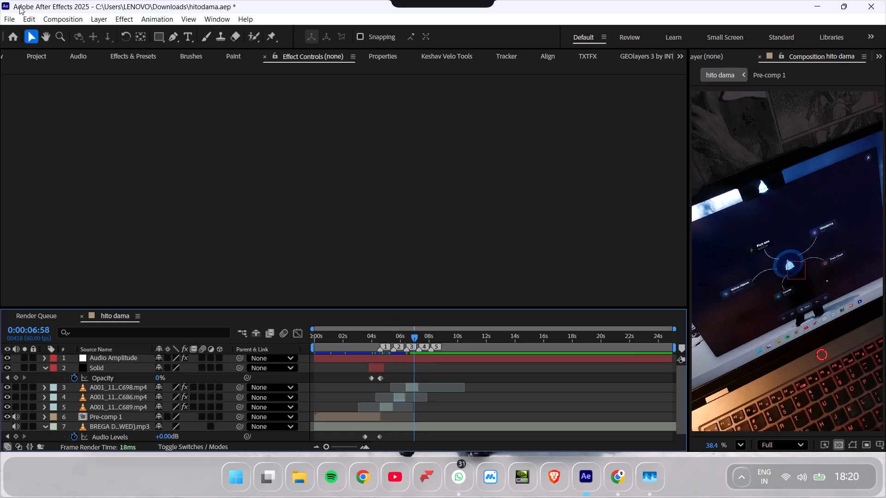
Import the video A001_11011619_C700 from the Downloads folder as footage.
left_click(14, 18)
left_click(32, 168)
left_click(203, 166)
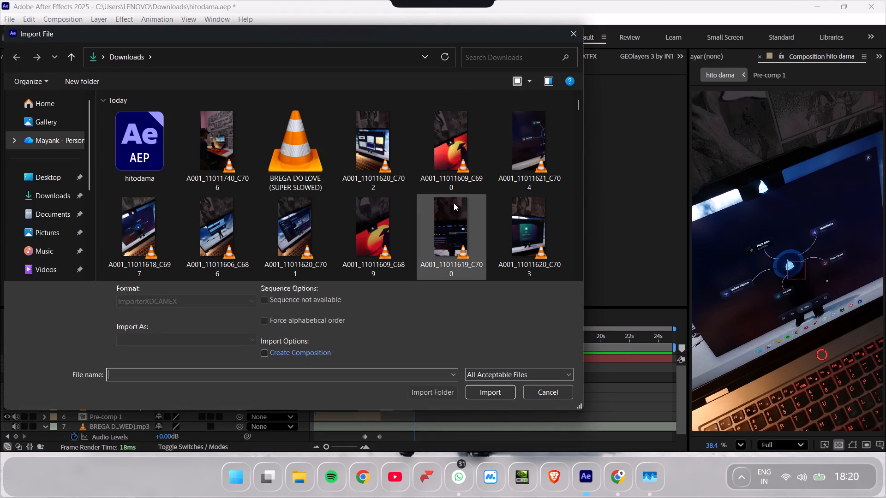
left_click(453, 231)
left_click(487, 391)
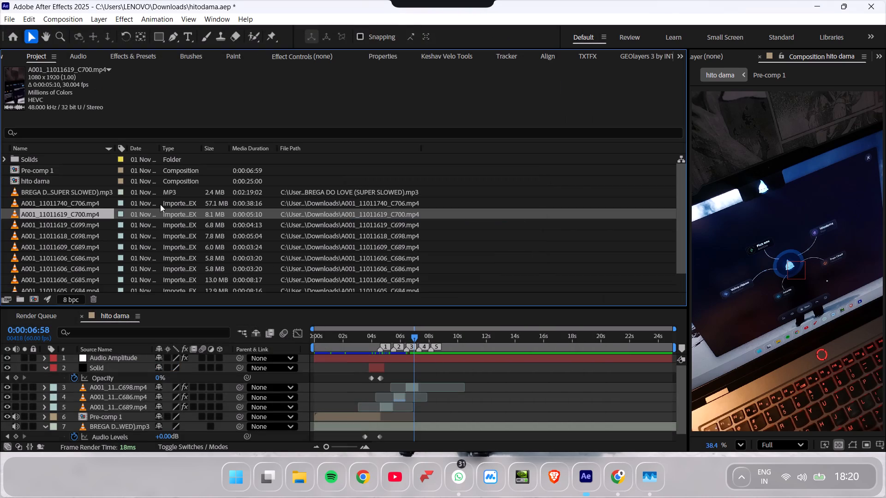
Place A001_11011619_C700.mp4 in hito dama above the C698 layer, starting around marker 1 so it spans marker 4.
left_click_drag(96, 216, 380, 383)
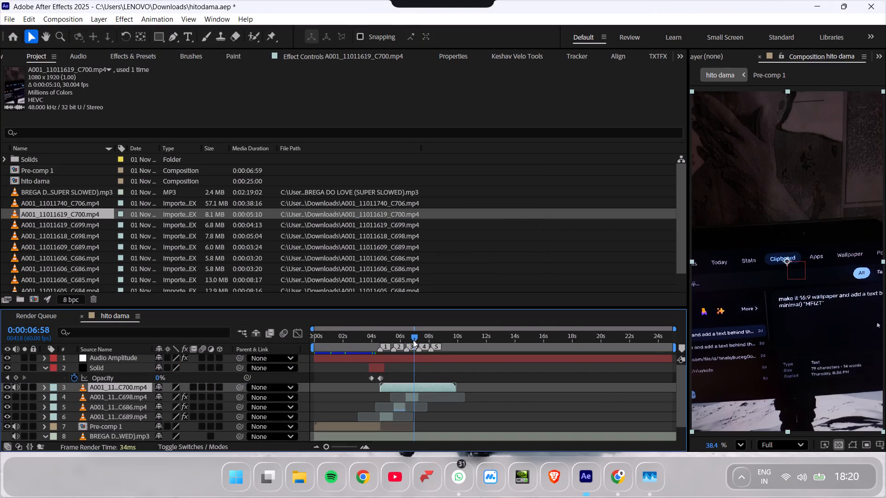
left_click_drag(413, 334, 419, 336)
Stabilize the A001_11011619_C700 layer with Warp Stabilizer.
left_click(539, 59)
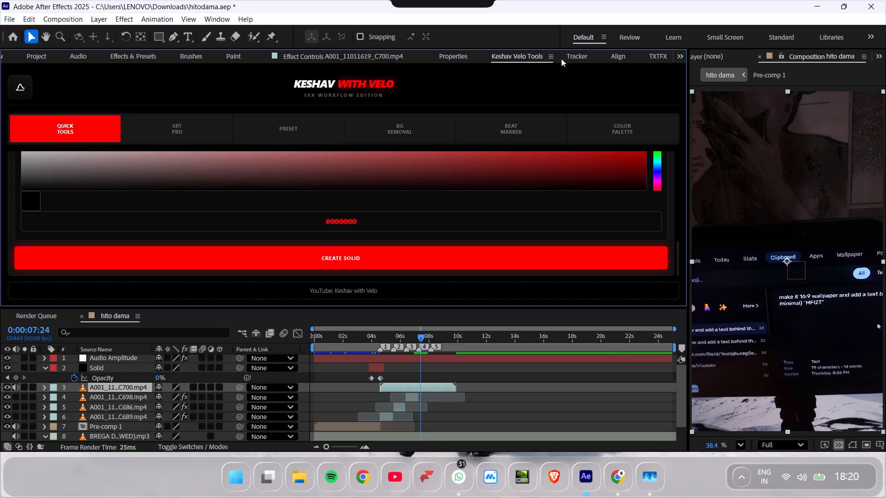
left_click(578, 59)
left_click(78, 74)
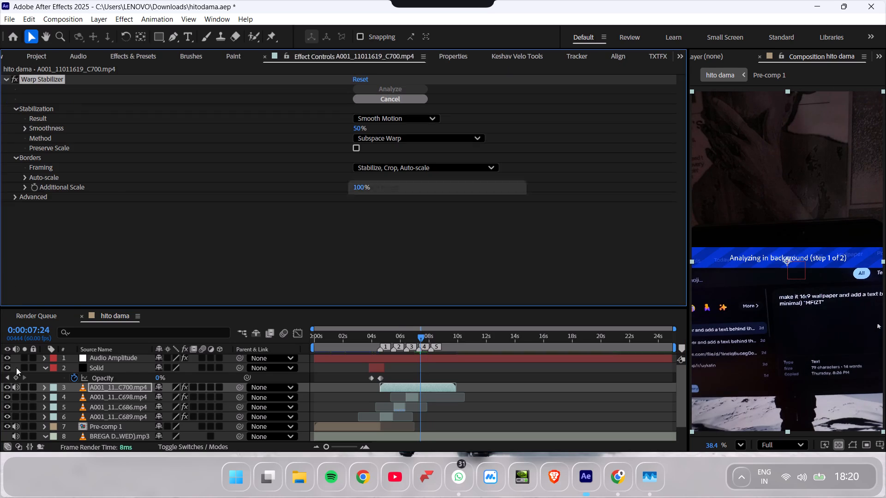
Mute the audio of the A001_11011619_C700 layer, keeping its video visible.
left_click(19, 389)
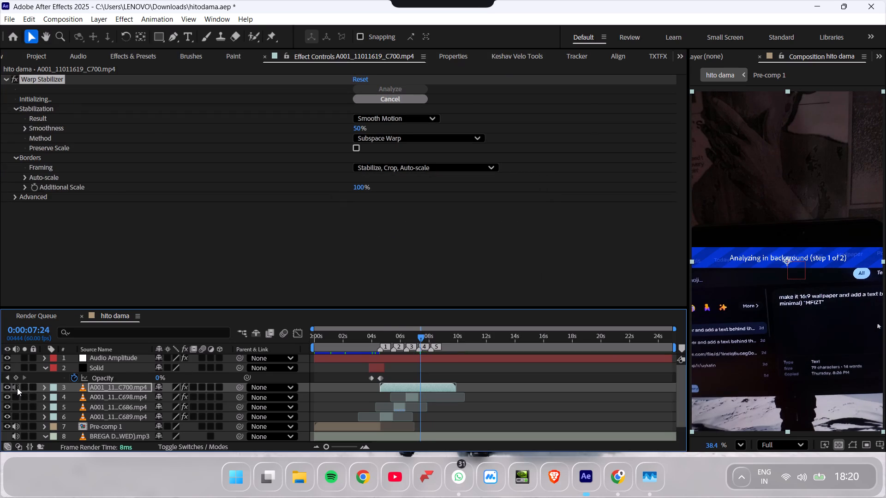
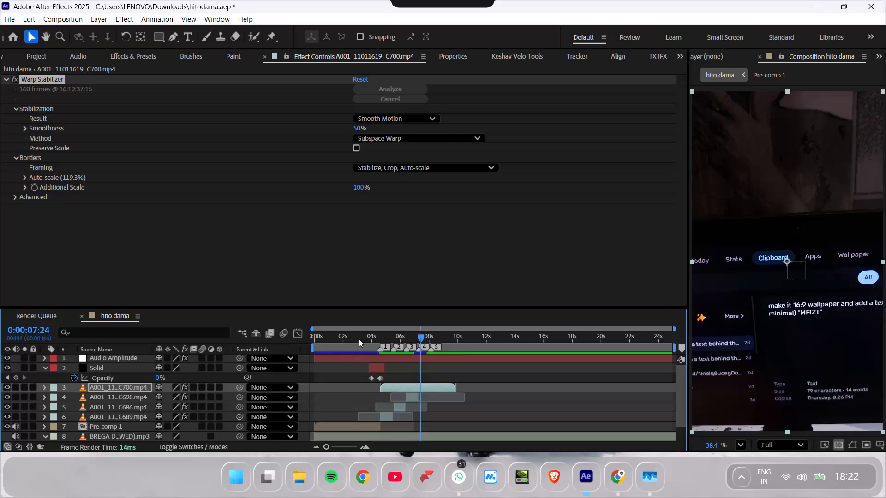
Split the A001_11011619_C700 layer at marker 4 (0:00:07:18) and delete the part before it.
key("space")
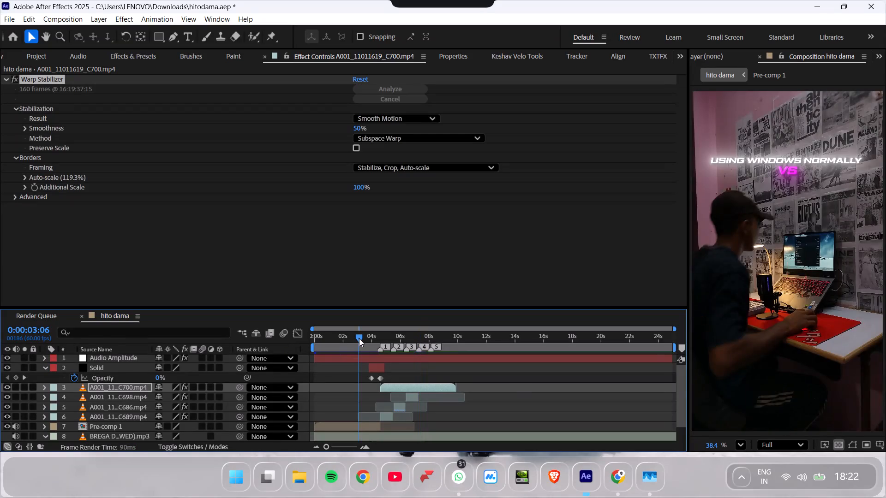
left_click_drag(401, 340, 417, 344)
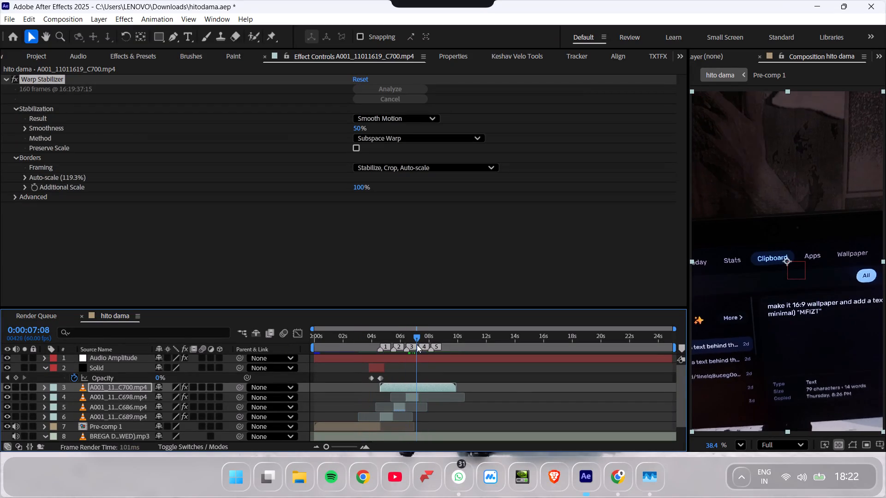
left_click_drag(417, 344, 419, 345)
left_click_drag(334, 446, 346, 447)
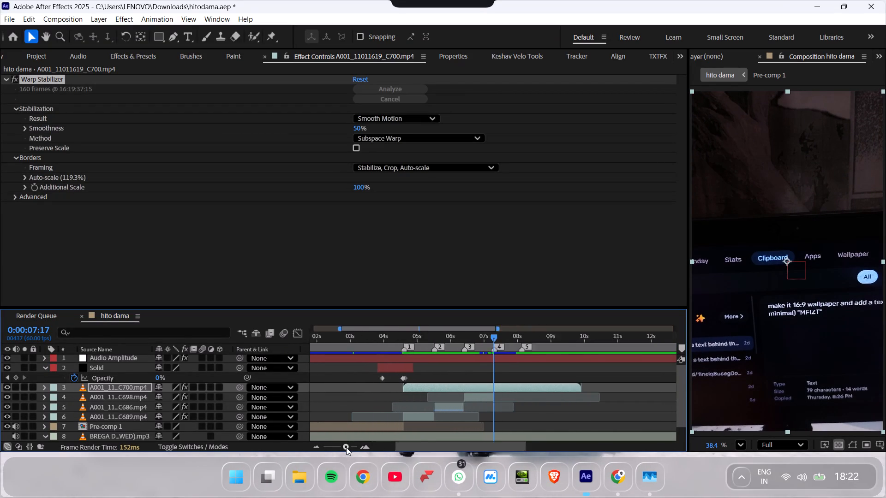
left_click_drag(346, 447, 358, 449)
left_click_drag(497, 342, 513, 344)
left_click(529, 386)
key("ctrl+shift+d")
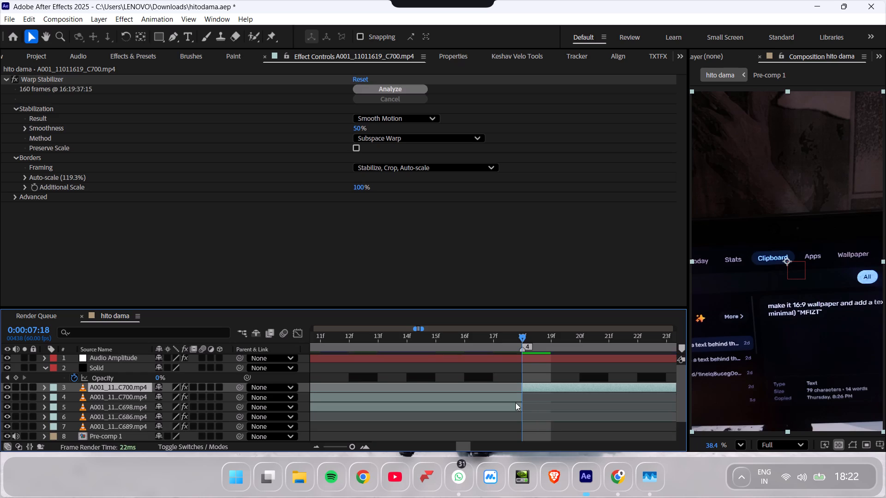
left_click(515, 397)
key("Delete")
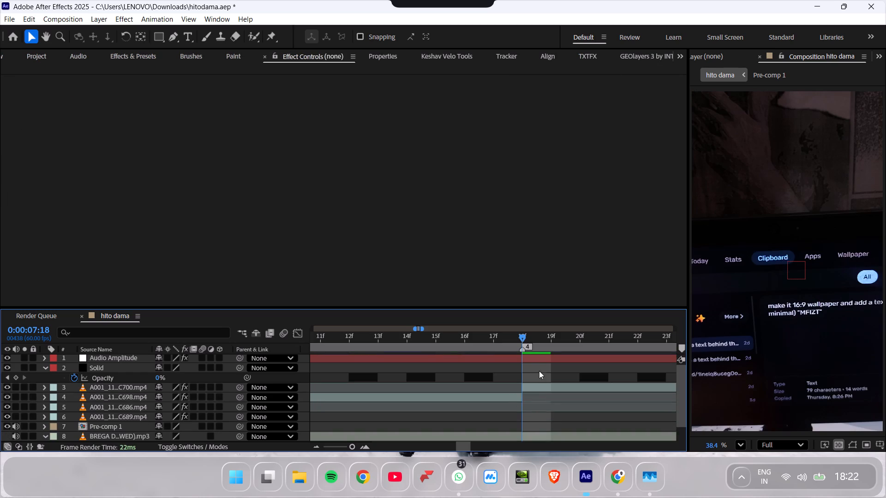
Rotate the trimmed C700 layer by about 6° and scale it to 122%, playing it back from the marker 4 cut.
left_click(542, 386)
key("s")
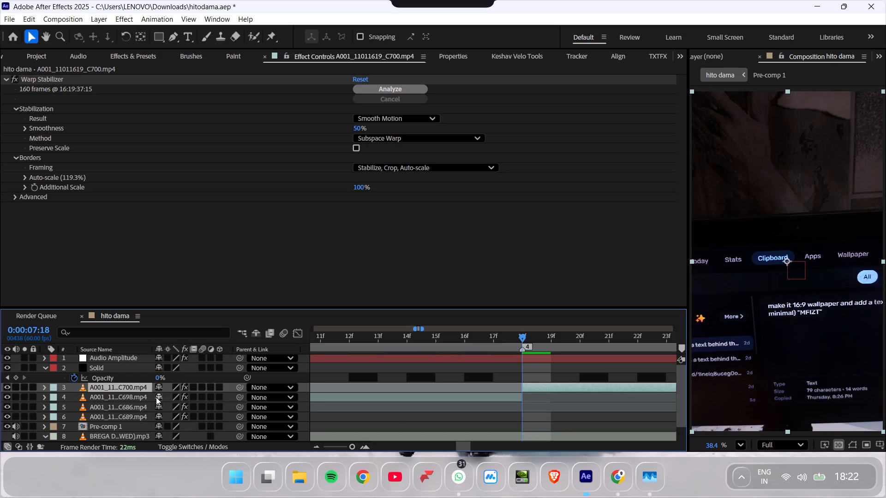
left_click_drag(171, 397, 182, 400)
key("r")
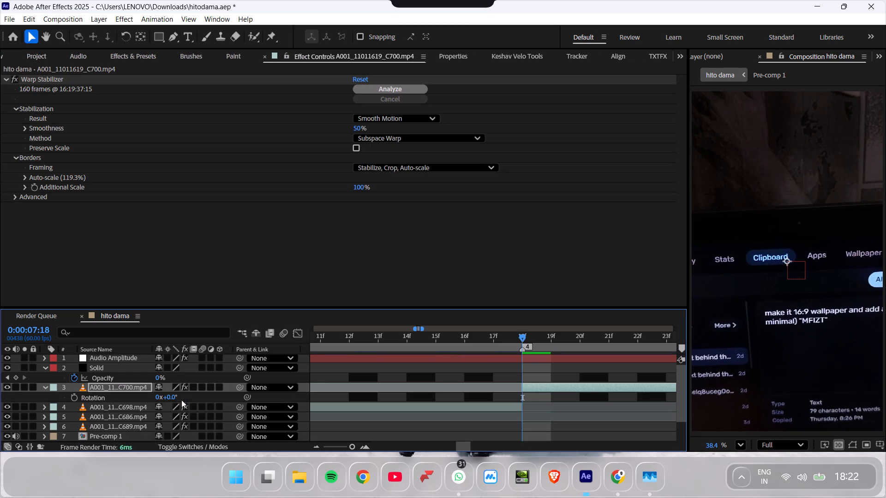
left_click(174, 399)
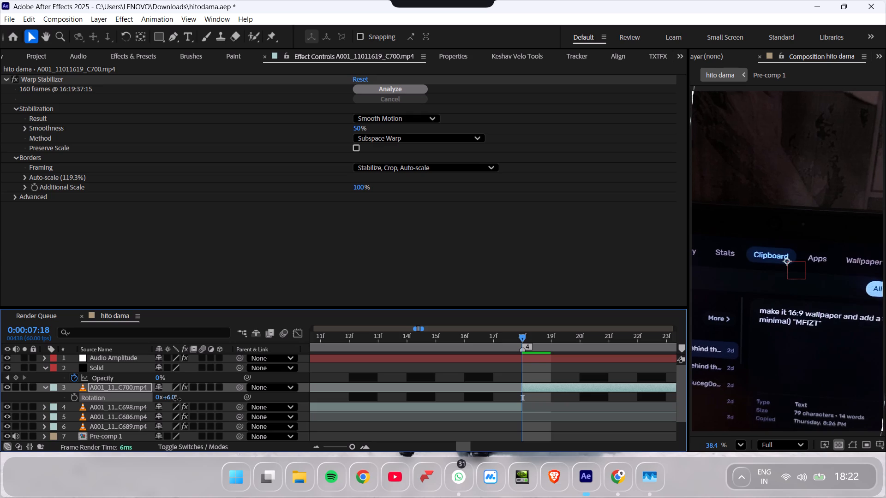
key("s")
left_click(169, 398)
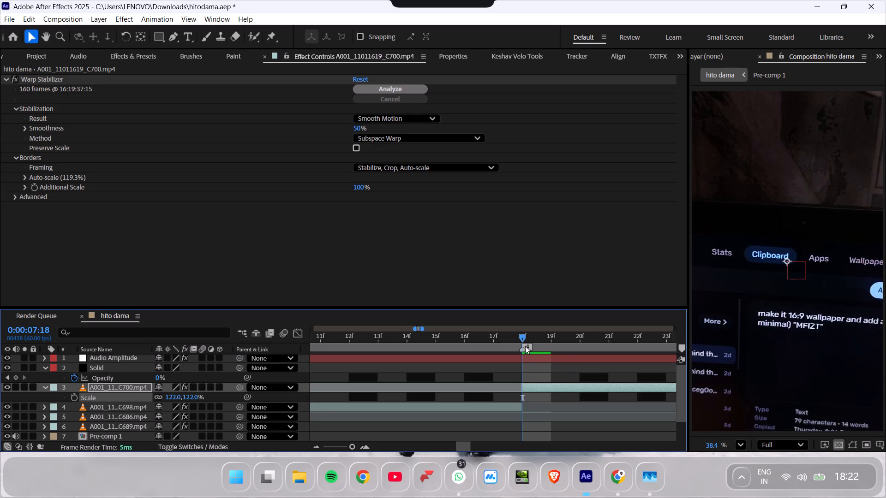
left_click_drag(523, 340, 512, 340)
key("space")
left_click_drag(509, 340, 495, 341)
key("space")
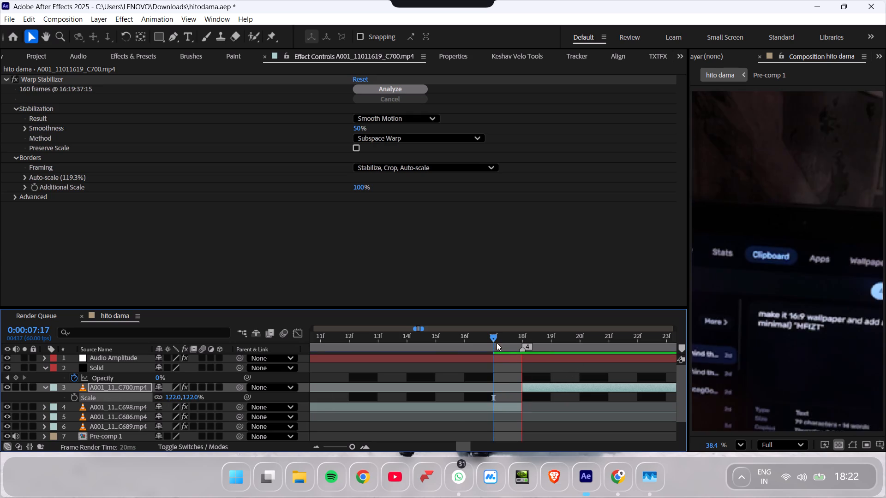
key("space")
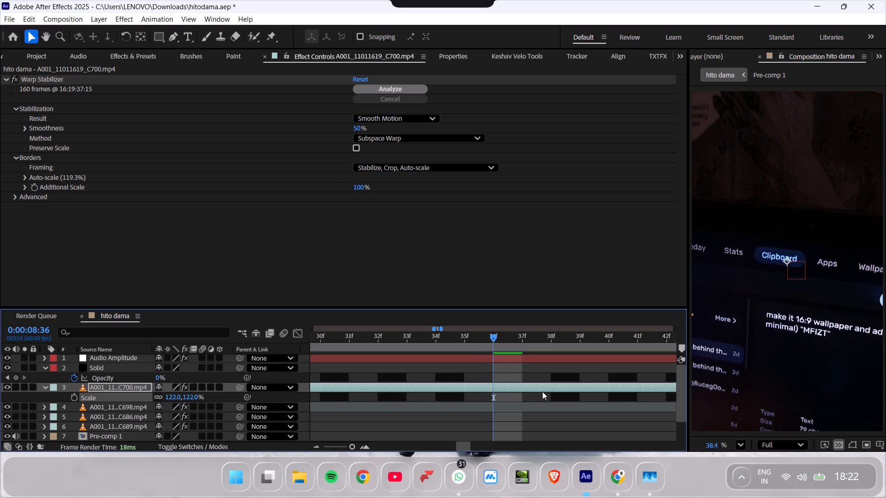
Delete the A001_11011619_C700 layer from the hito dama composition.
left_click(542, 391)
left_click_drag(352, 446, 342, 445)
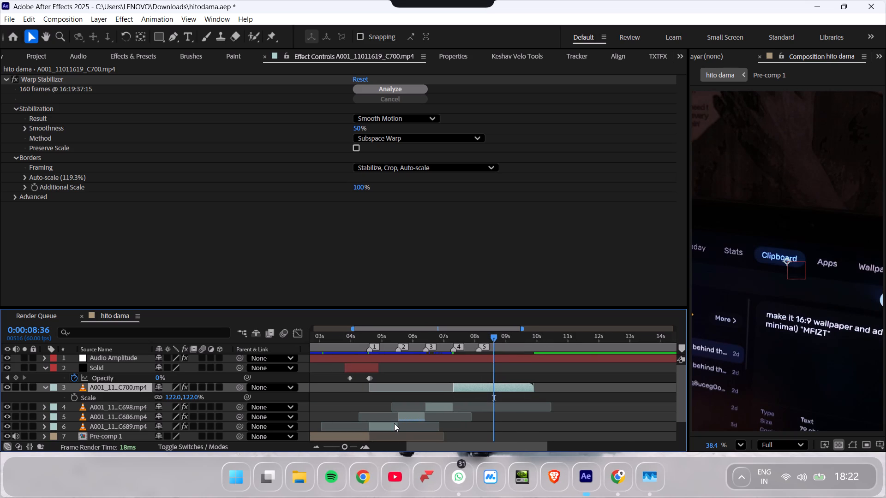
key("Delete")
Import the video A001_11011620_C701 from the Downloads folder as footage.
left_click(9, 17)
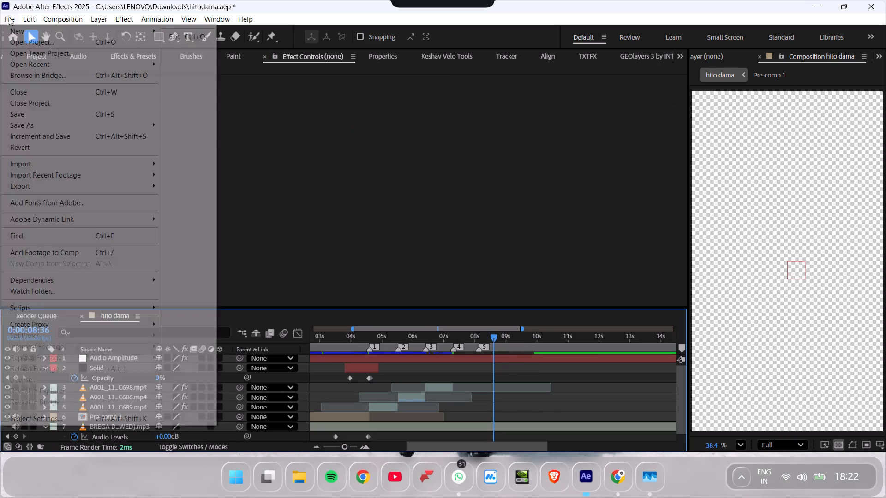
left_click(43, 162)
left_click(224, 161)
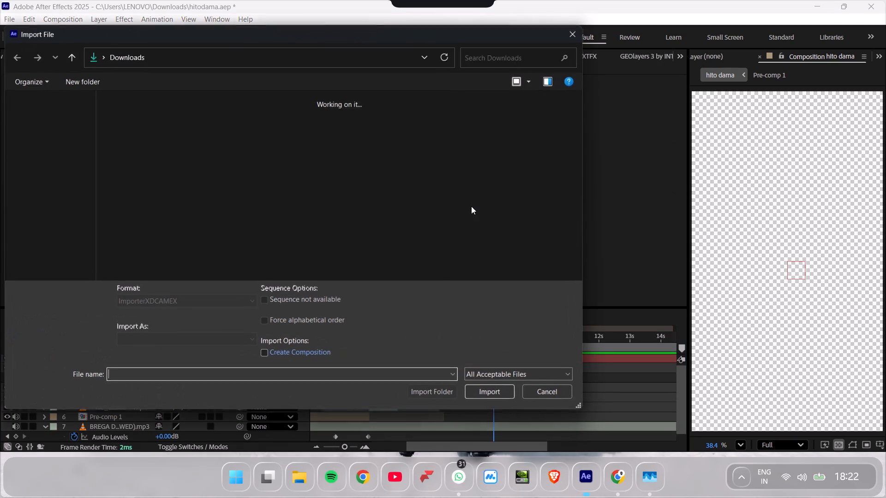
scroll(471, 206, "down", 1)
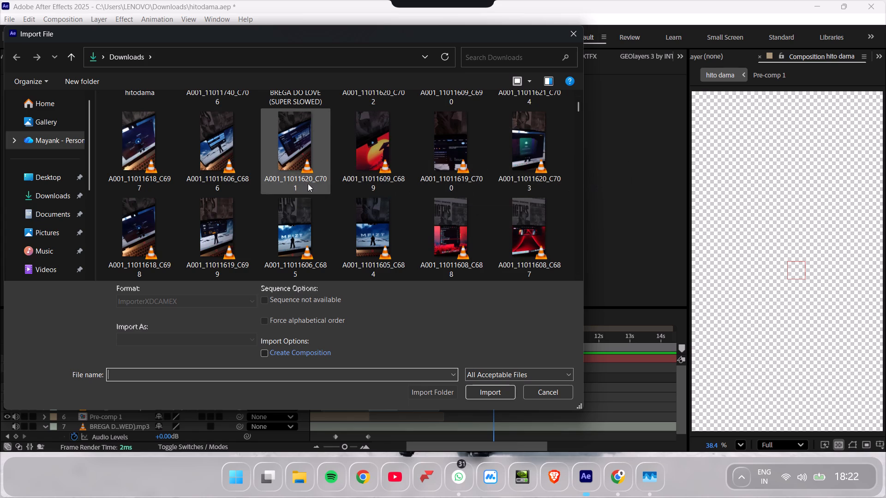
left_click(303, 156)
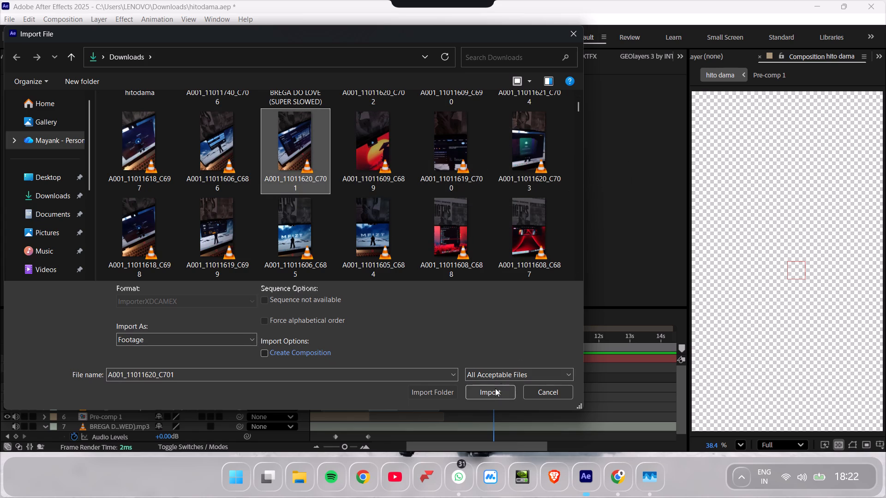
left_click(495, 388)
Place A001_11011620_C701.mp4 in hito dama above the C698 layer, starting just before the 7-second mark so it spans marker 4.
left_click_drag(54, 212, 329, 326)
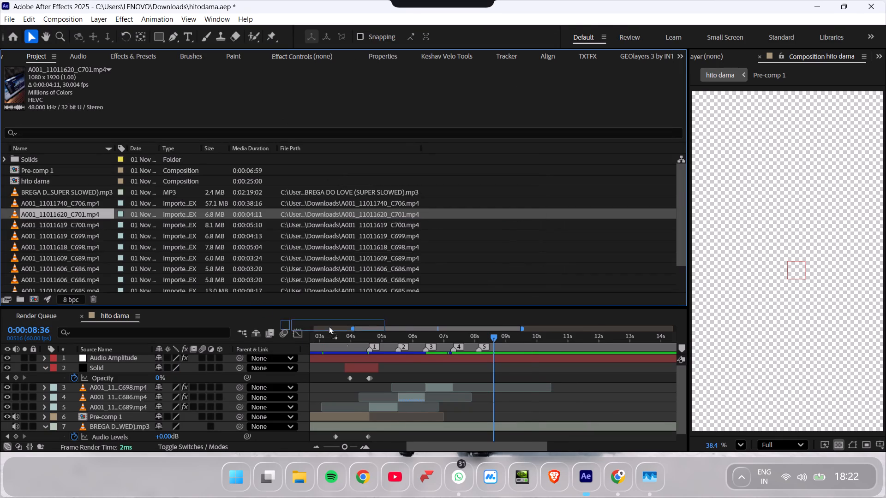
left_click_drag(329, 326, 474, 384)
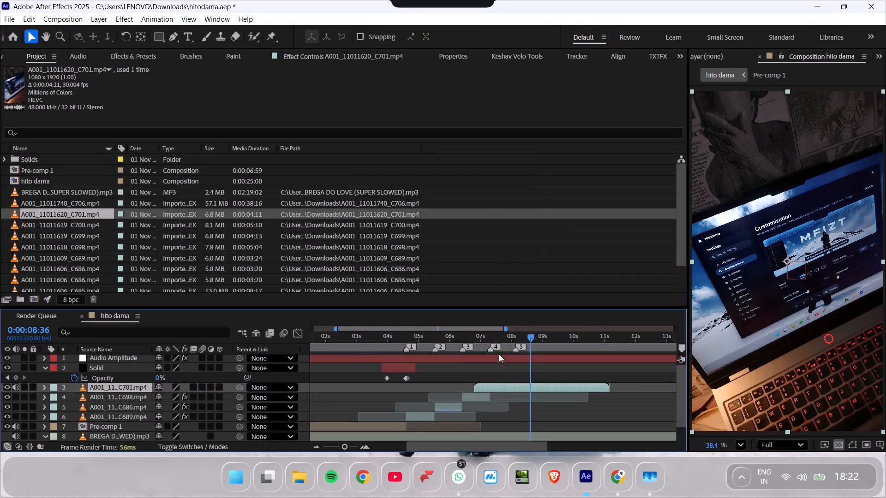
Split the A001_11011620_C701 layer at marker 4 (0:00:07:18) and delete the part before it.
left_click_drag(500, 340, 489, 340)
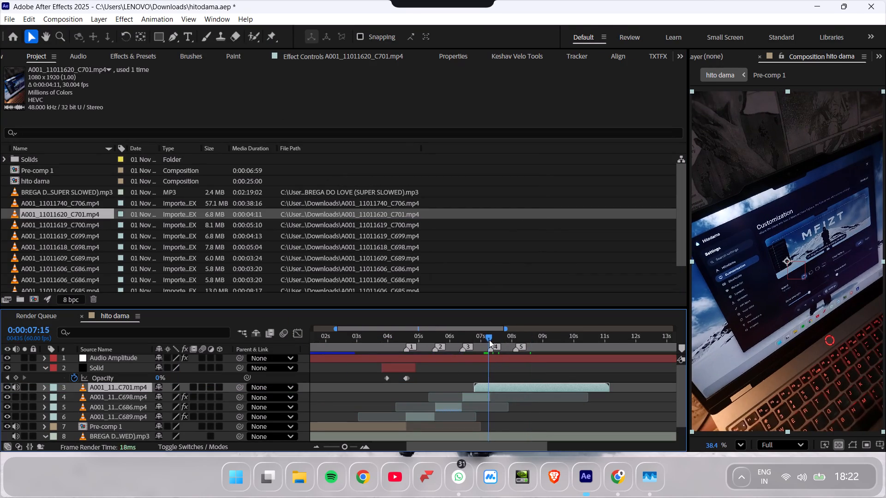
left_click_drag(489, 340, 490, 340)
left_click_drag(347, 446, 372, 449)
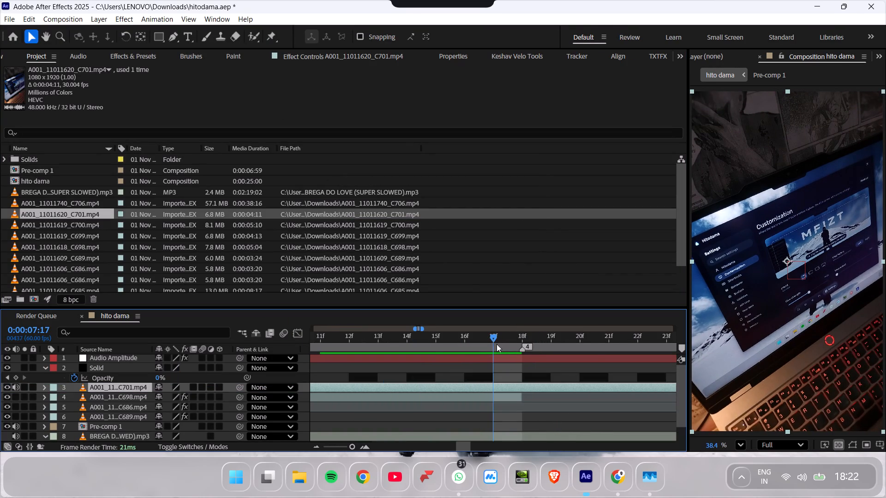
left_click_drag(494, 341, 515, 344)
key("ctrl+shift+d")
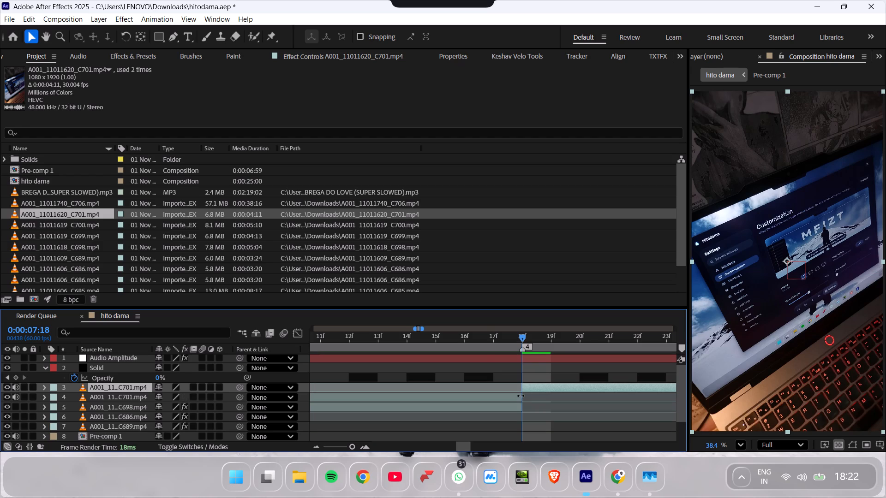
left_click(517, 397)
key("Delete")
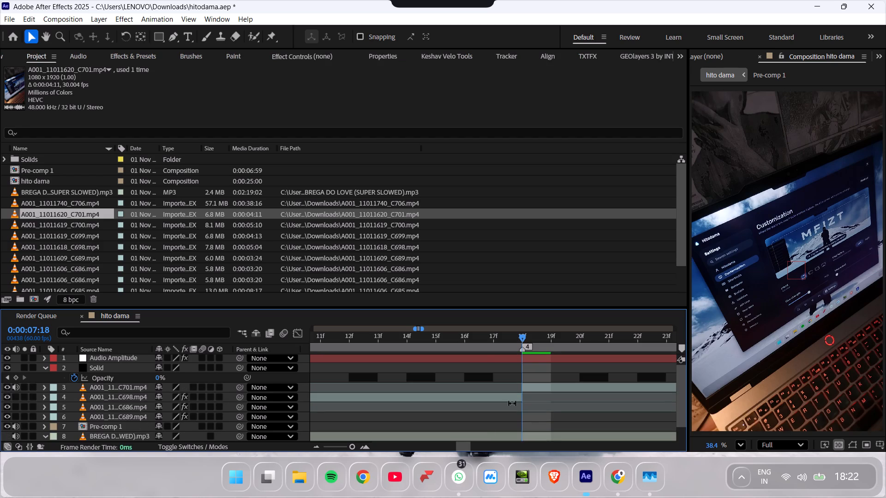
Mute the audio of the A001_11011620_C701 layer.
left_click_drag(354, 446, 343, 446)
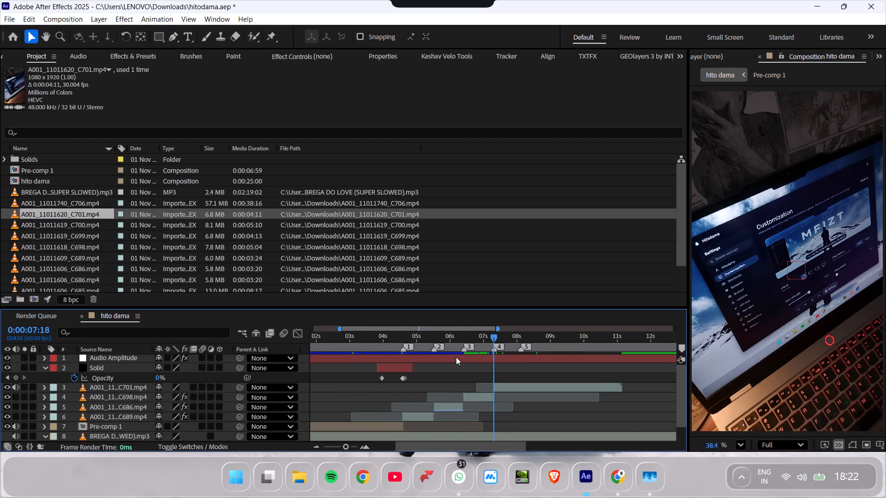
left_click(17, 390)
Apply Warp Stabilizer to the A001_11011620_C701 layer.
left_click(506, 385)
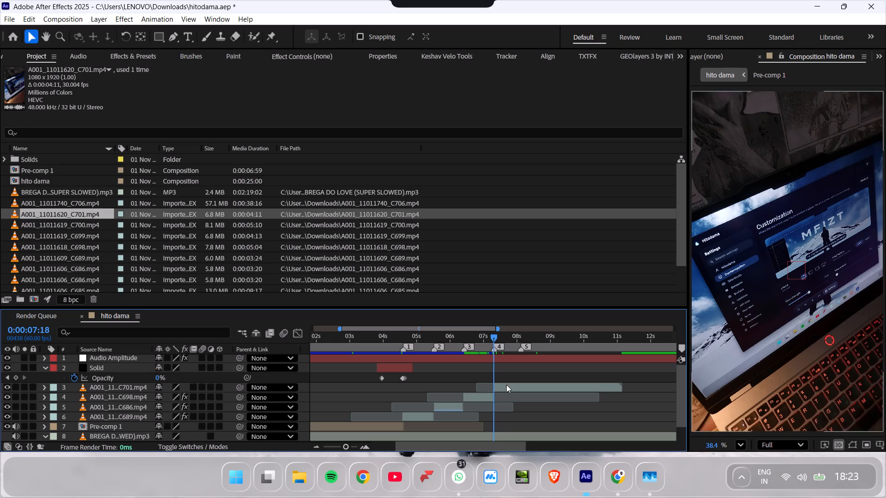
left_click(578, 58)
left_click(86, 80)
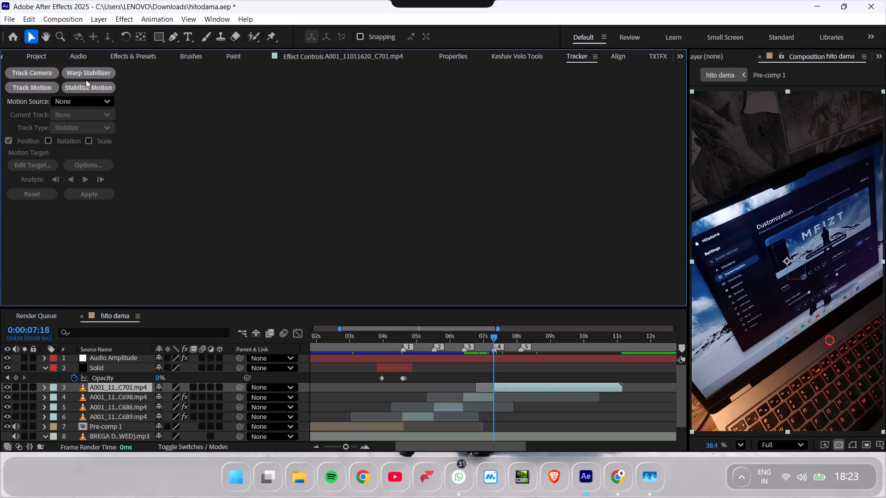
left_click(91, 72)
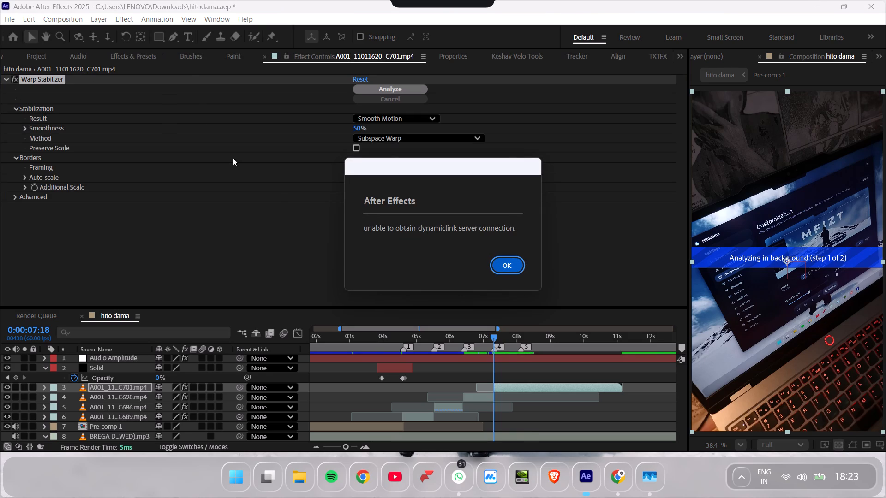
left_click(513, 267)
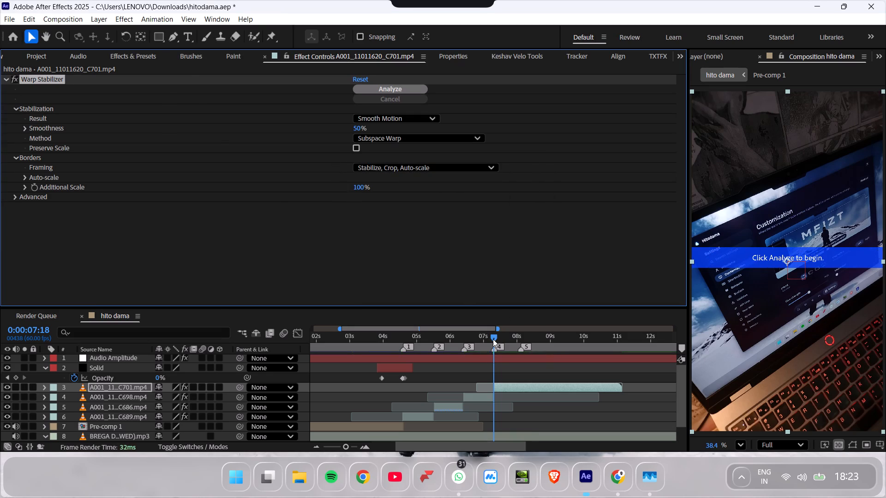
Restart the Warp Stabilizer analysis on the A001_11011620_C701 layer.
left_click_drag(493, 339, 495, 339)
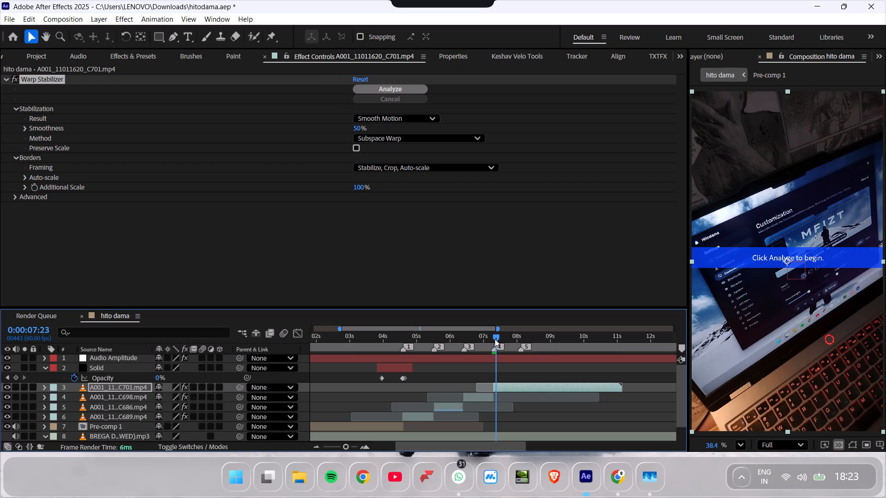
left_click_drag(495, 339, 499, 340)
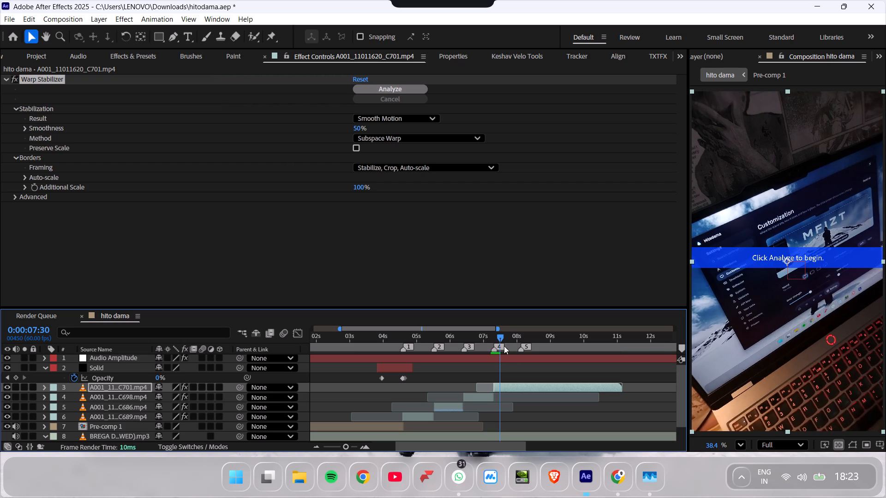
left_click(817, 260)
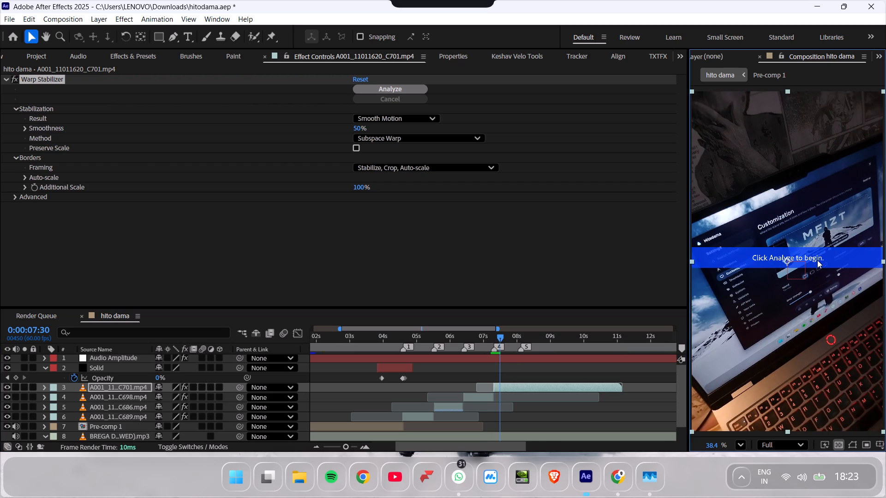
left_click(407, 94)
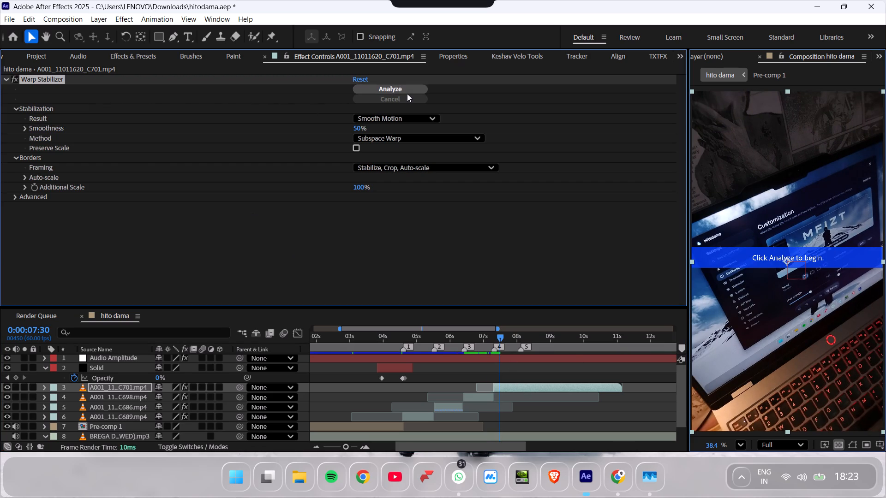
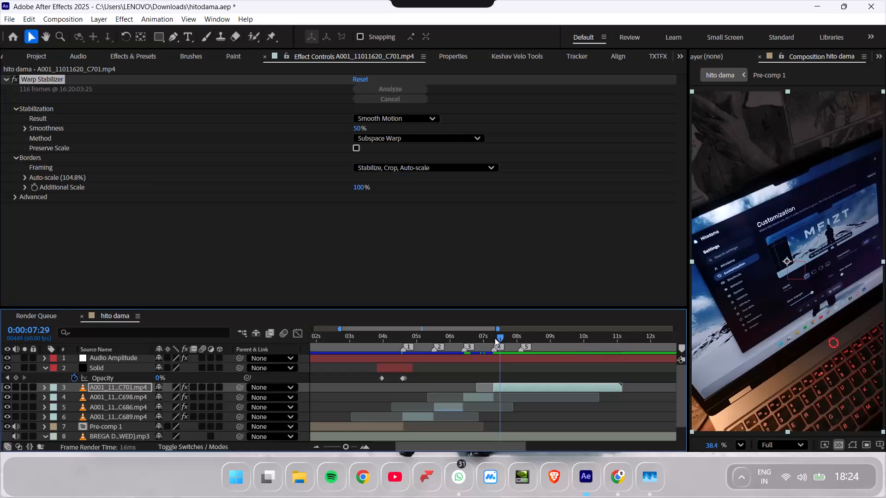
Time-reverse the A001_11011620_C701 layer and preview it from marker 4.
key("space")
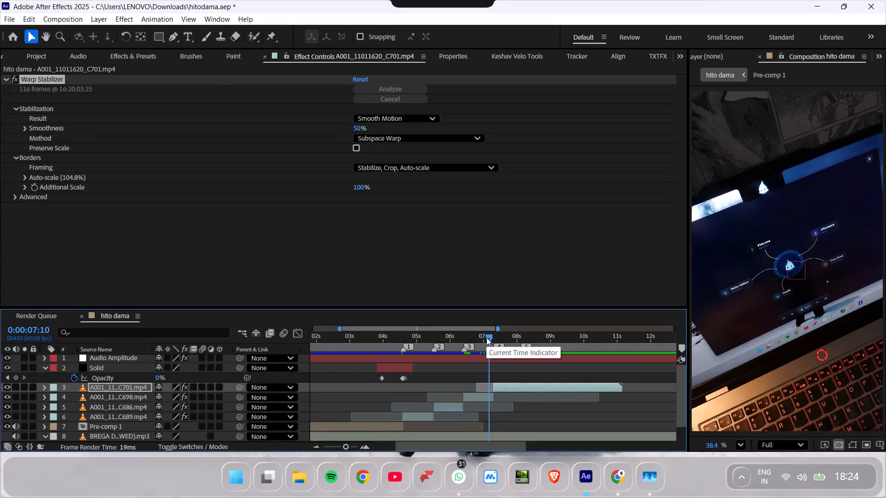
key("space")
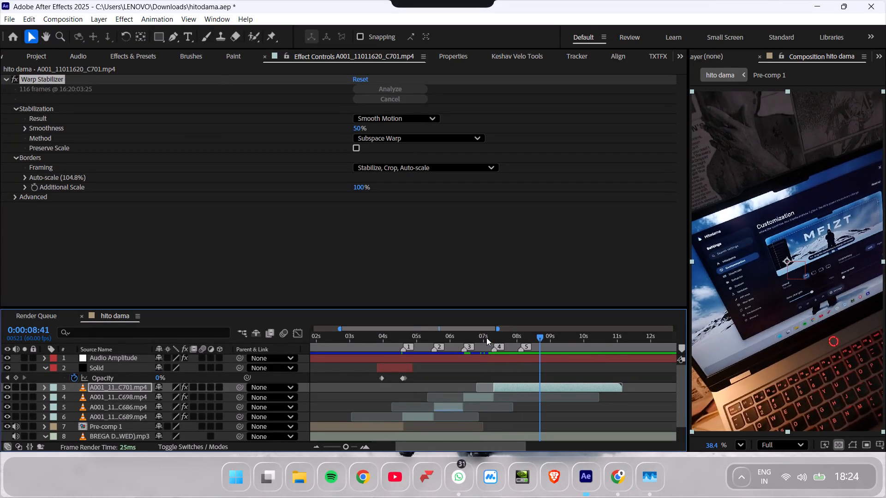
key("space")
key("space")
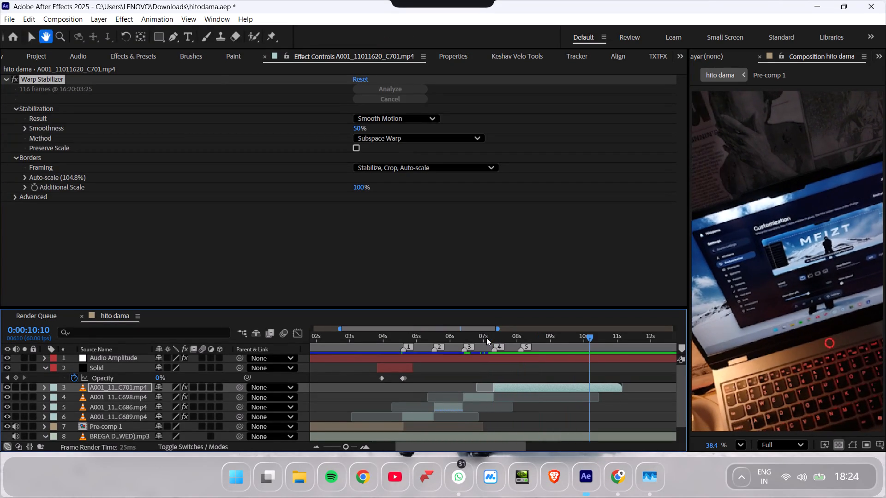
key("space")
key("space")
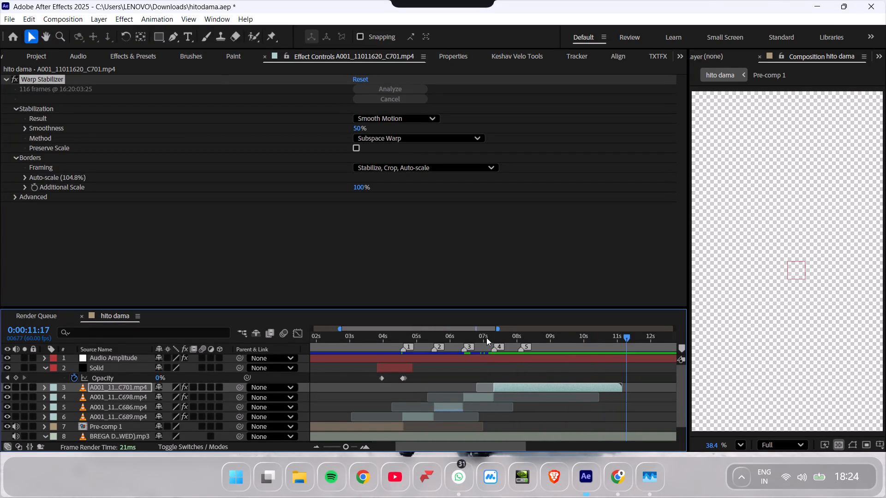
left_click_drag(486, 338, 526, 356)
right_click(540, 390)
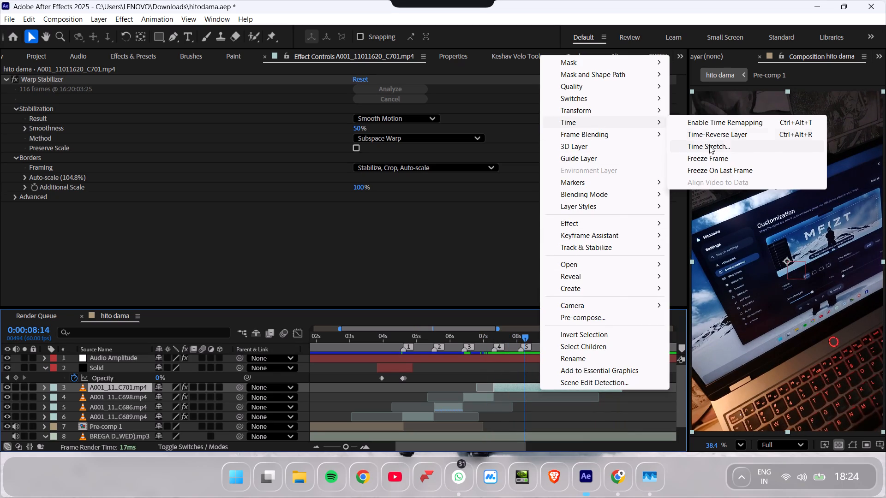
left_click(713, 139)
left_click_drag(501, 338, 494, 336)
key("space")
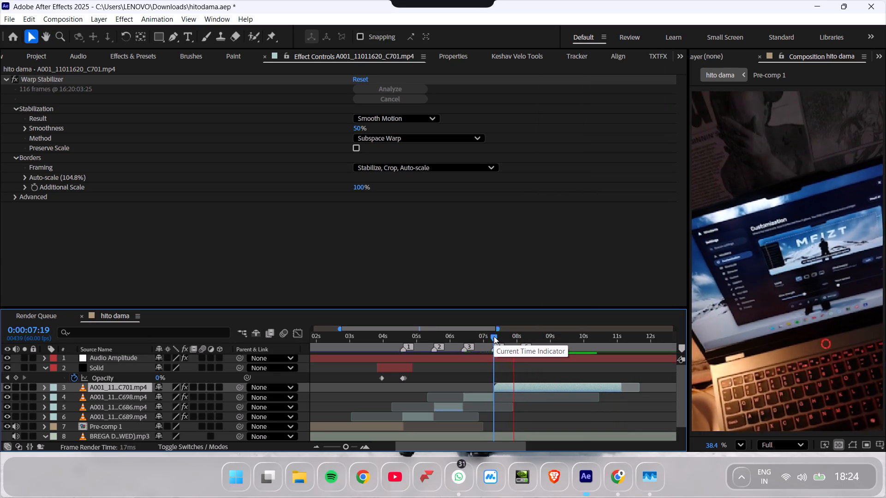
key("space")
left_click_drag(503, 336, 494, 336)
key("space")
key("space")
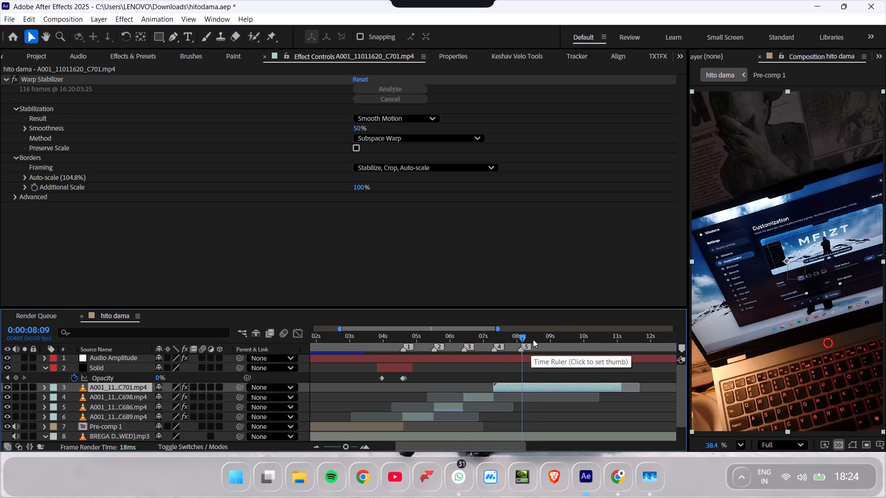
Split the A001_11011620_C701 layer at marker 5 (0:00:08:07) and delete the part after it.
left_click_drag(348, 447, 368, 449)
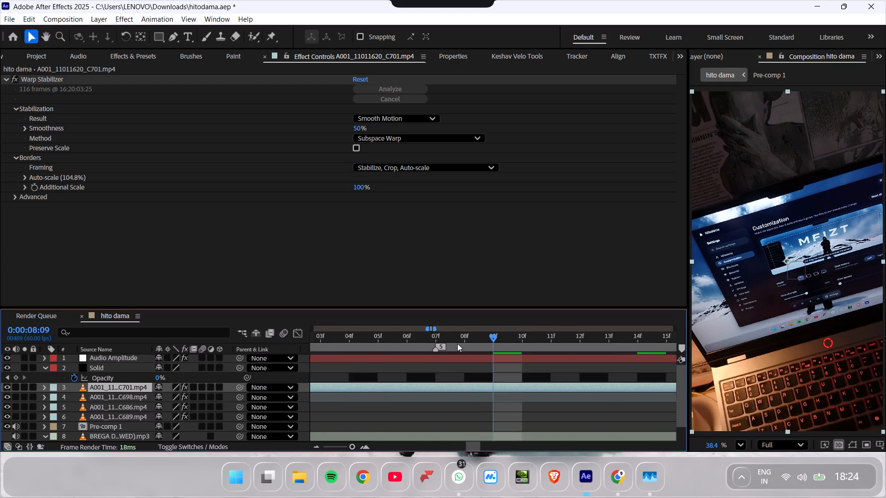
left_click_drag(454, 341, 432, 341)
left_click(453, 388)
key("ctrl+shift+d")
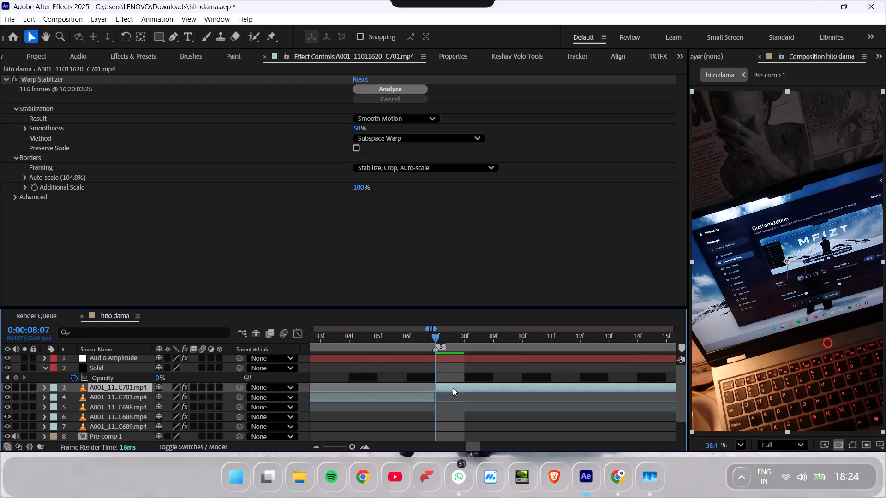
key("Delete")
key("m")
Play the edit from the start of the composition through marker 5 to check the cuts against the music.
left_click_drag(356, 445, 330, 445)
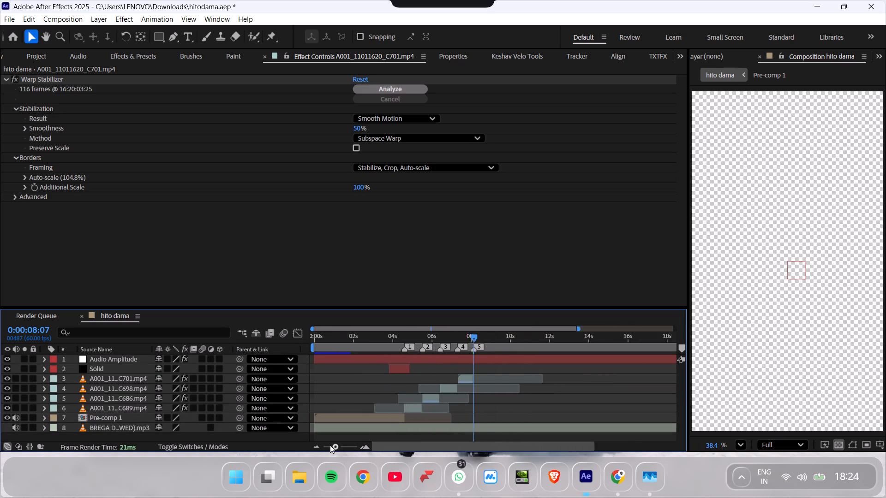
left_click_drag(330, 445, 328, 445)
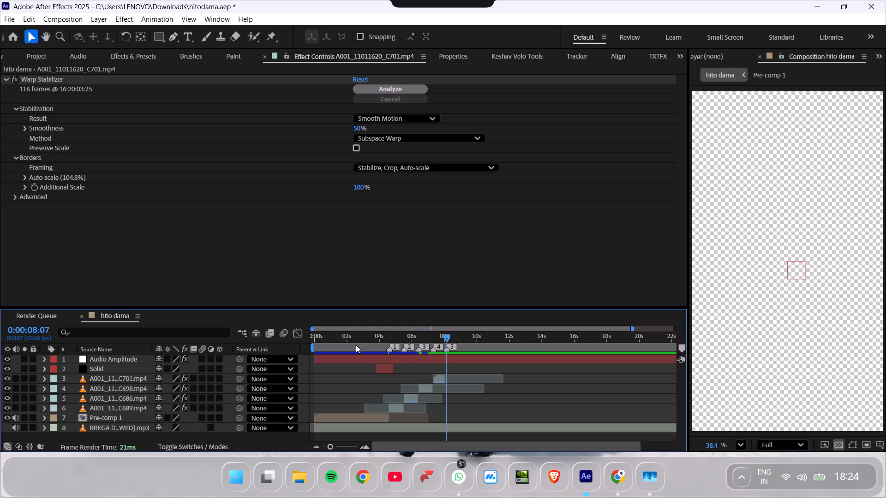
left_click_drag(346, 342, 323, 343)
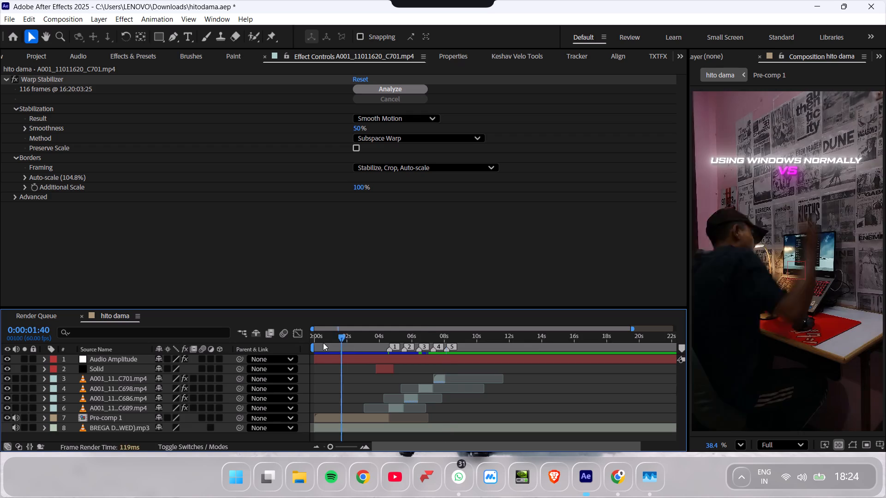
left_click_drag(323, 343, 306, 344)
key("space")
left_click_drag(346, 444, 334, 444)
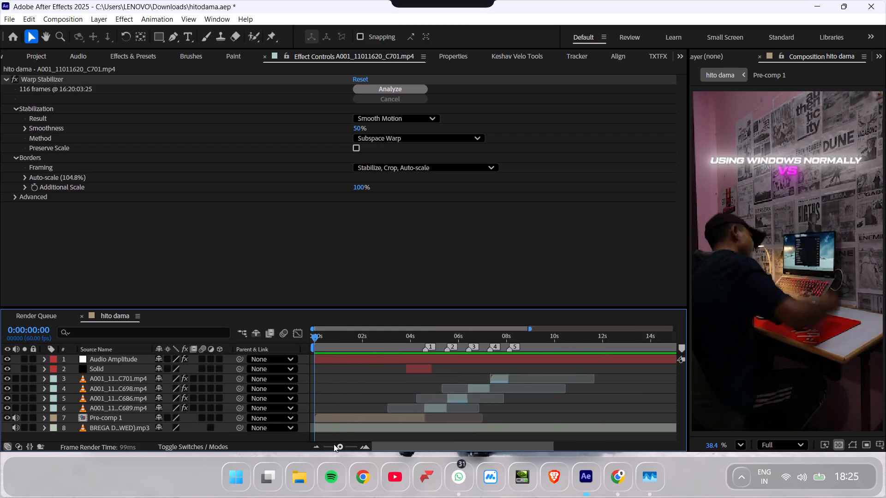
left_click_drag(334, 444, 309, 444)
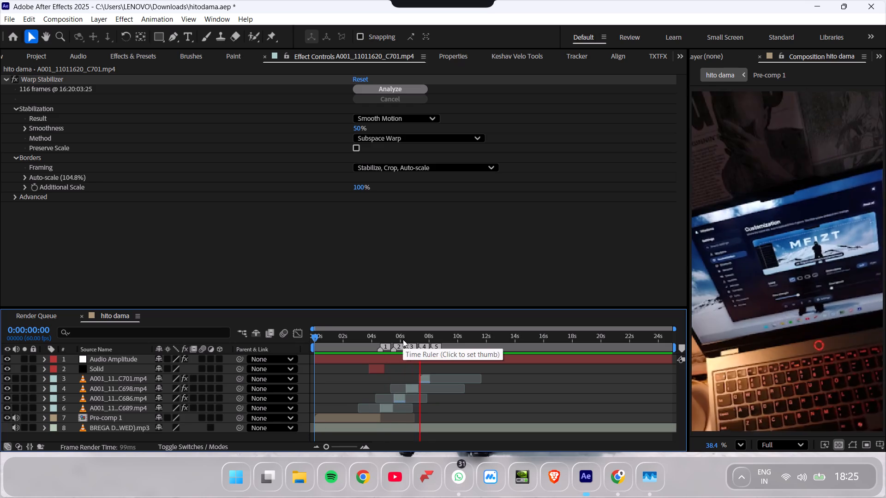
key("space")
key("space")
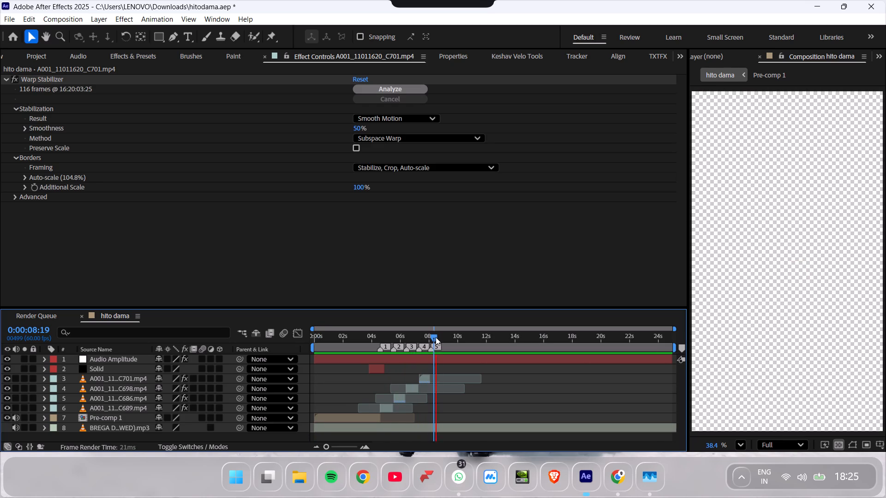
left_click(436, 337)
left_click(439, 426)
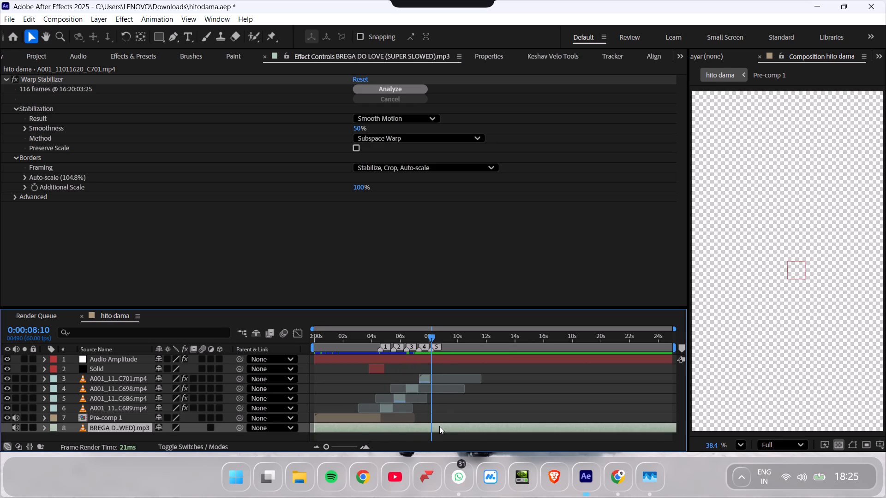
Switch to the NVIDIA overlay and review the 50-second recording Desktop 2026.11.01 - 16.17.28.06.mp4 for usable footage.
key("alt+z")
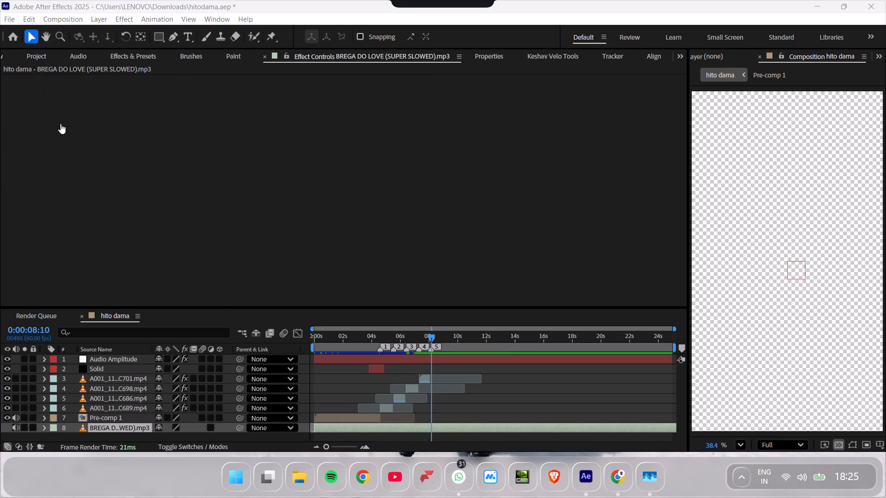
left_click(54, 71)
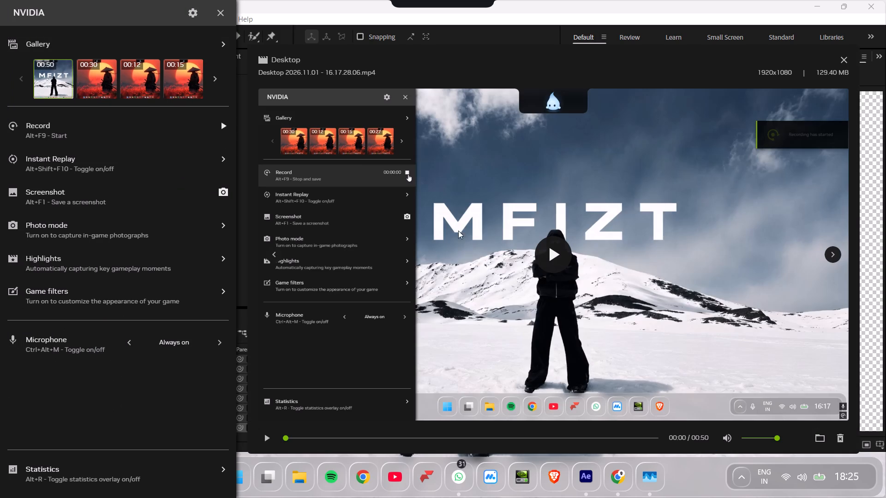
left_click(548, 255)
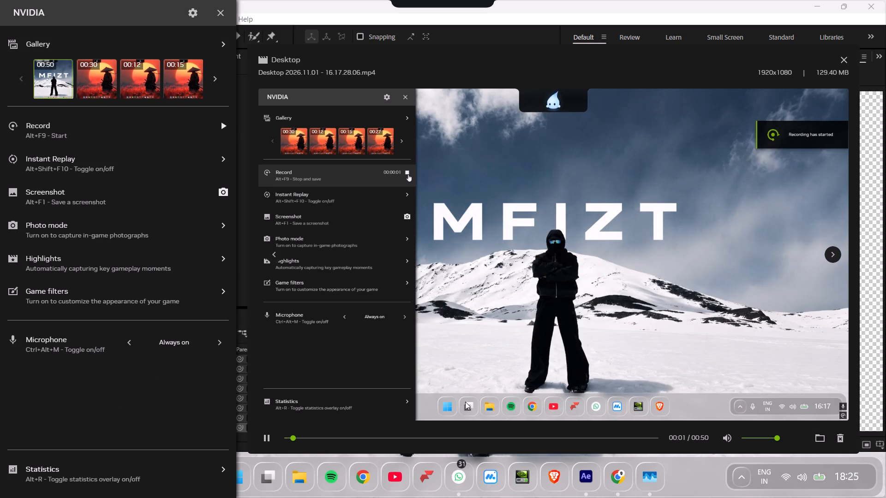
left_click(449, 433)
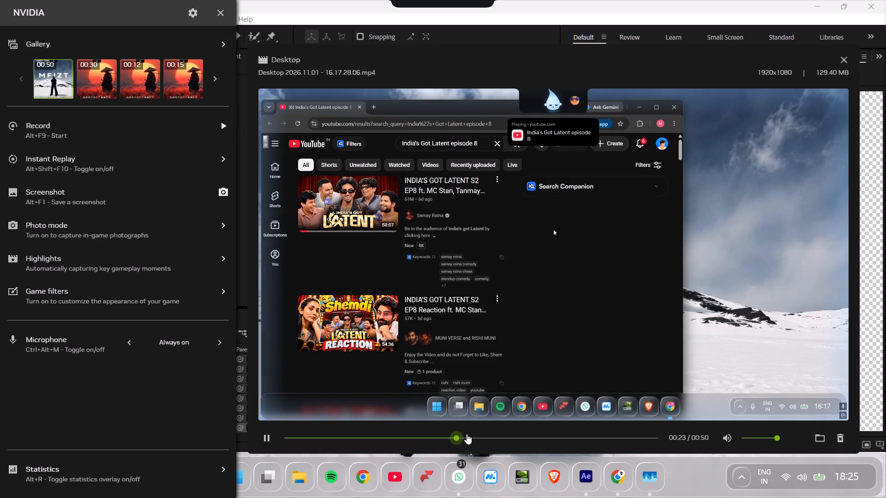
left_click(431, 438)
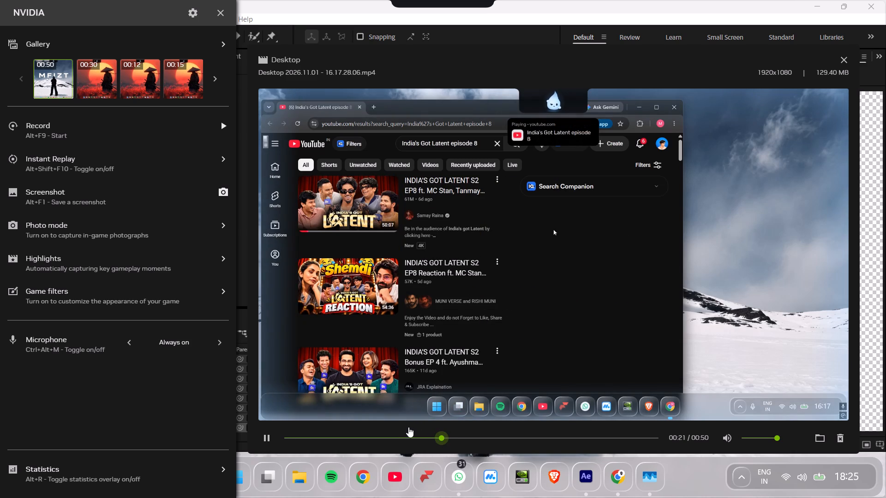
left_click(401, 433)
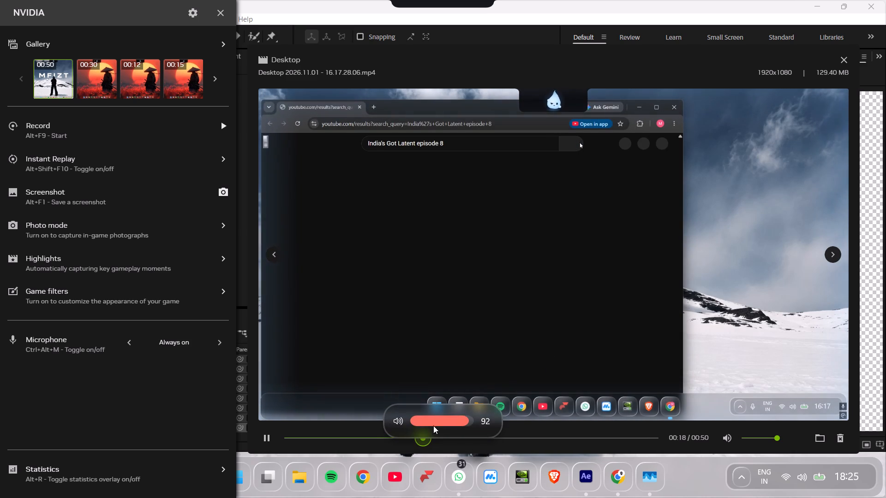
left_click(380, 438)
left_click(373, 435)
left_click(373, 440)
left_click_drag(372, 439, 378, 436)
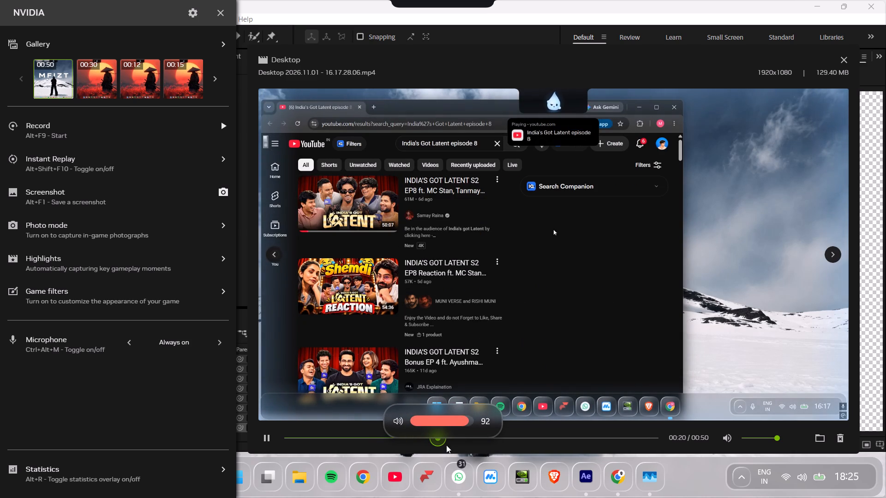
left_click_drag(439, 443, 403, 446)
left_click(571, 388)
left_click(366, 438)
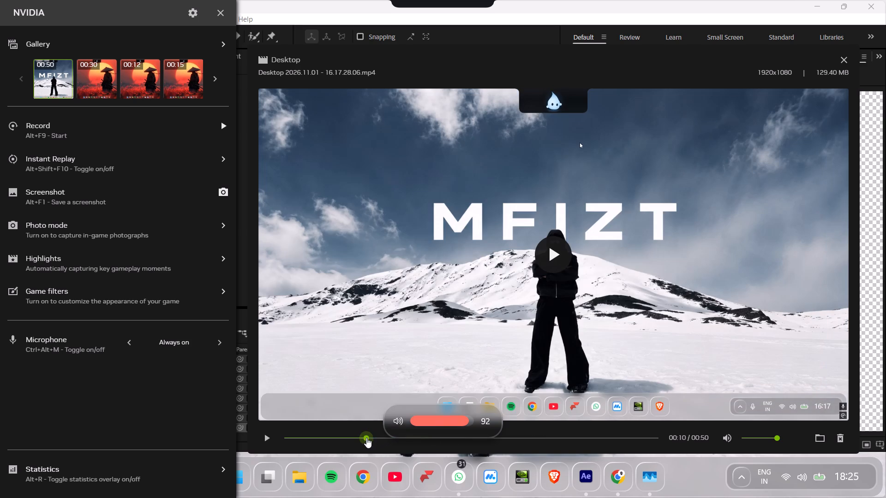
left_click(269, 434)
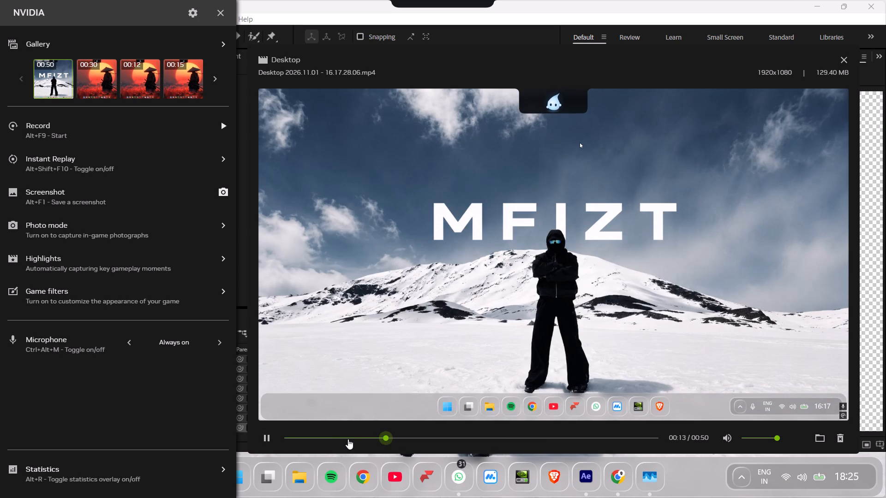
left_click(347, 439)
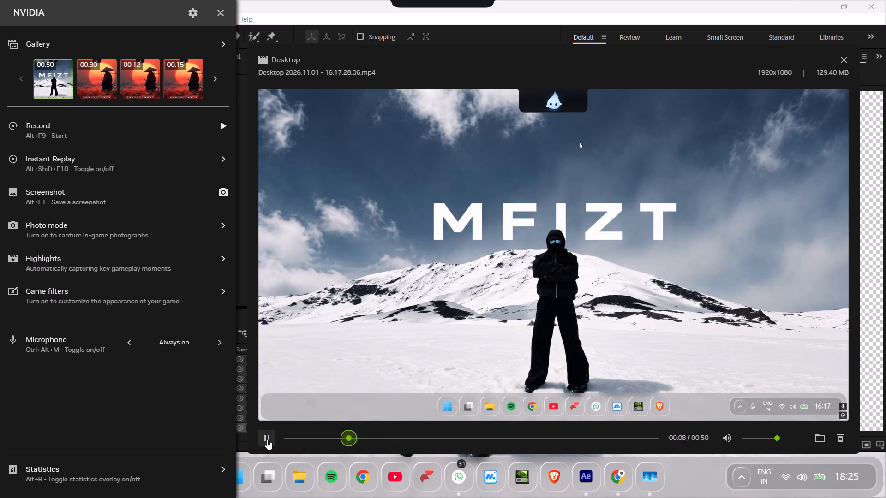
left_click(329, 439)
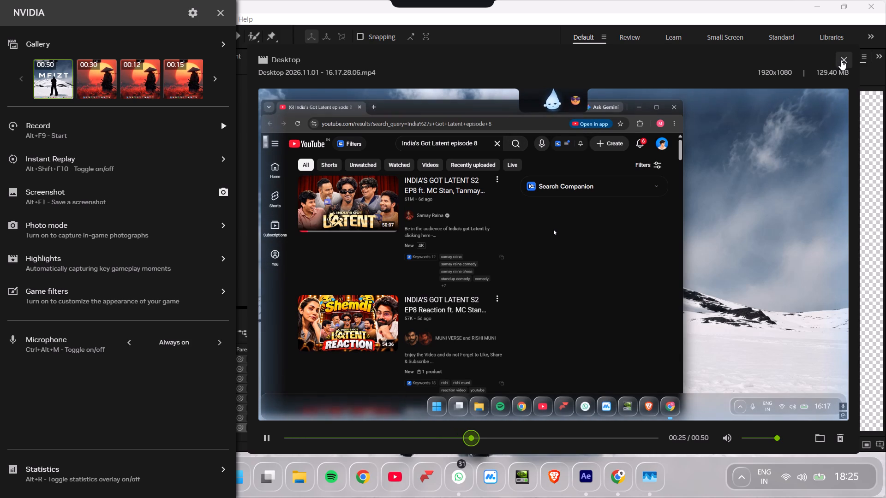
left_click(267, 441)
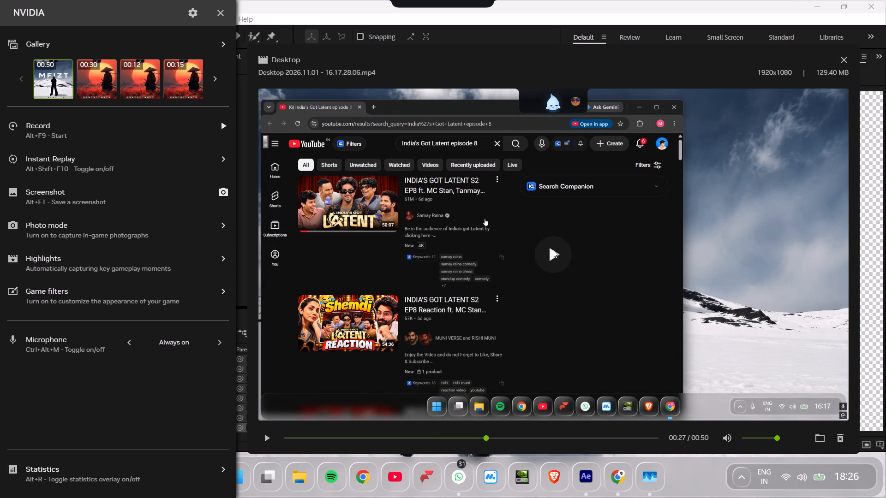
left_click(553, 249)
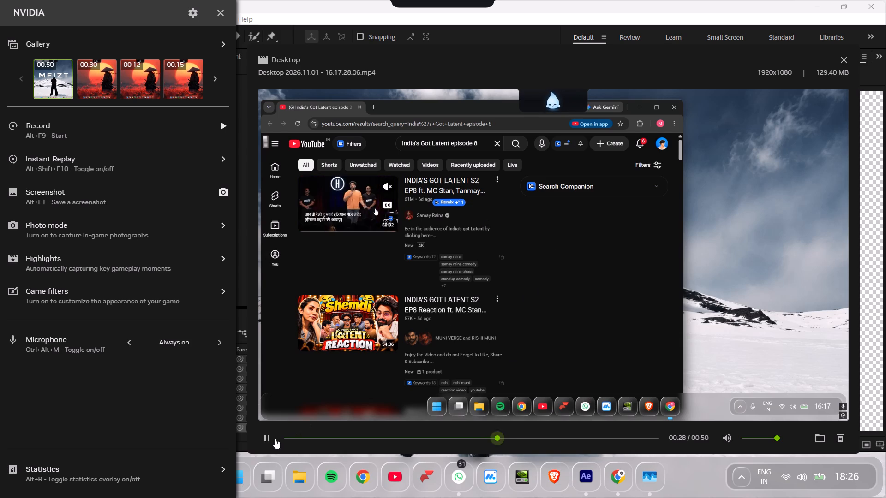
left_click(267, 439)
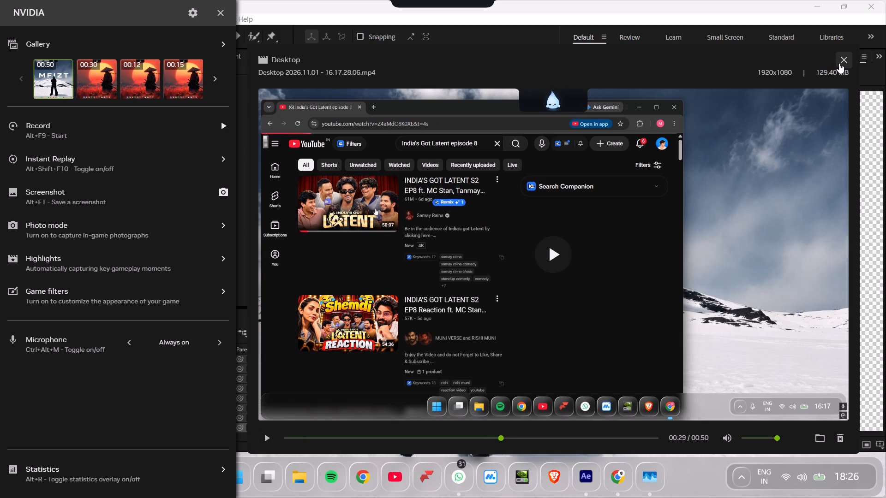
left_click(267, 435)
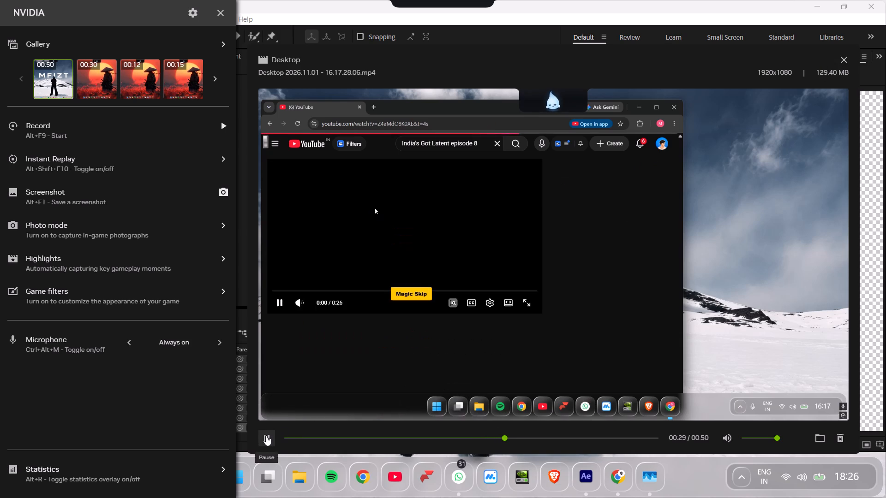
left_click(266, 435)
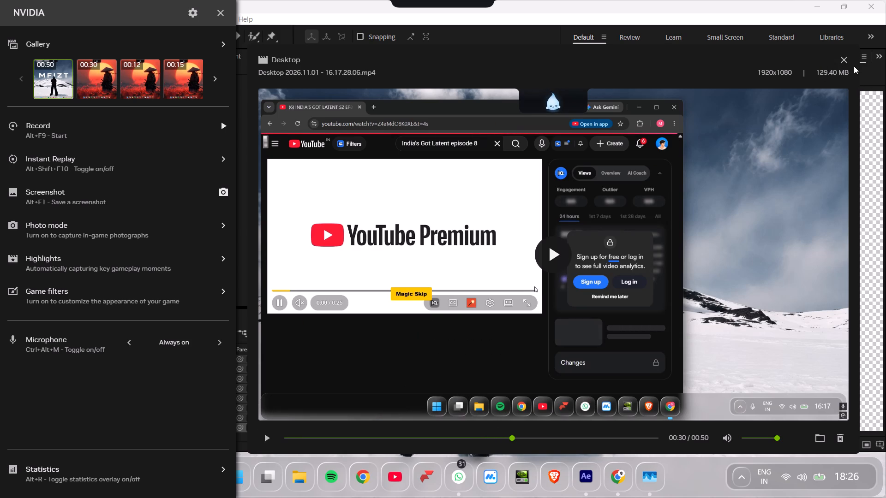
left_click(845, 61)
left_click(407, 137)
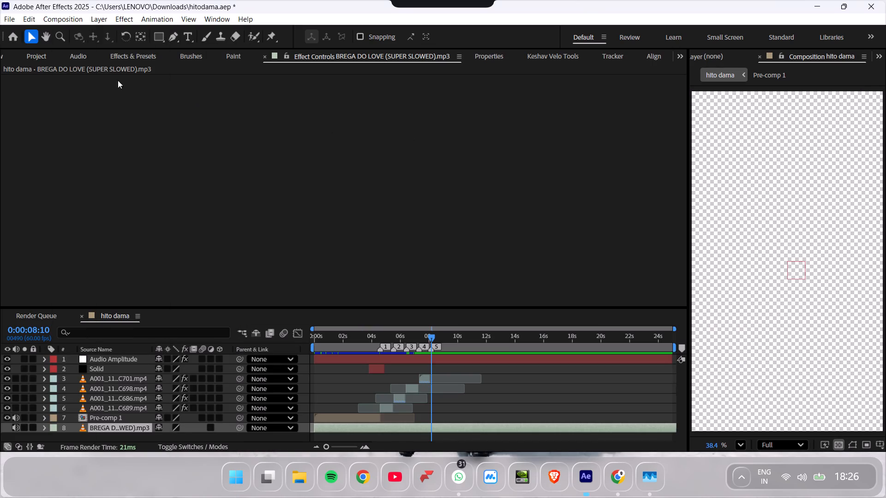
Import A001_11011617_C696.mp4 from Downloads and place it in the hito dama timeline directly below the Solid layer.
left_click(5, 20)
left_click(41, 160)
left_click(219, 166)
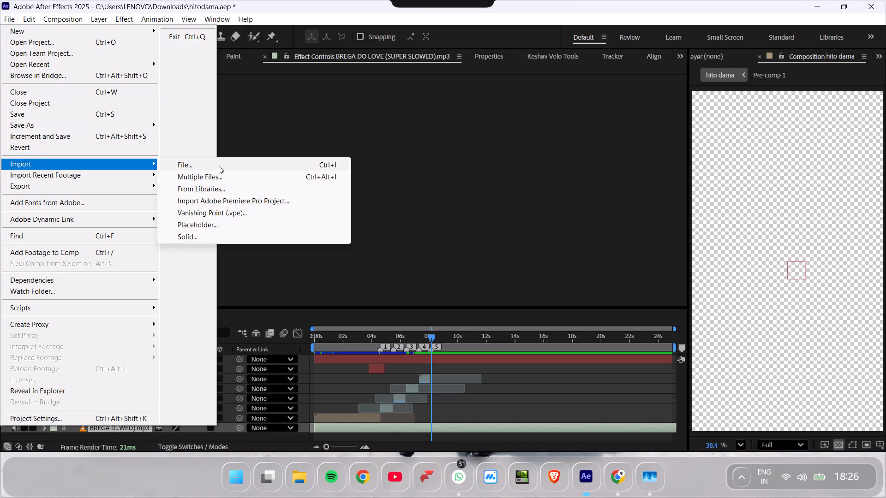
double_click(59, 186)
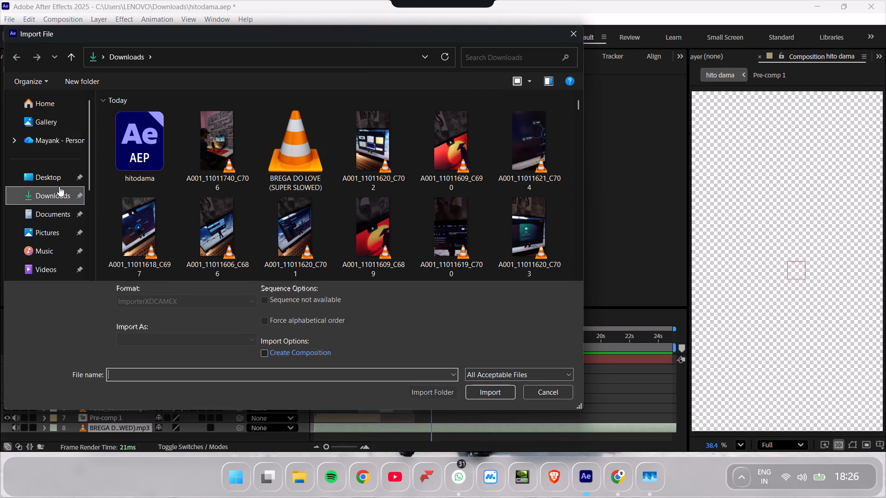
scroll(521, 168, "down", 1)
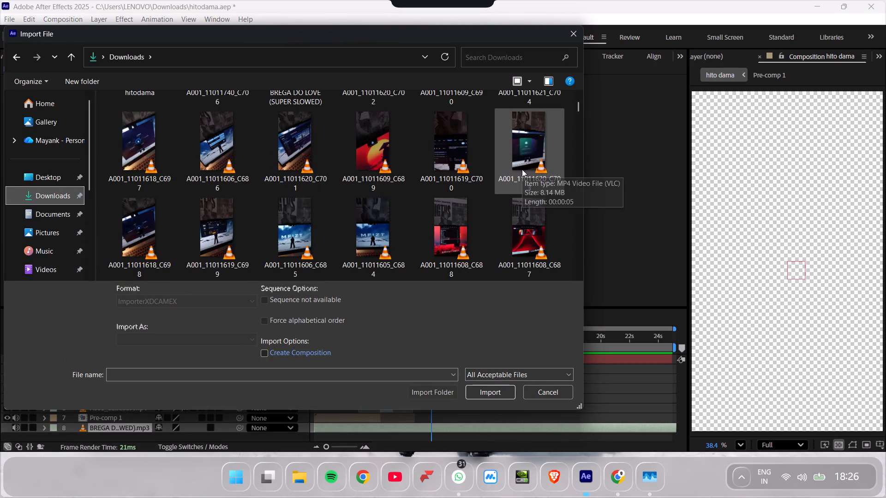
scroll(522, 169, "down", 1)
left_click(155, 209)
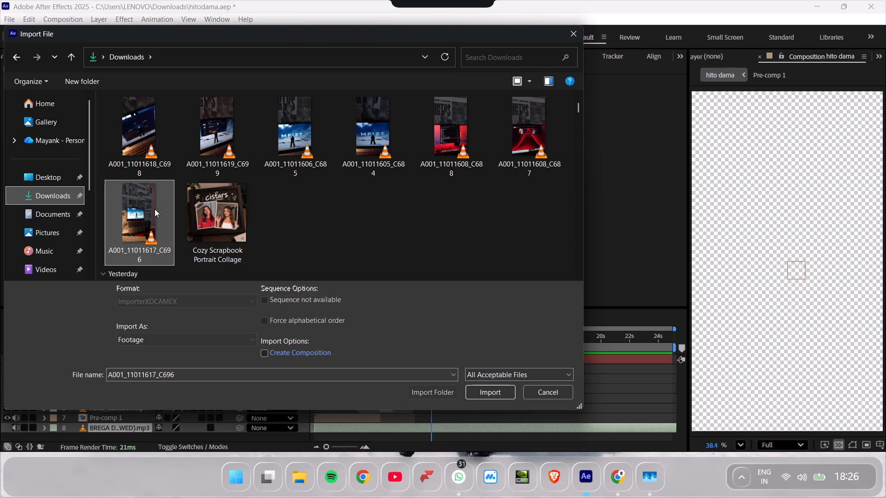
left_click(487, 395)
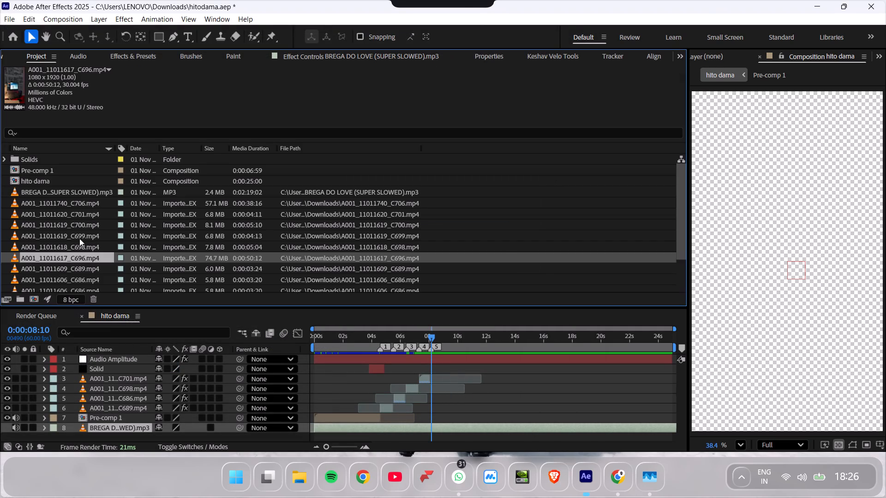
left_click_drag(74, 255, 342, 373)
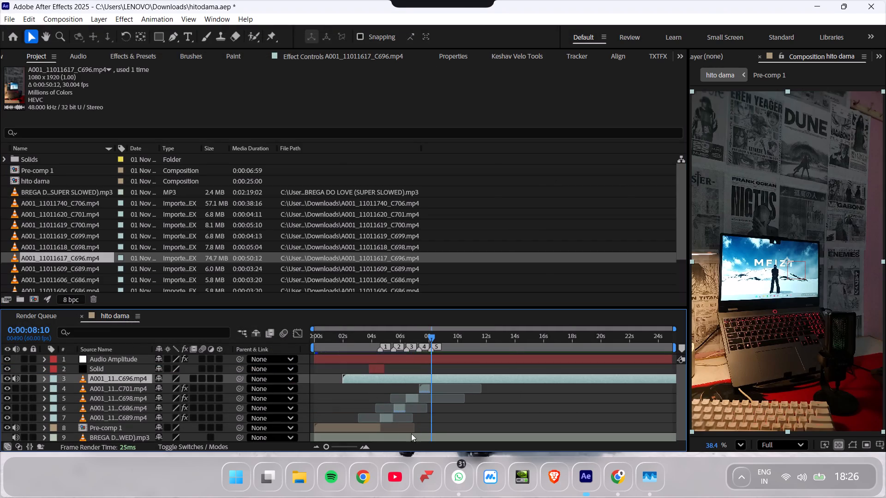
left_click_drag(335, 447, 307, 447)
Keyframe the BREGA DO LOVE layer's Audio Levels to fade from 0 dB just after marker 4 to -21 dB at 0:00:08:08.
scroll(478, 384, "down", 1)
scroll(428, 419, "down", 1)
left_click(435, 434)
key("l")
scroll(435, 434, "down", 2)
left_click_drag(429, 338, 419, 337)
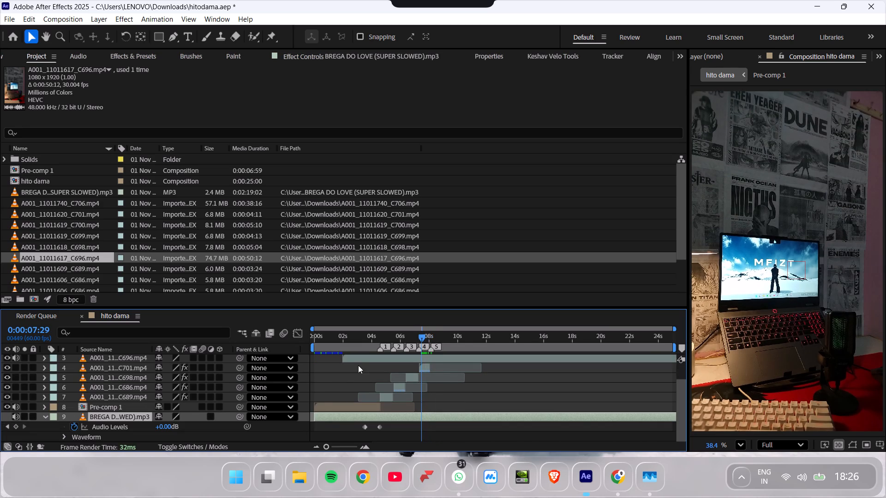
left_click(16, 425)
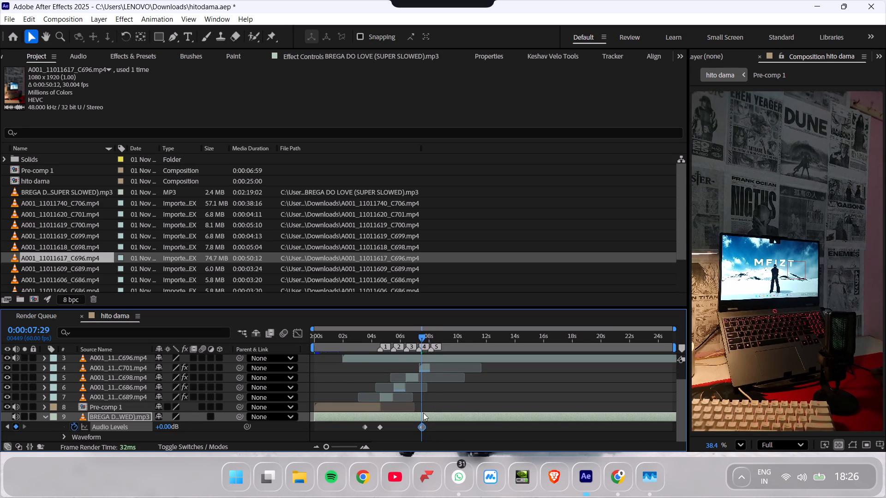
left_click(421, 427)
left_click_drag(421, 340, 430, 343)
left_click_drag(166, 428, 162, 428)
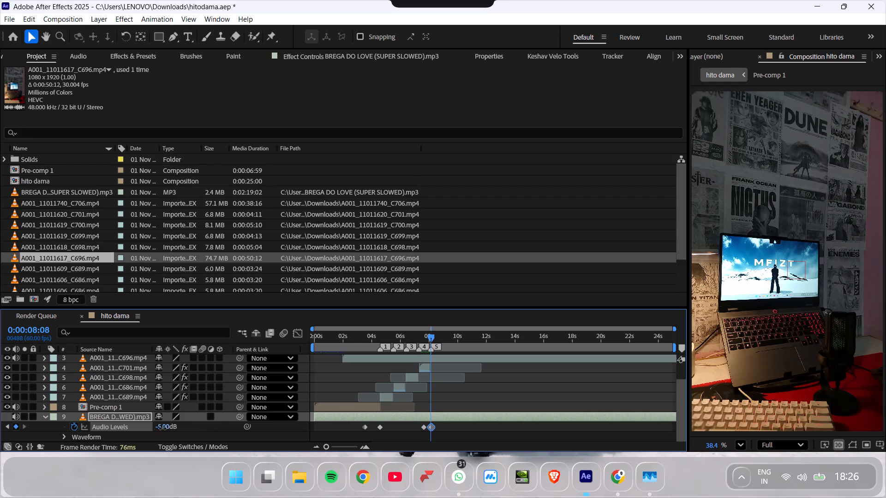
left_click_drag(162, 428, 157, 433)
Preview the music fade between markers 4 and 5 against the A001_11011617_C696 clip's audio.
left_click_drag(428, 335, 419, 334)
key("space")
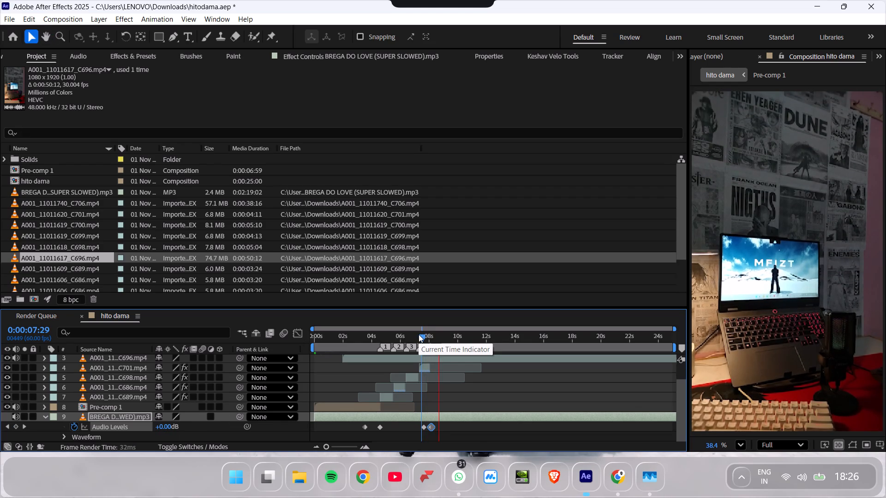
left_click_drag(329, 449, 308, 448)
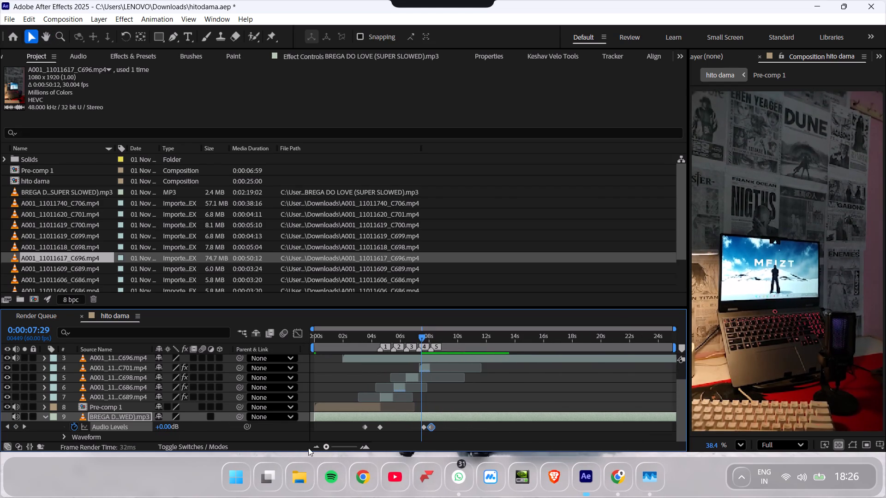
left_click_drag(308, 448, 308, 448)
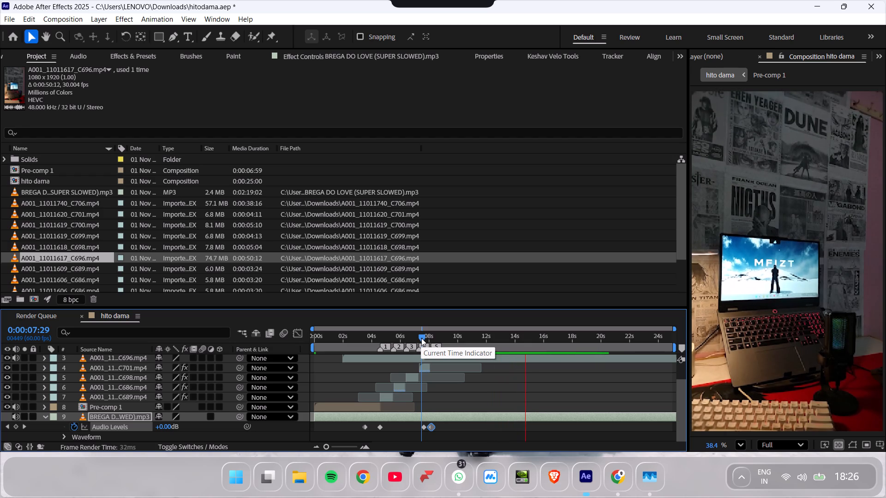
left_click_drag(421, 338, 427, 338)
left_click(427, 338)
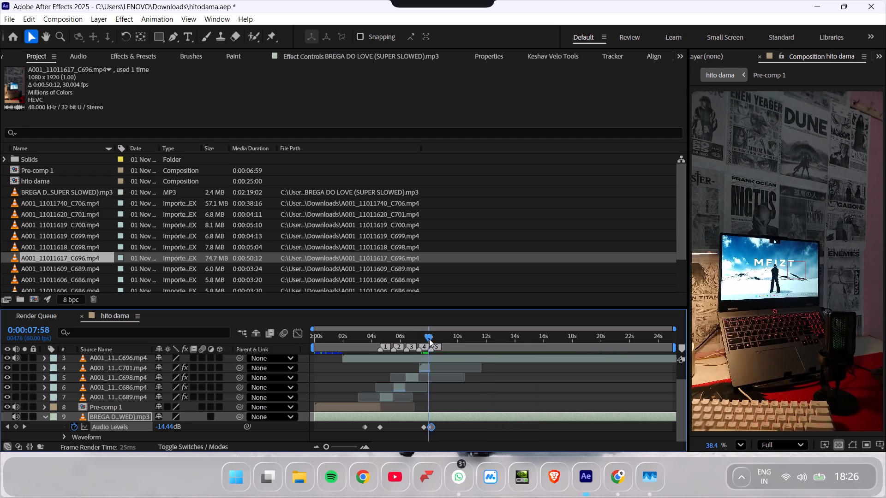
key("space")
left_click_drag(430, 339, 424, 339)
Shift the A001_11011617_C696 layer slightly later in time and preview its audio timing around marker 5.
left_click(435, 358)
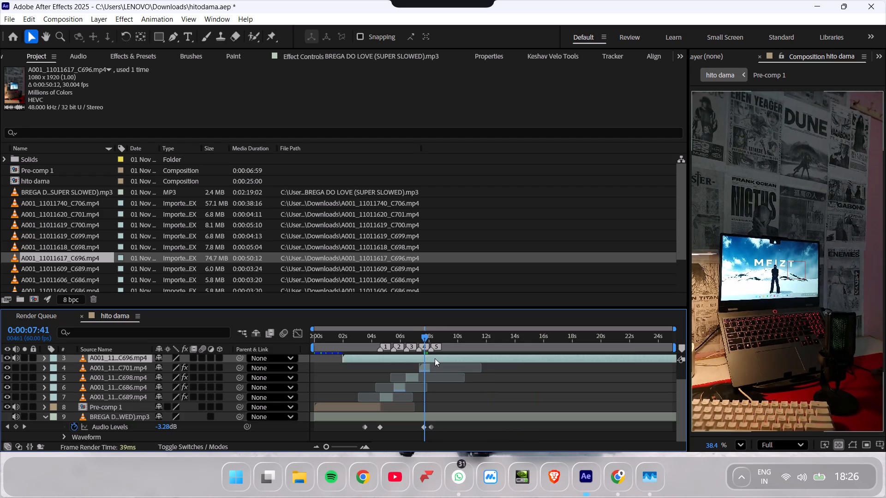
left_click(426, 338)
key("space")
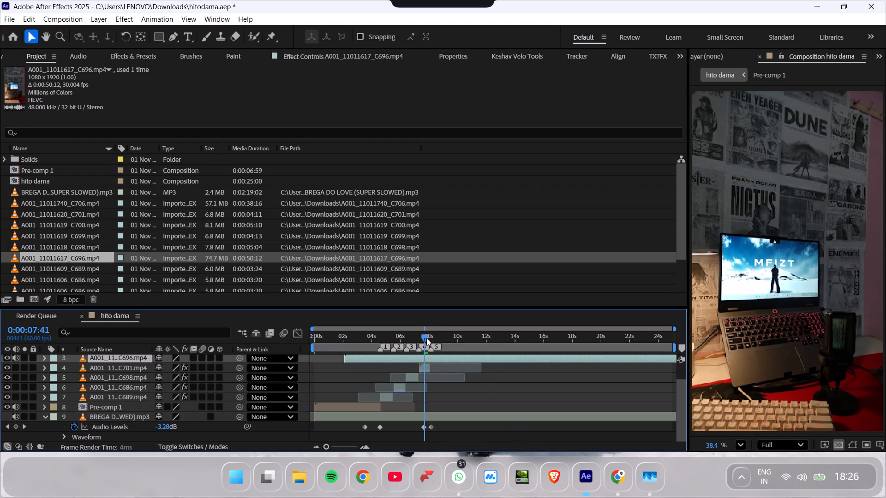
key("space")
key("space")
left_click(426, 338)
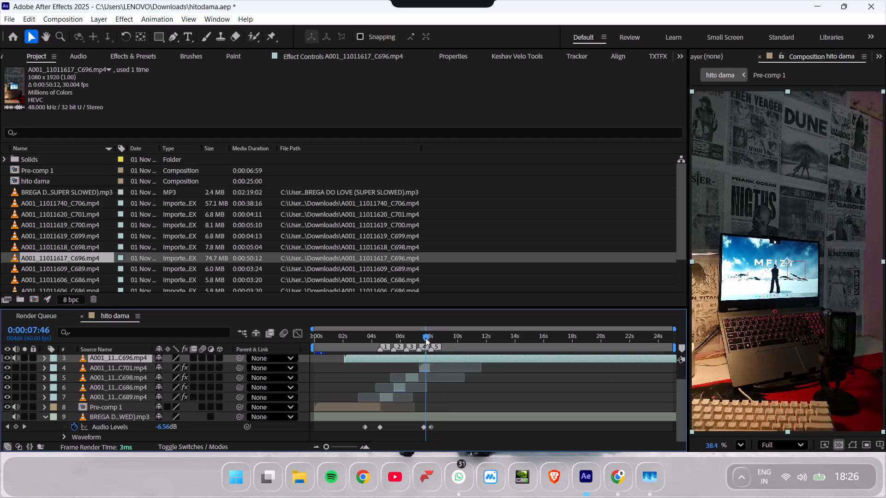
key("space")
key("space")
key("space")
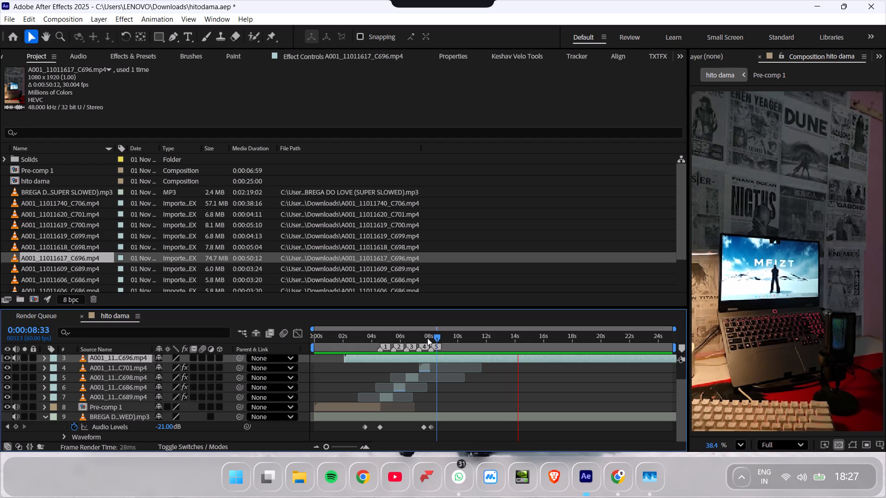
left_click(427, 338)
key("space")
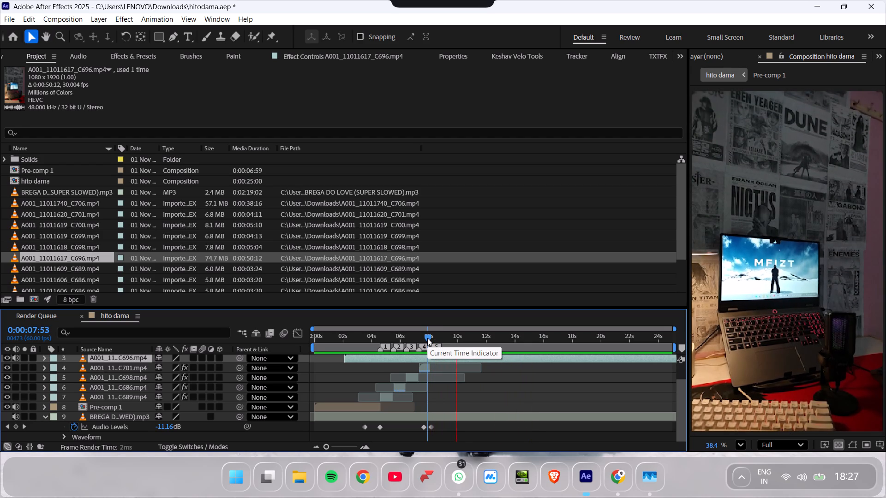
Fine-tune the A001_11011617_C696 layer's timing, ending with a start near 0:00:02, and preview it from 0:00:07:46.
left_click(427, 338)
left_click(426, 339)
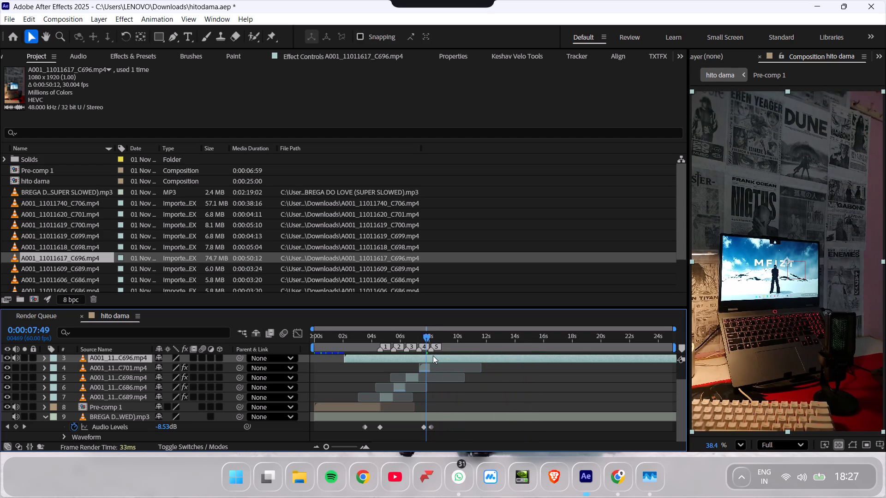
left_click(433, 356)
left_click(429, 339)
key("space")
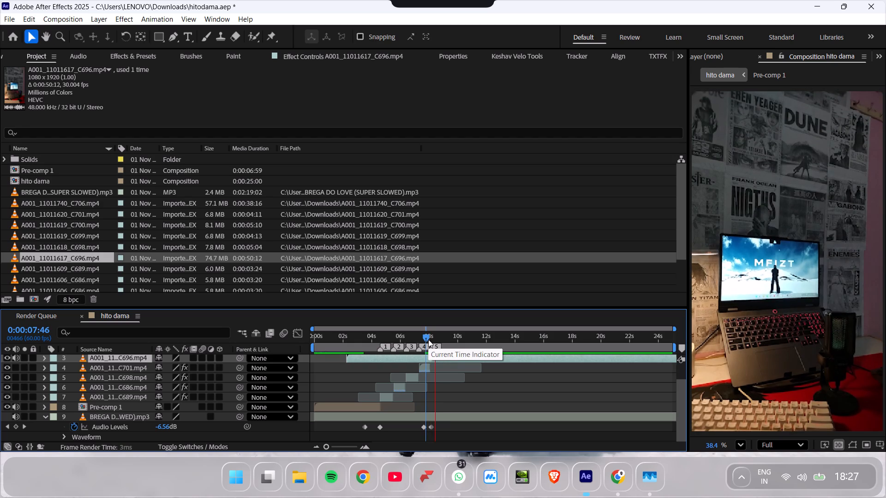
left_click(437, 357)
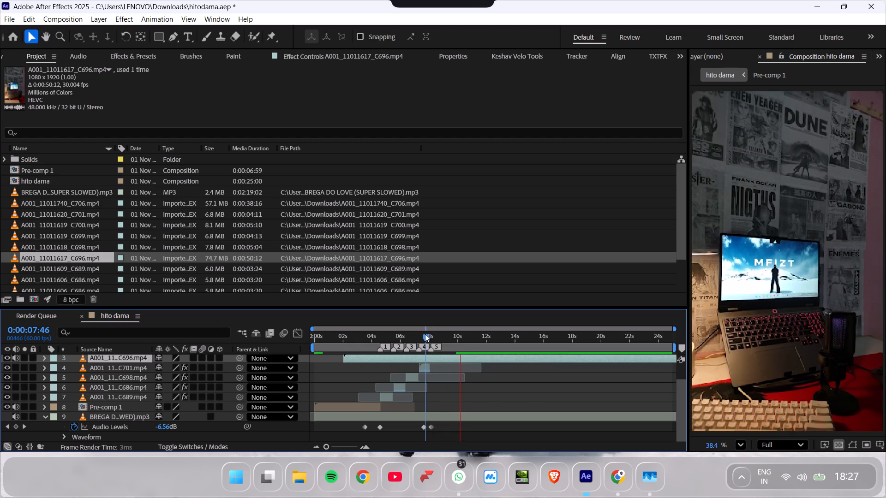
left_click(425, 334)
key("space")
key("space")
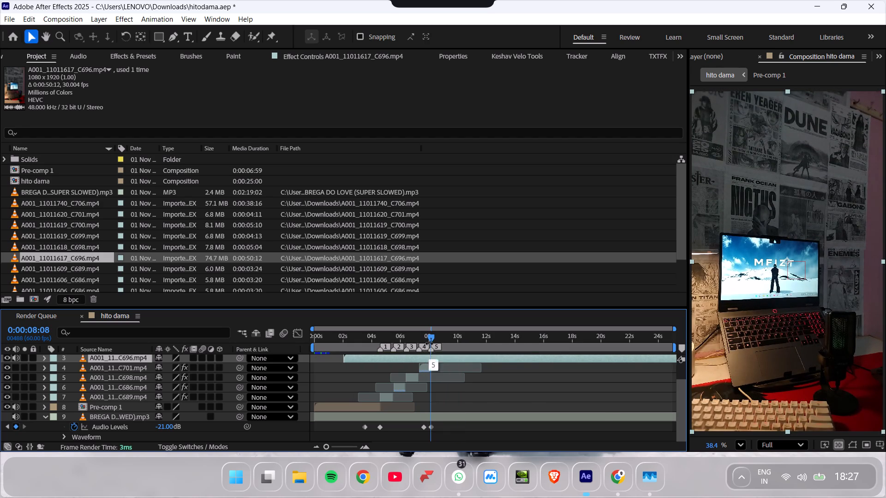
Split the A001_11011617_C696 layer at marker 5 (0:00:08:07) and delete the part before it.
left_click(430, 340)
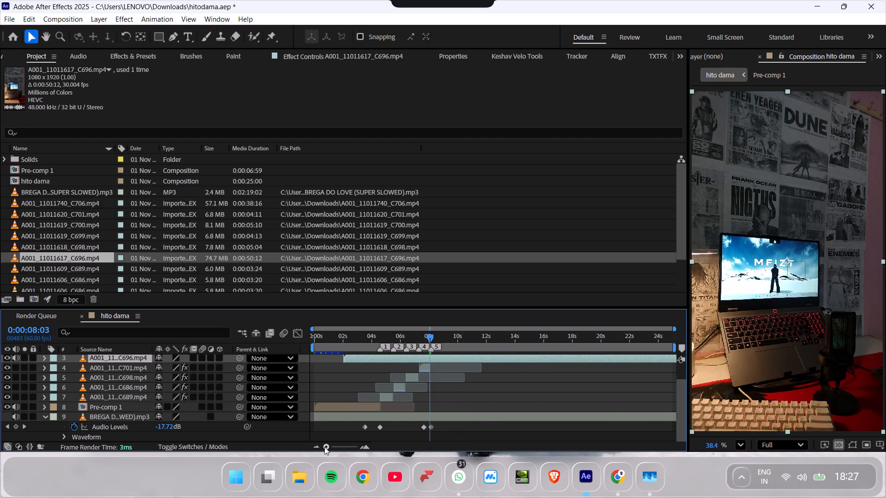
left_click_drag(324, 447, 378, 448)
left_click_drag(495, 339, 609, 355)
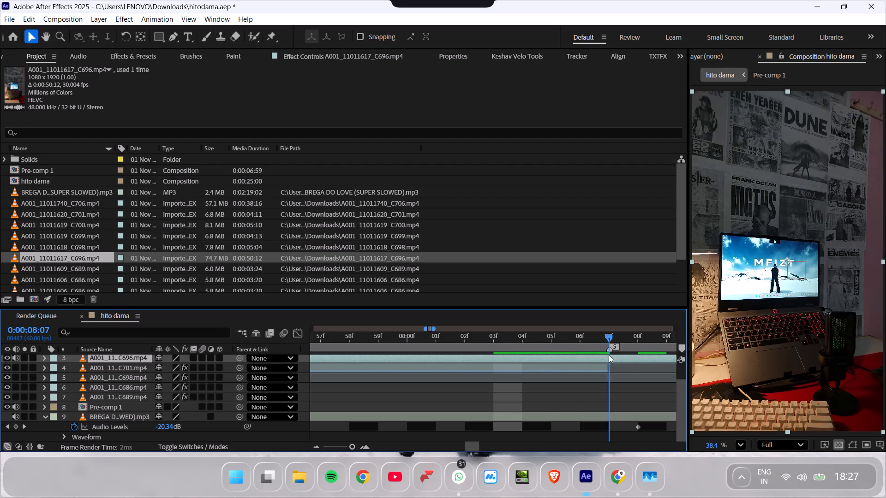
left_click_drag(609, 355, 610, 355)
left_click(605, 358)
key("ctrl+shift+d")
left_click(581, 367)
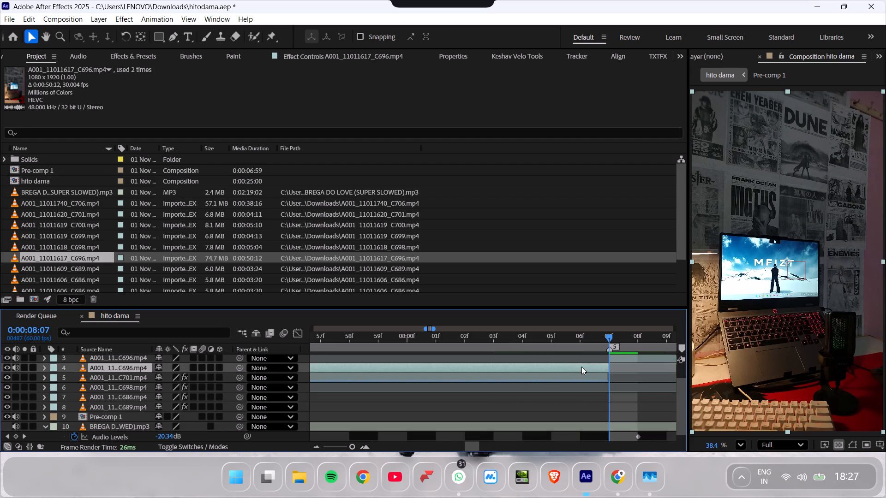
key("Delete")
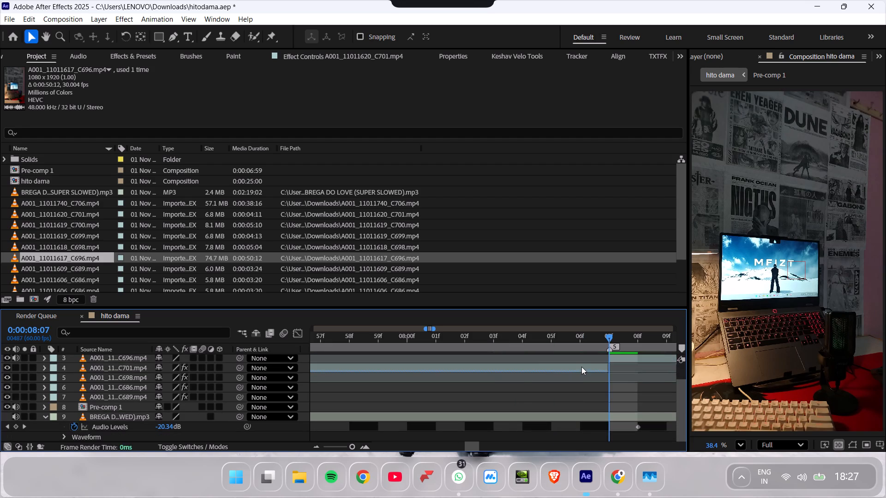
Preview the cut from just before marker 4 at 0:00:07:12 to check the run-up to marker 5.
left_click_drag(350, 446, 327, 442)
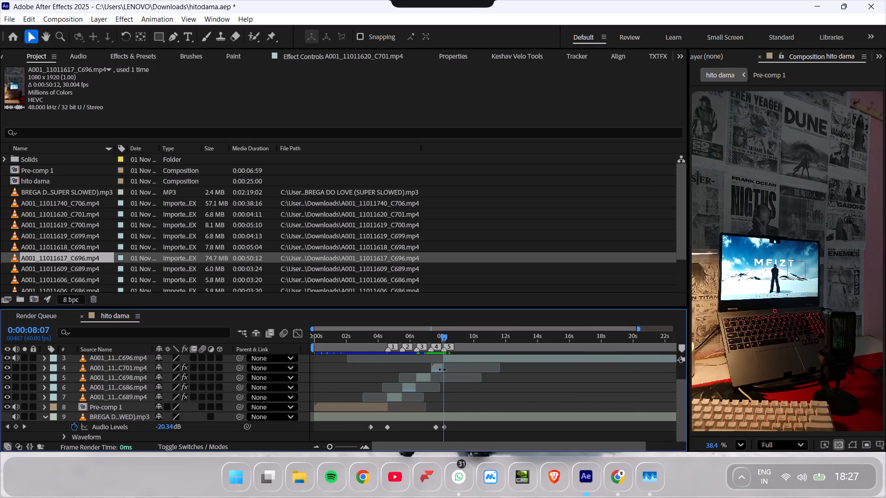
left_click(429, 340)
key("space")
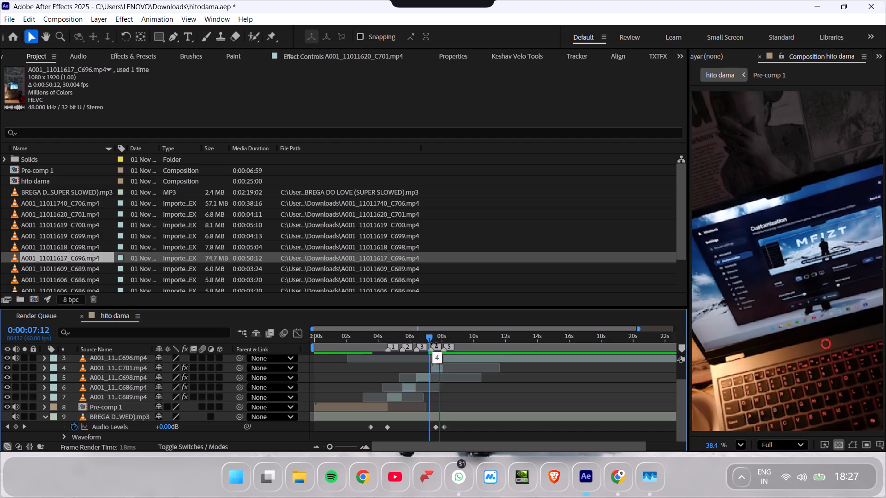
left_click(440, 339)
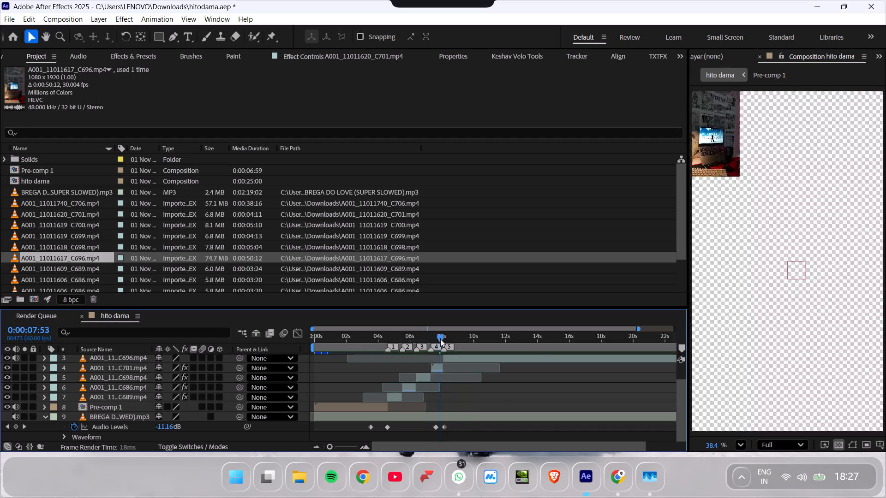
Import the Desktop 2026.10.07 - 17.33.46.06.mp4 screen recording from the Videos > NVIDIA > Desktop folder.
left_click(6, 21)
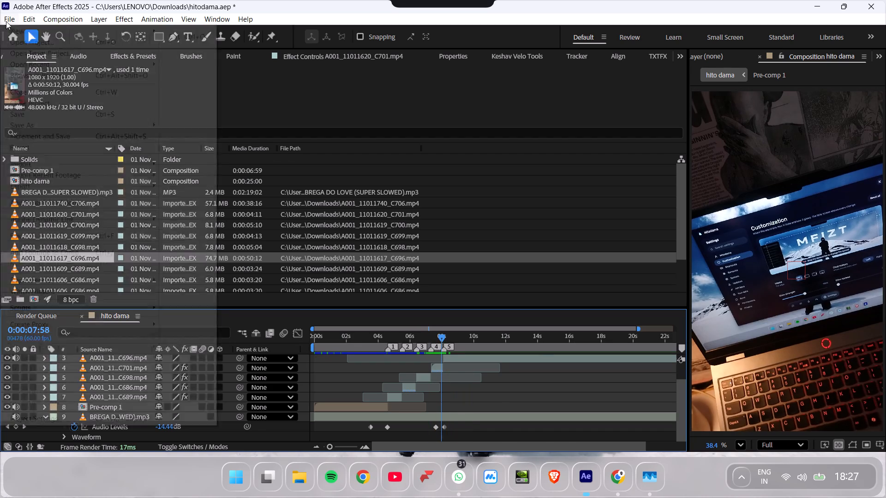
left_click(32, 165)
left_click(200, 162)
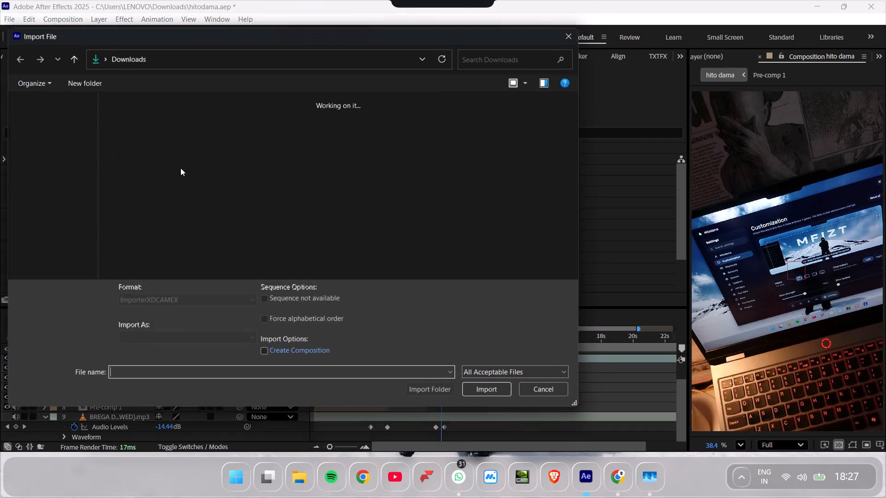
double_click(63, 196)
left_click(66, 211)
double_click(53, 224)
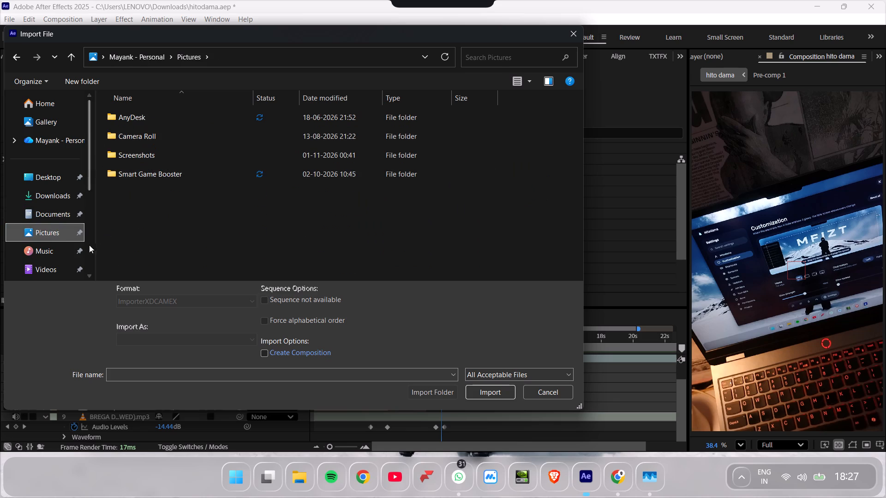
triple_click(66, 260)
double_click(52, 266)
double_click(52, 217)
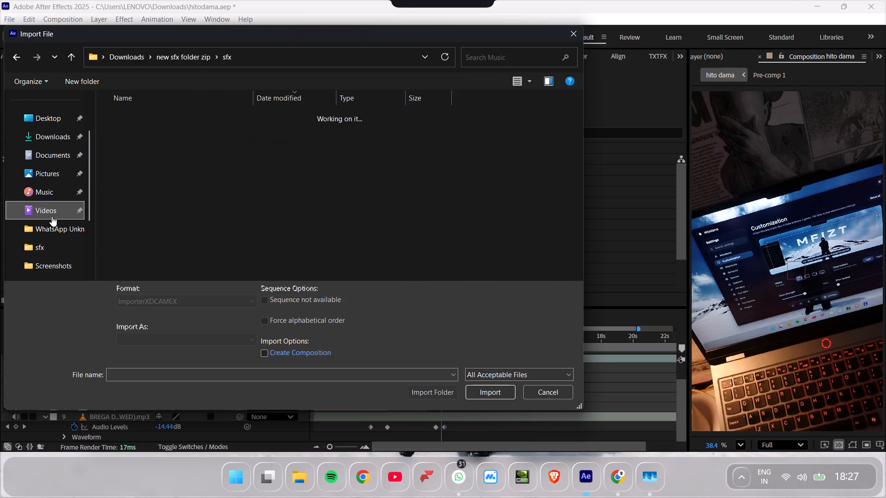
double_click(383, 135)
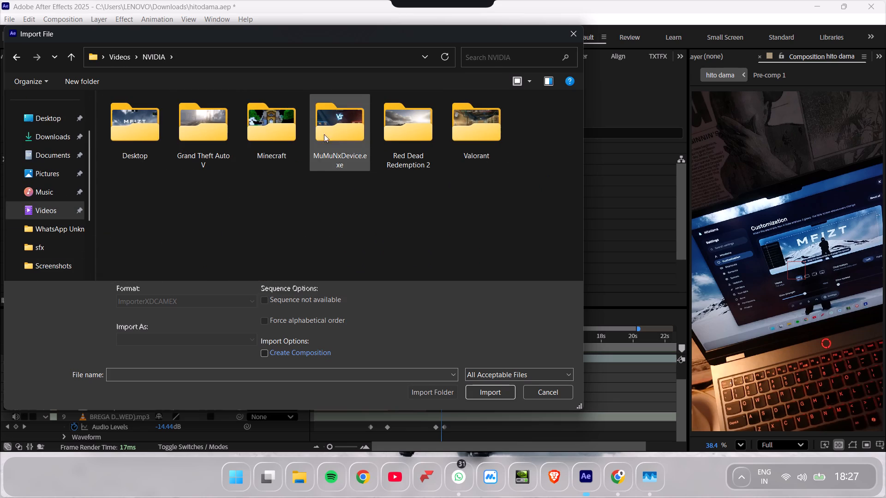
double_click(149, 136)
scroll(391, 189, "down", 6)
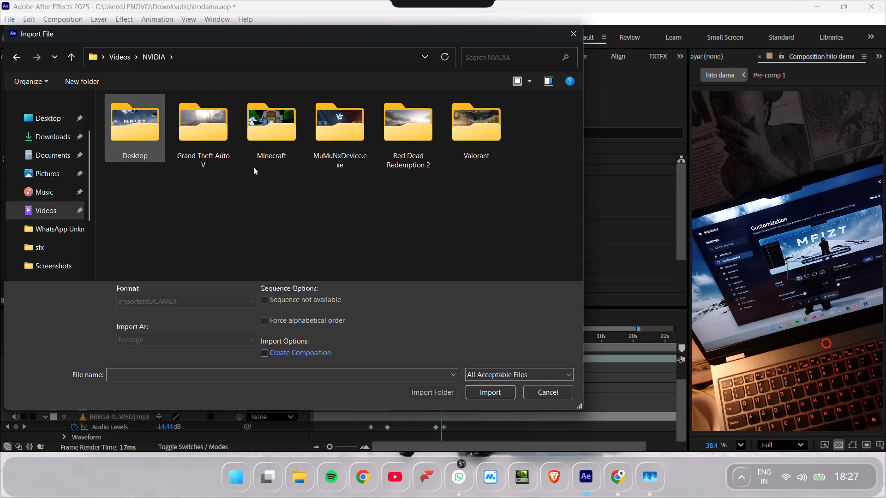
double_click(144, 130)
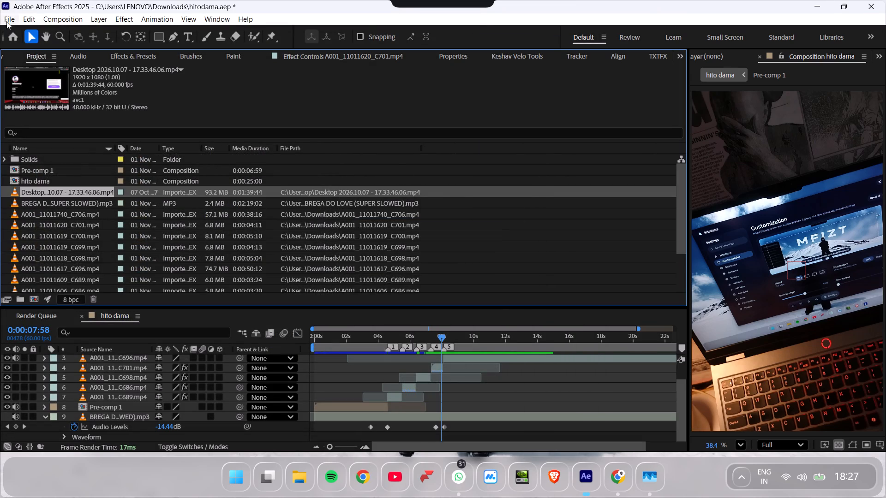
Import the Desktop 2026.11.01 - 16.17.28.06 screen recording from the Videos > NVIDIA > Desktop folder as footage.
left_click(9, 18)
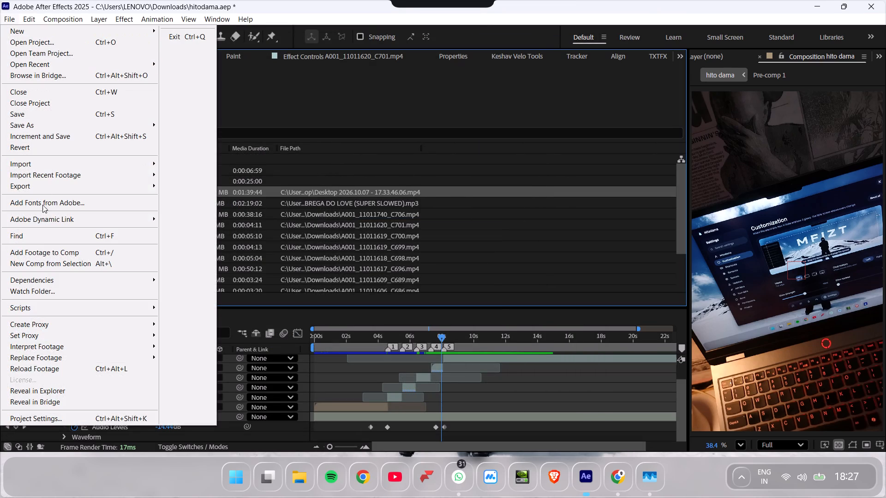
left_click(26, 162)
left_click(186, 164)
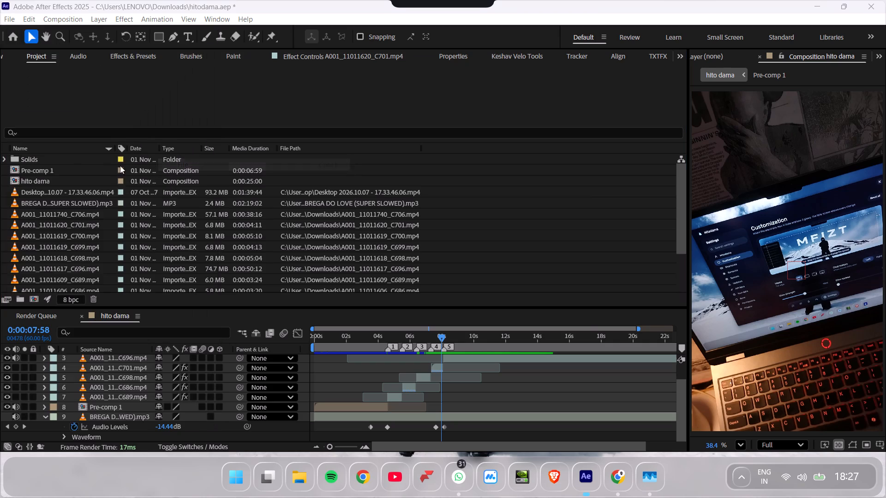
double_click(64, 263)
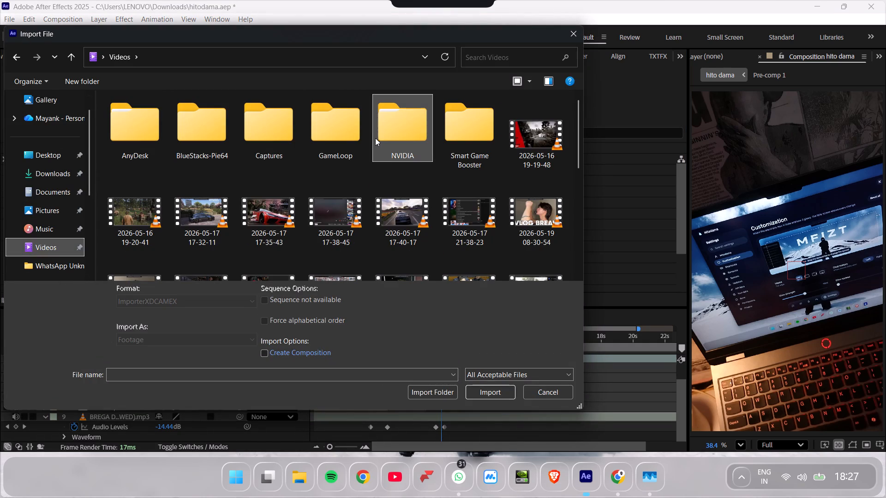
double_click(377, 138)
double_click(124, 133)
scroll(393, 178, "down", 12)
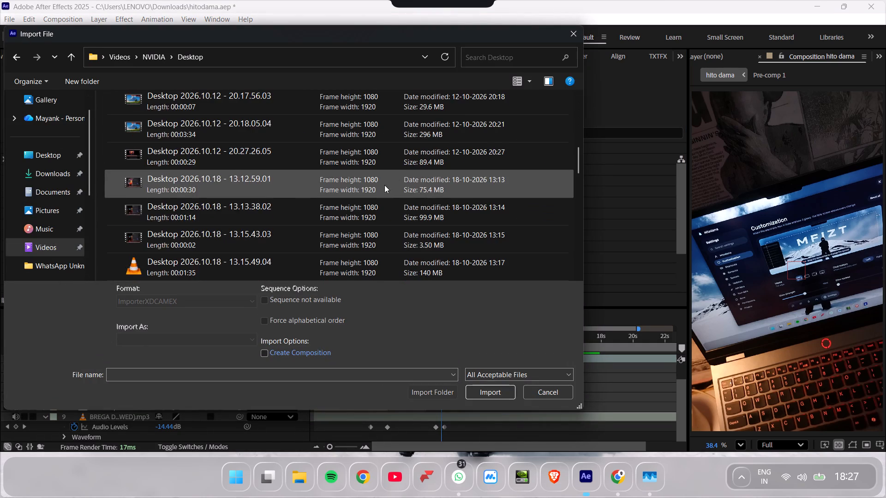
scroll(384, 185, "down", 16)
left_click_drag(579, 259, 571, 290)
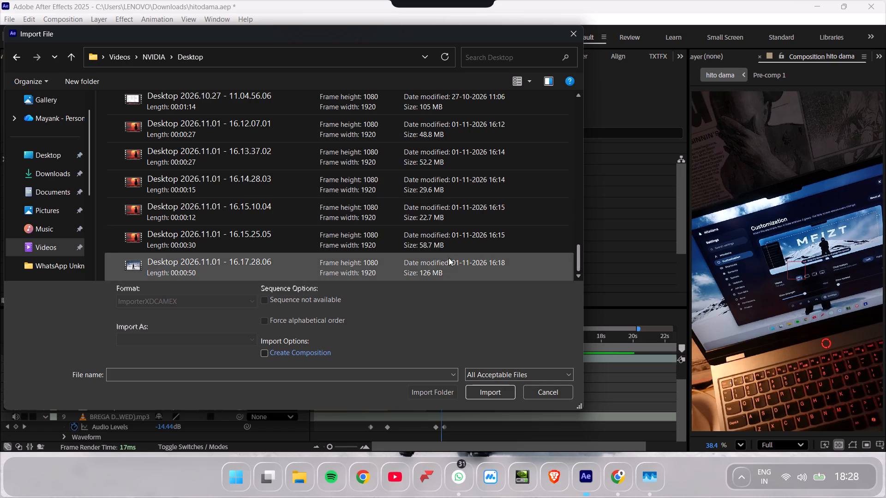
left_click(339, 252)
left_click(320, 258)
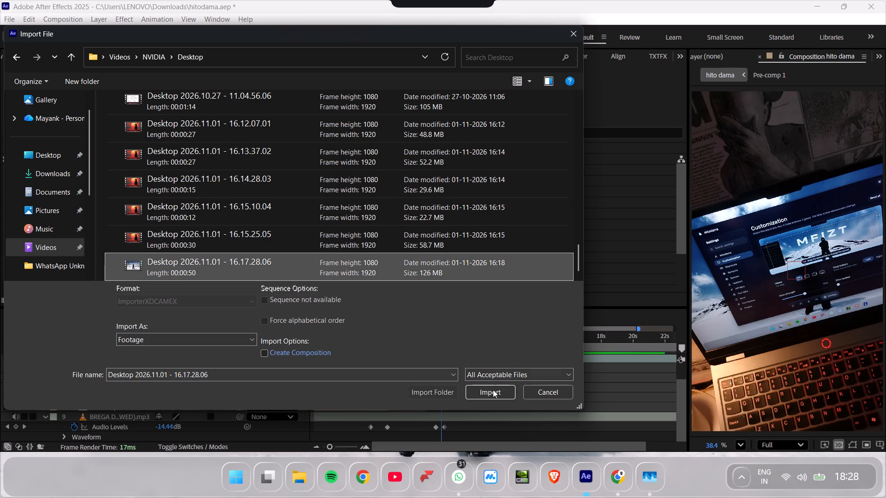
left_click(493, 391)
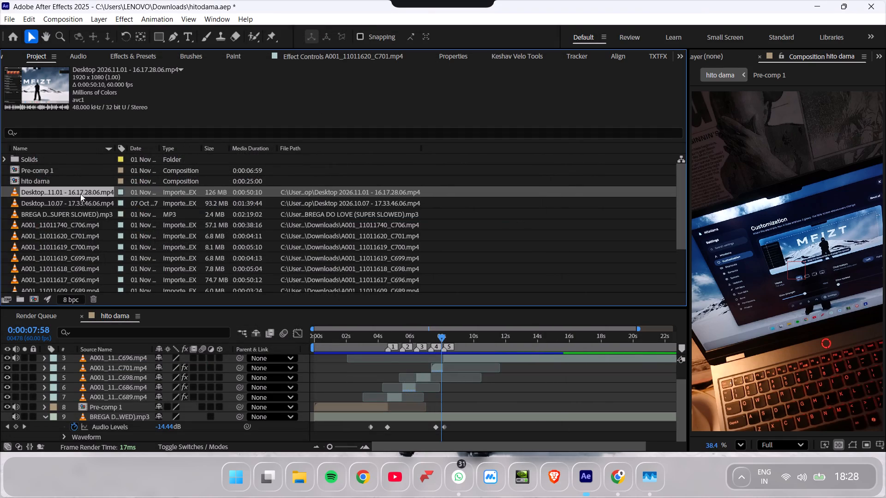
Add the Desktop 2026.11.01 - 16.17.28.06 recording directly below the C696 layer in hito dama and shift it back to the composition's start.
left_click_drag(80, 194, 406, 380)
left_click_drag(478, 386, 416, 380)
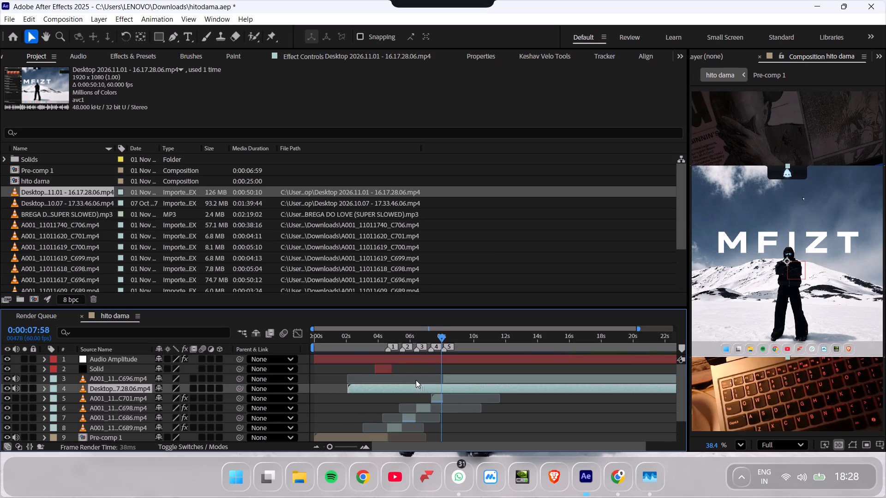
left_click_drag(416, 380, 379, 376)
key("space")
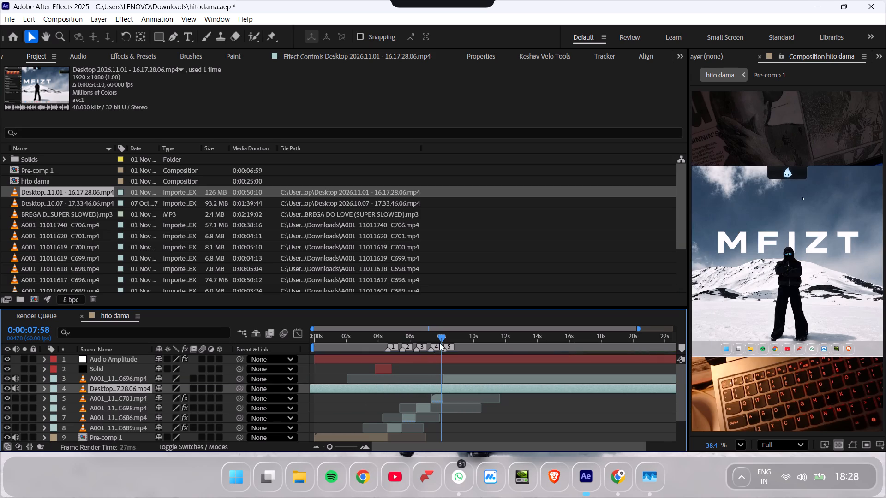
Mute the A001_11011617_C696 layer's audio and preview the desktop recording's sound from 0:00:07:58.
left_click(439, 339)
left_click(454, 378)
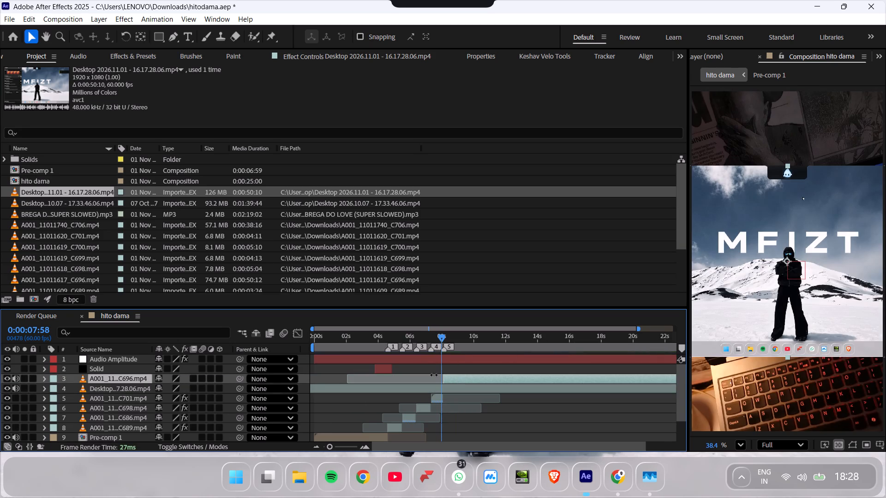
left_click(16, 378)
key("space")
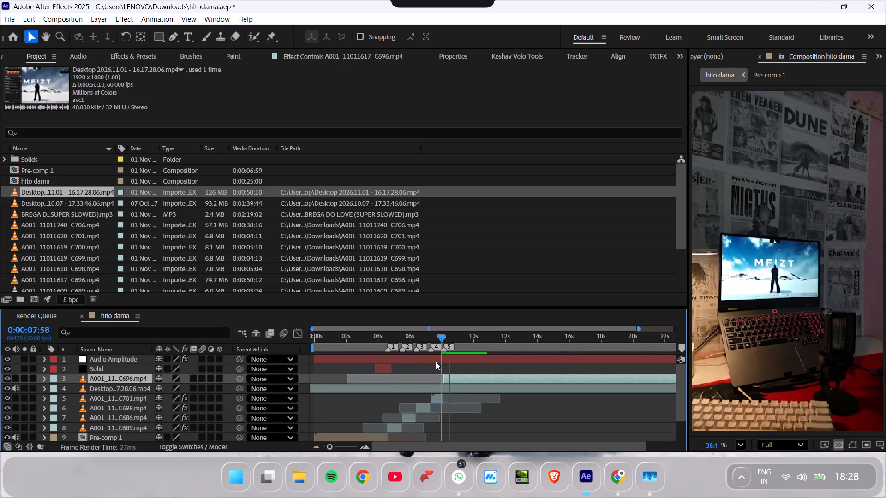
Nudge the desktop recording layer later to start at about 0.6 s, previewing its sync with the C696 clip around marker 5.
left_click_drag(440, 337, 435, 337)
left_click_drag(438, 388, 451, 390)
key("space")
key("space")
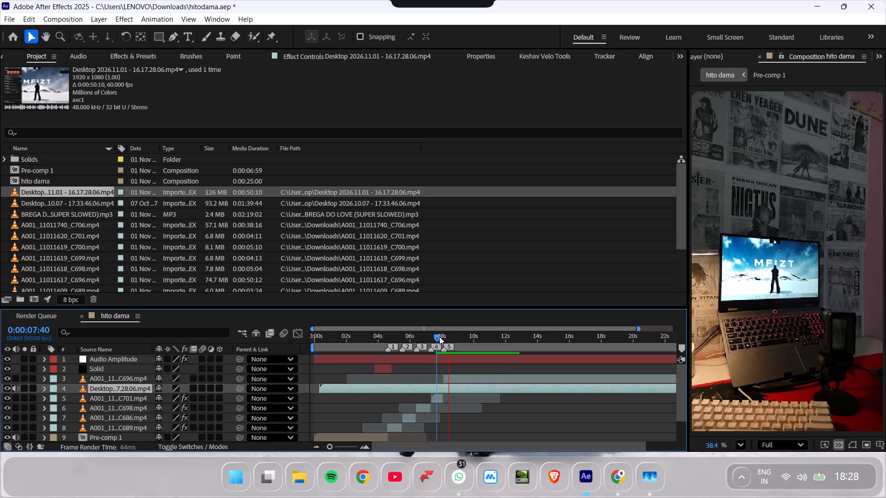
left_click_drag(438, 335, 433, 335)
key("space")
key("space")
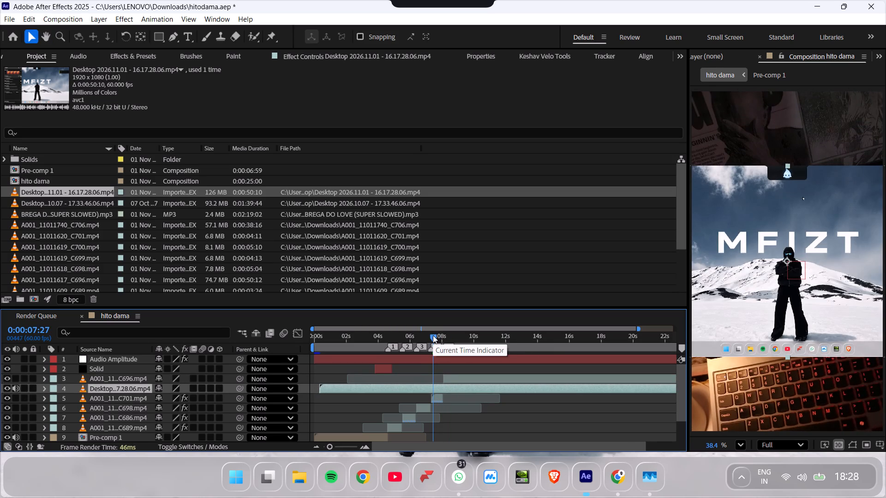
key("space")
key("space")
left_click(450, 387)
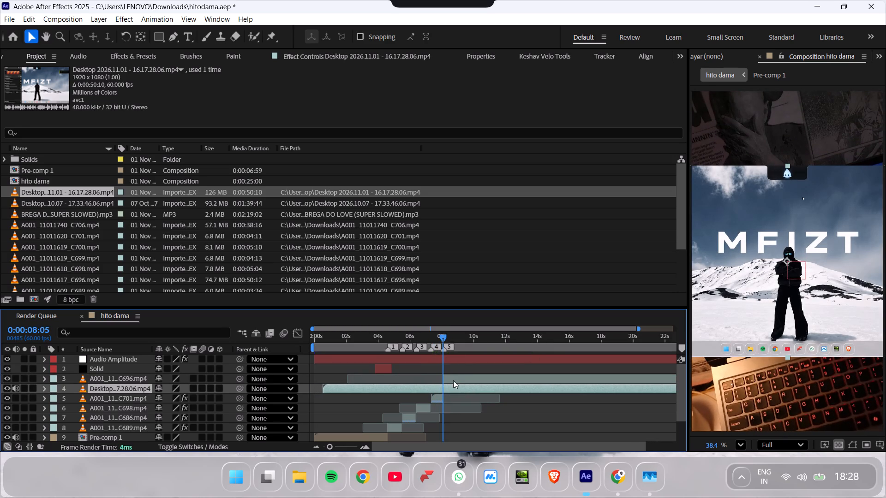
left_click(438, 340)
key("space")
key("space")
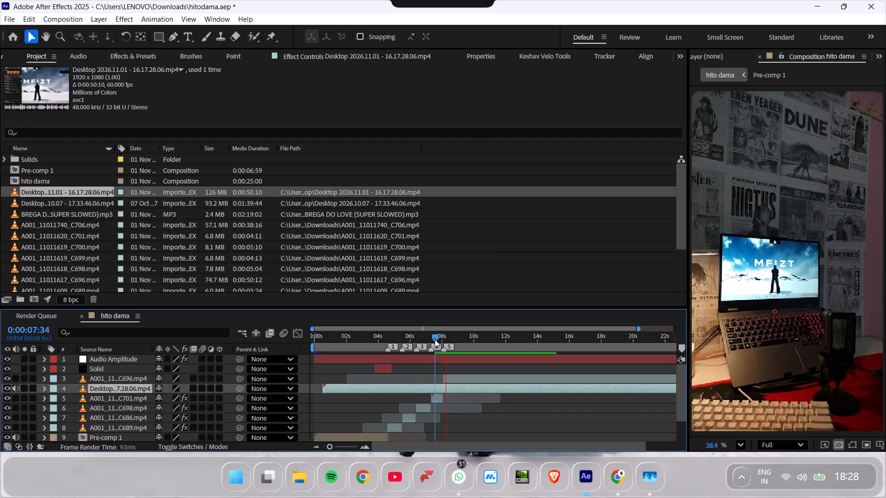
left_click_drag(445, 336, 441, 335)
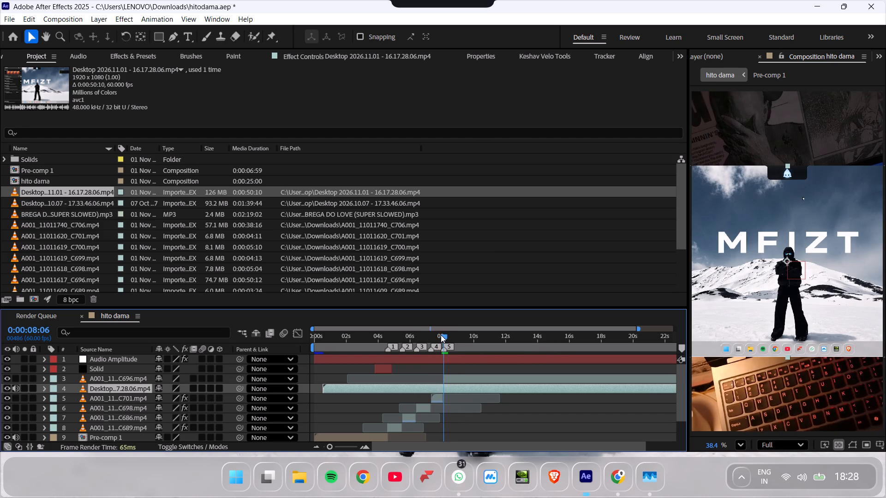
Raise the desktop recording layer's Audio Levels to +4.00 dB and preview from 0:00:07:34.
key("l")
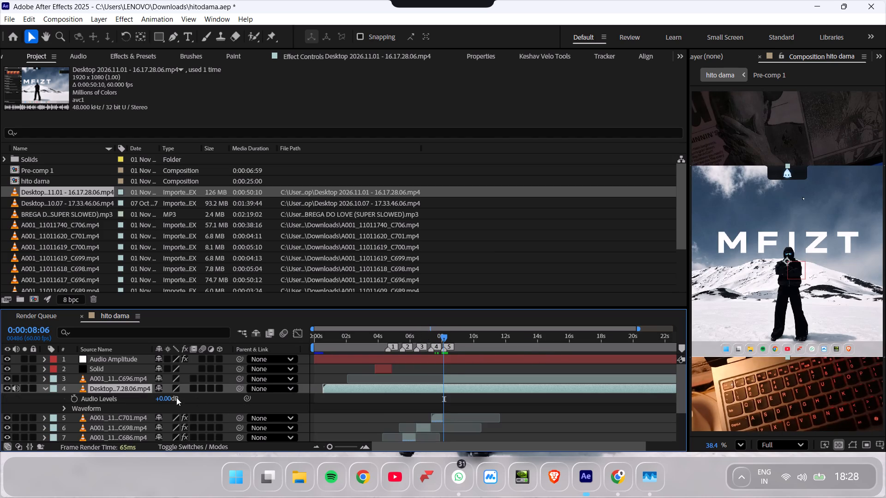
left_click_drag(167, 397, 173, 400)
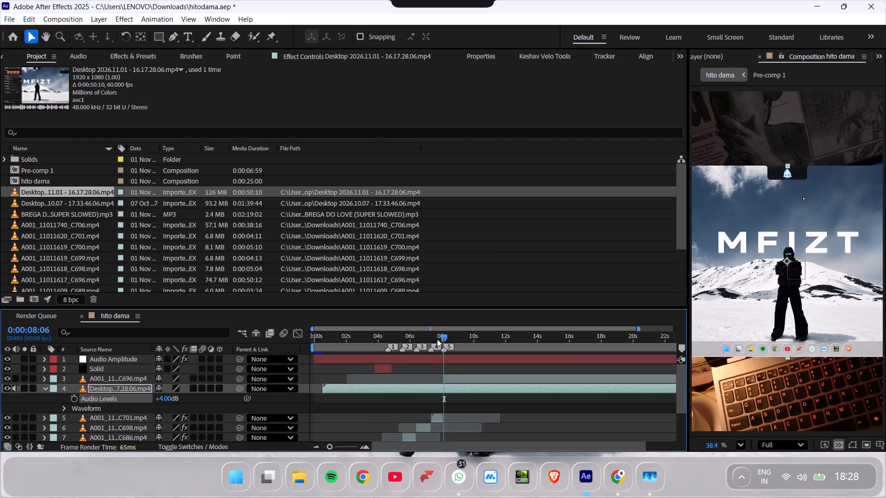
left_click(438, 338)
key("space")
key("space")
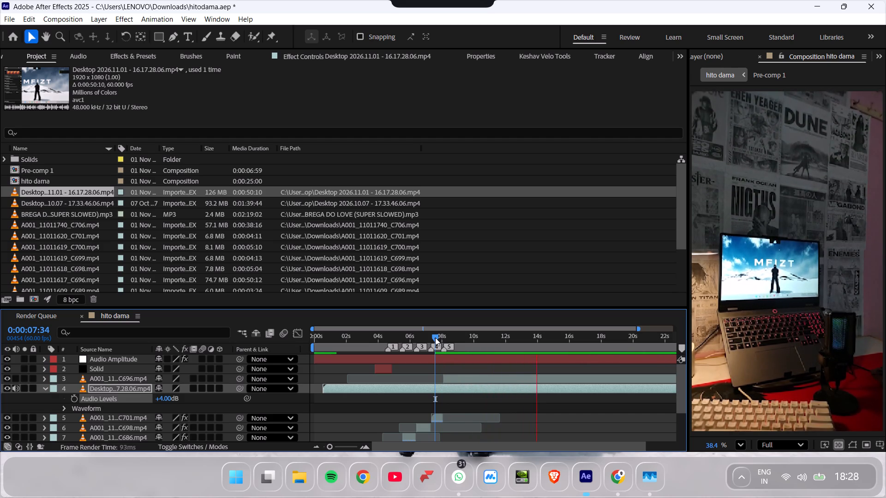
Lower the BREGA DO LOVE music layer's Audio Levels keyframe at 0:00:08:08 to -29.00 dB.
left_click_drag(435, 338, 443, 339)
scroll(479, 392, "down", 6)
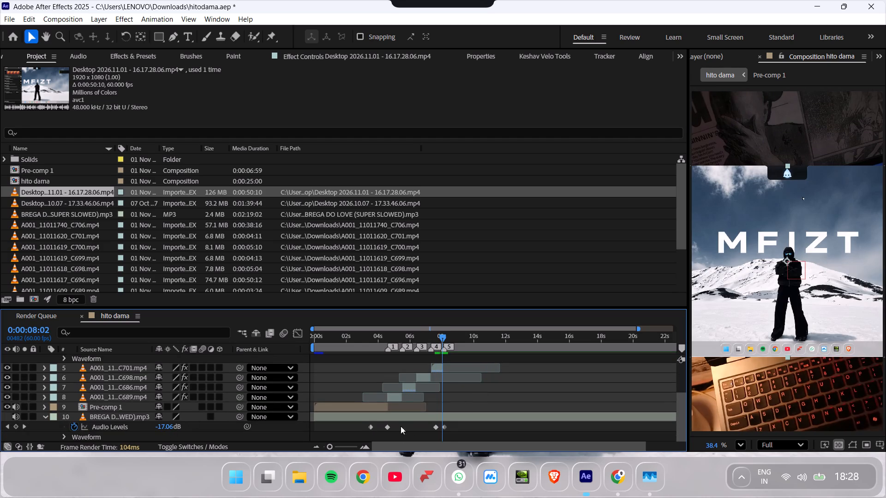
double_click(443, 426)
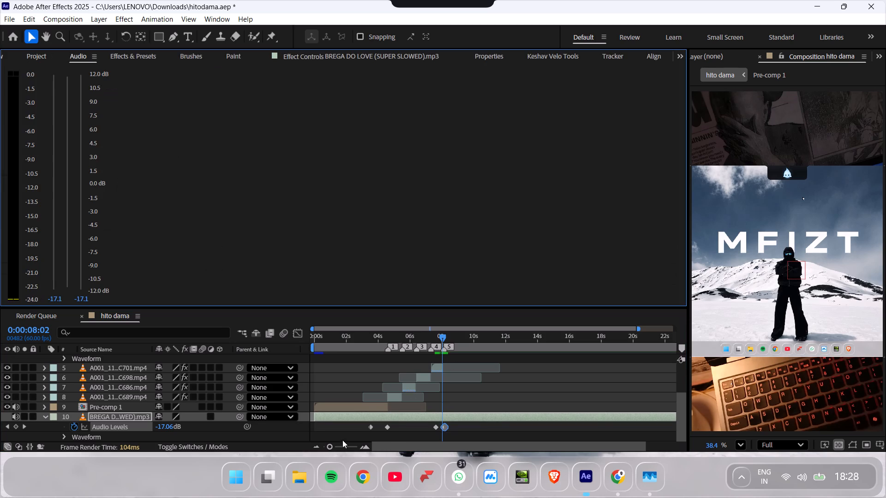
left_click_drag(331, 449, 348, 449)
left_click(492, 339)
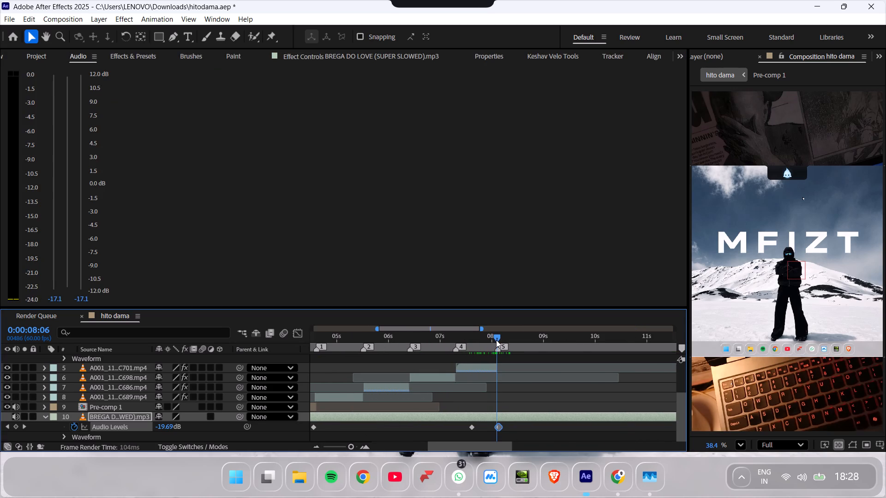
left_click_drag(348, 446, 370, 449)
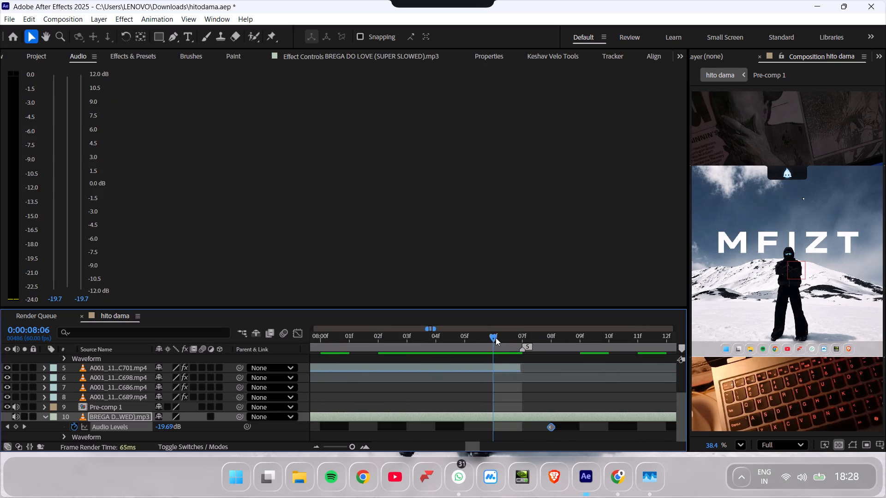
left_click_drag(496, 338, 547, 345)
left_click_drag(169, 430, 167, 430)
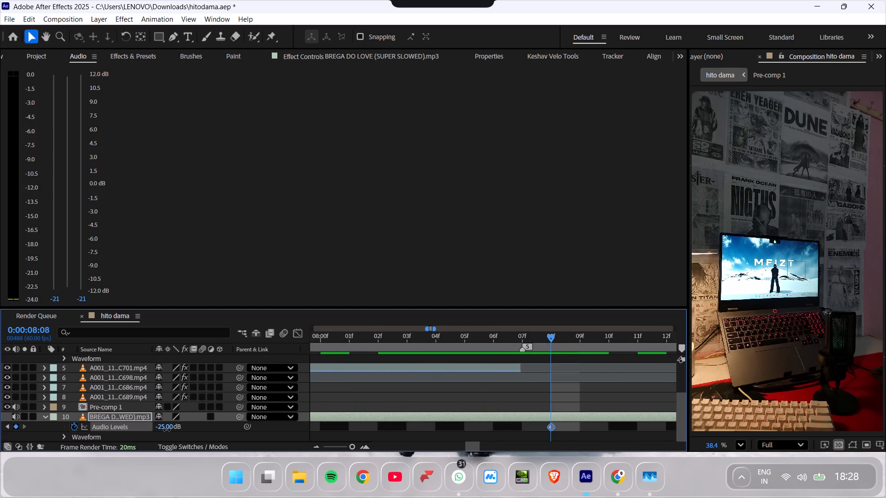
left_click_drag(167, 430, 164, 430)
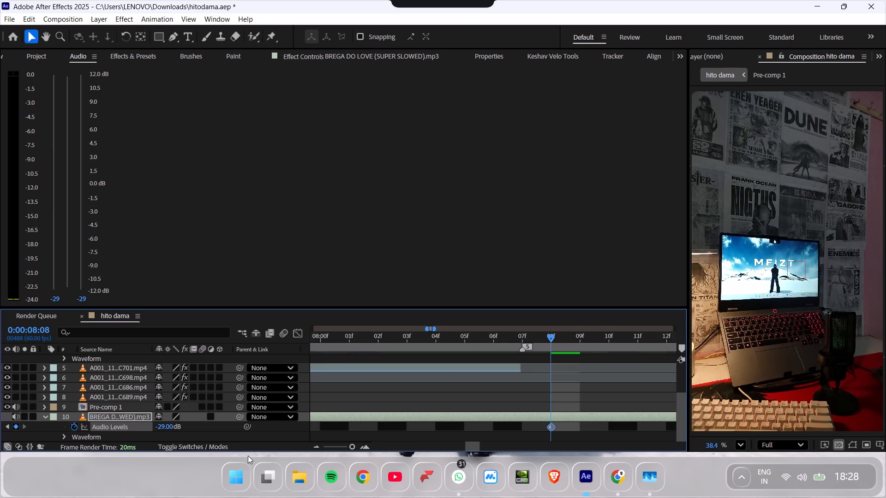
Preview the music fade and desktop recording audio from 0:00:07:12 through about 0:00:15:23.
left_click_drag(350, 451, 339, 448)
left_click(469, 339)
key("space")
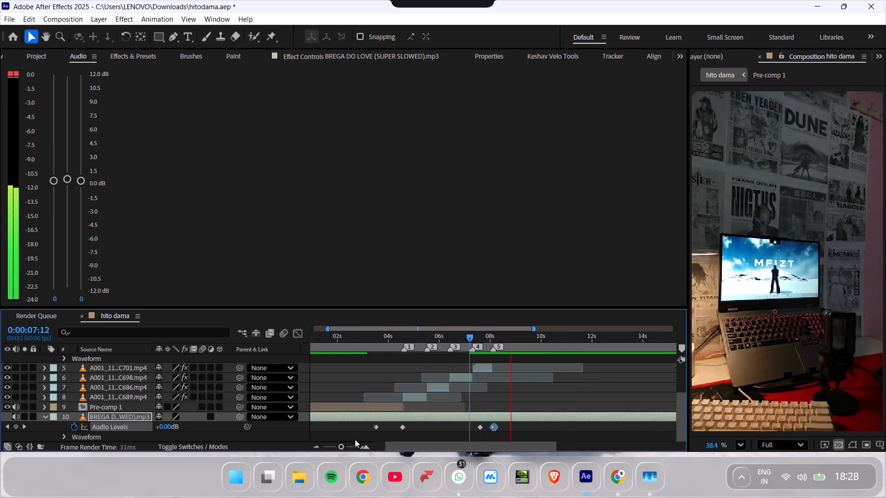
left_click_drag(352, 448, 328, 449)
scroll(463, 401, "up", 6)
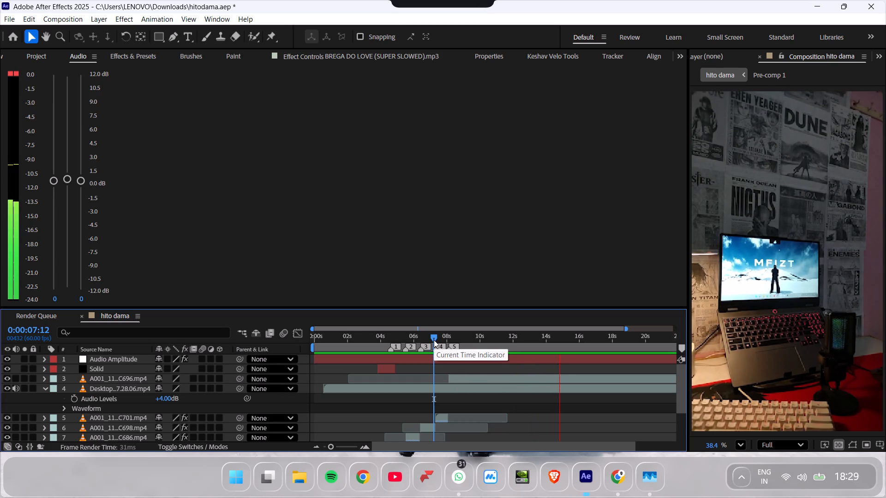
key("space")
Split the desktop recording layer at 0:00:15:23.
left_click(555, 388)
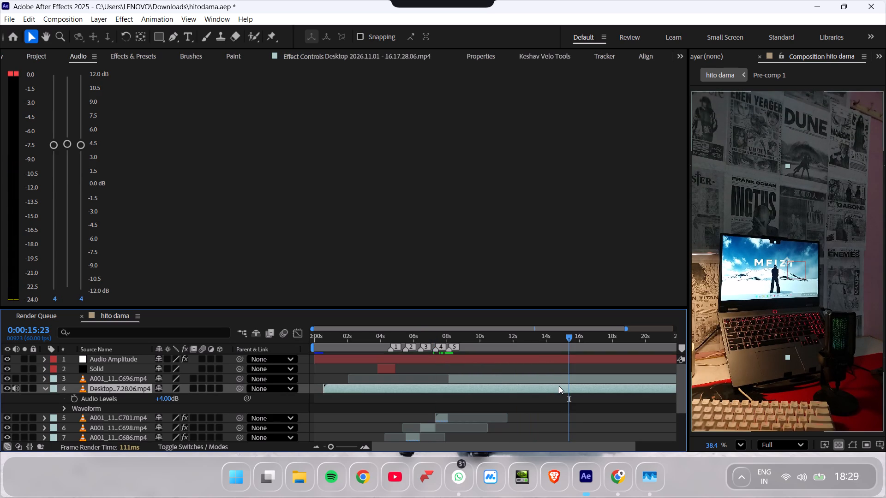
key("ctrl+shift+d")
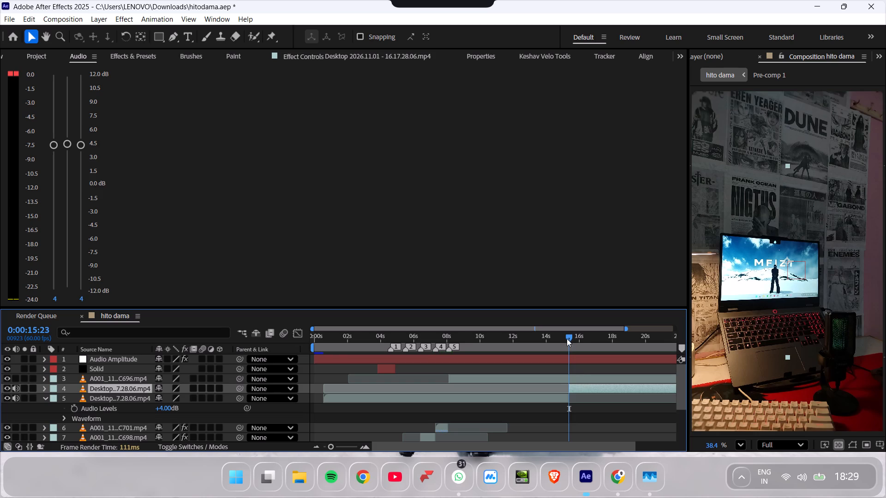
Find the cut point just after the desktop recording split and split the C696 clip at 0:00:15:24.
left_click_drag(567, 337, 598, 344)
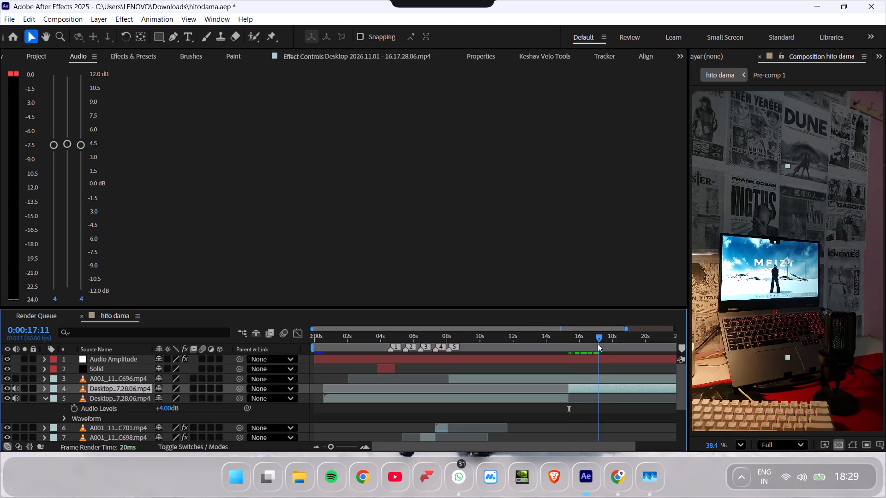
left_click_drag(598, 344, 578, 344)
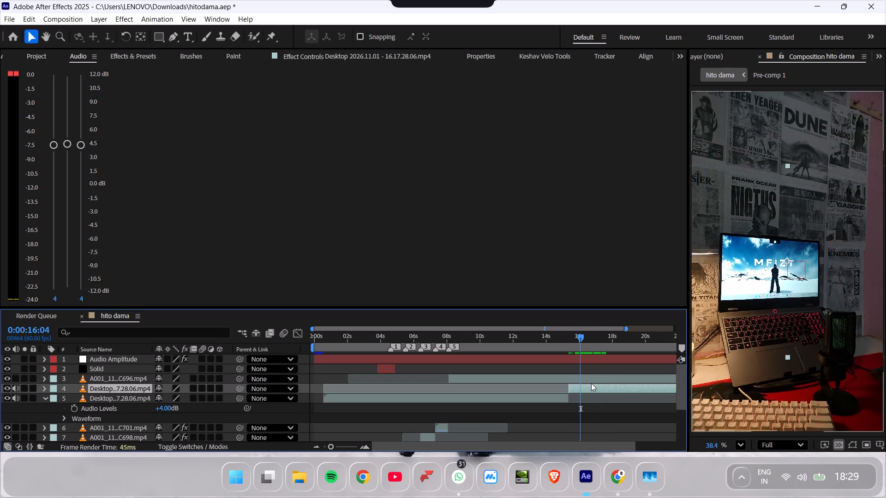
left_click(591, 379)
left_click_drag(579, 340, 574, 340)
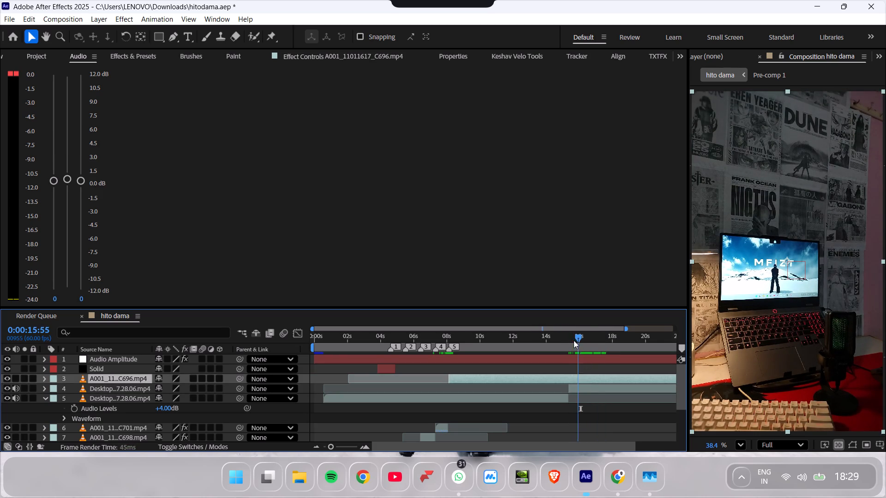
left_click_drag(574, 340, 568, 340)
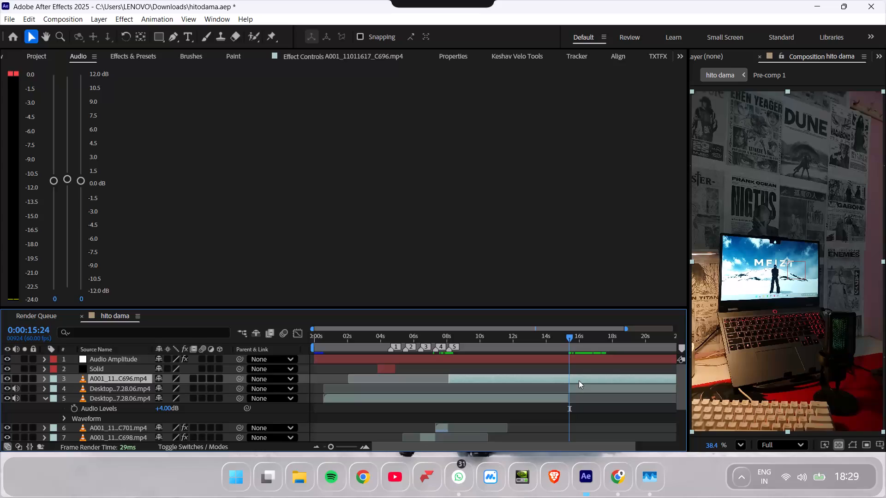
key("ctrl+shift+d")
Slide the second C696 segment about 1.5 s earlier, split it again at 0:00:15:24 and delete the overlapping piece before the cut.
left_click_drag(582, 376, 548, 375)
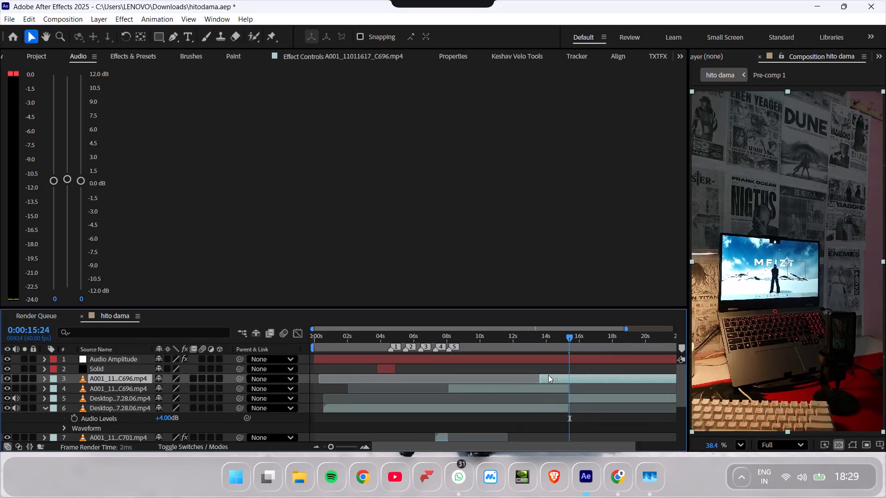
left_click_drag(548, 375, 503, 373)
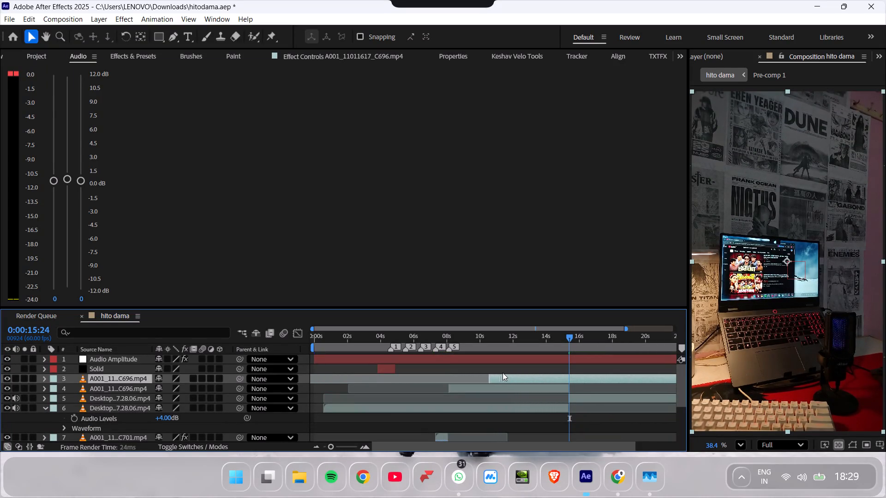
left_click_drag(503, 373, 554, 374)
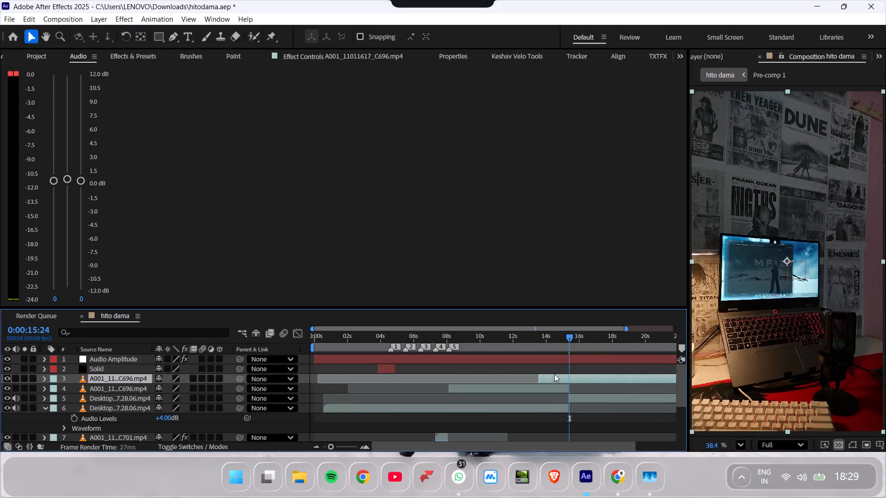
left_click_drag(554, 374, 558, 374)
key("ctrl+shift+d")
left_click(558, 387)
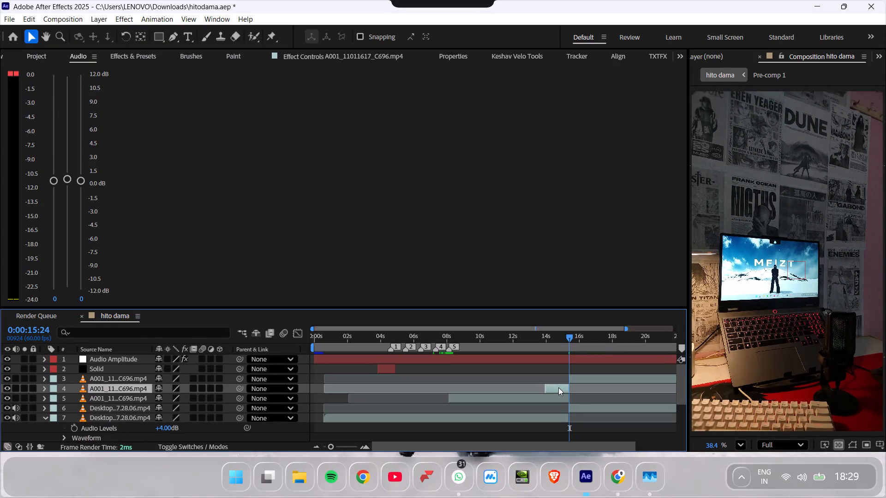
key("Delete")
Slide the second desktop recording segment earlier to start at about 13.7 s, previewing its sync with the new C696 cut.
left_click_drag(566, 338, 552, 338)
key("space")
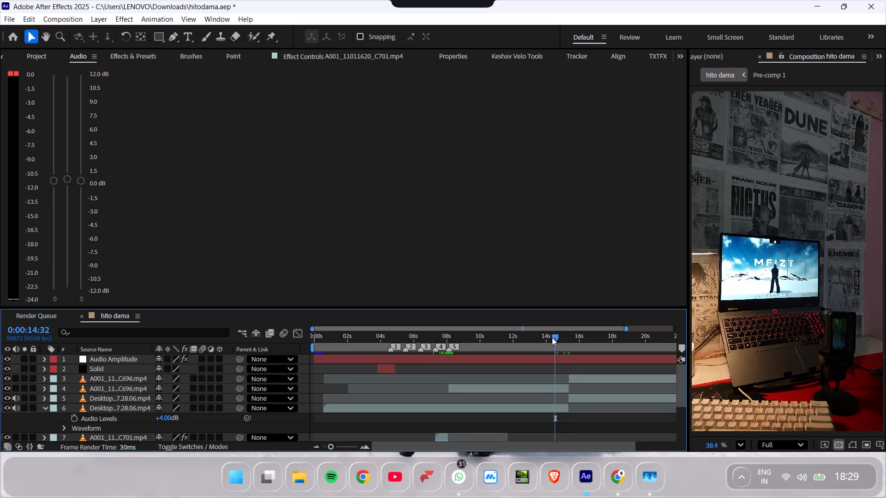
key("space")
left_click_drag(595, 400, 583, 400)
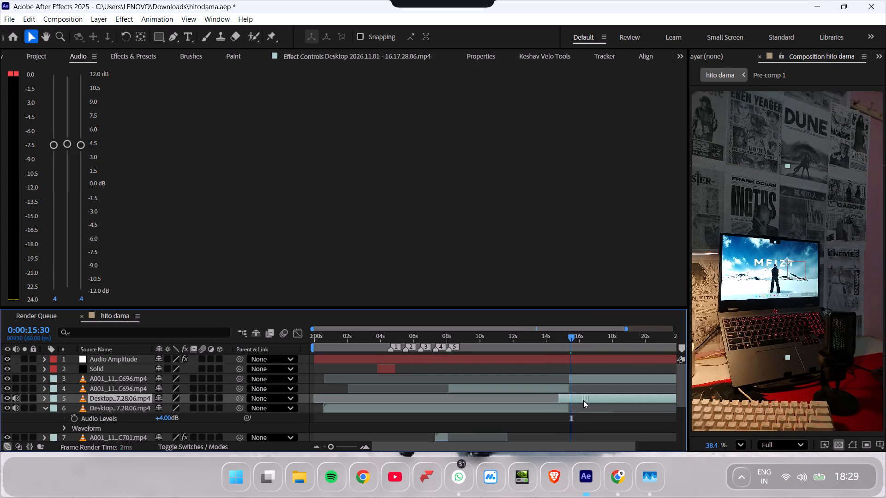
left_click_drag(583, 400, 579, 400)
key("space")
key("space")
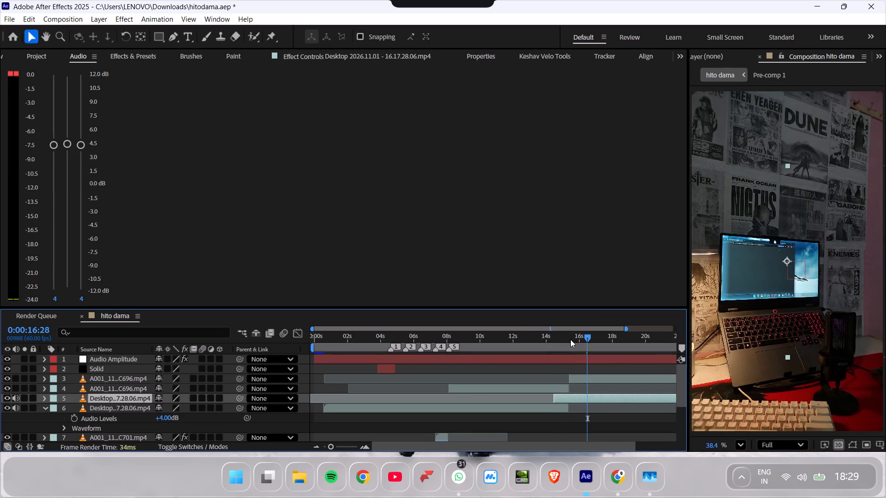
left_click_drag(577, 341, 568, 341)
left_click(581, 401)
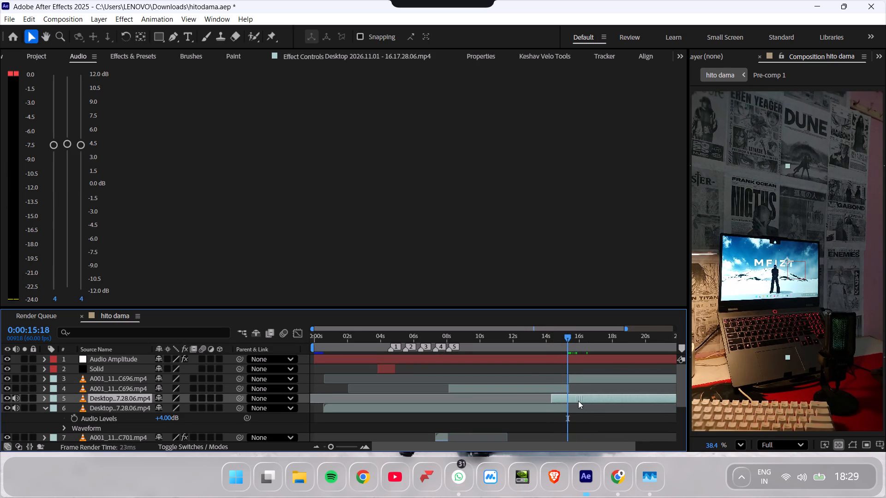
left_click_drag(565, 339, 557, 338)
key("space")
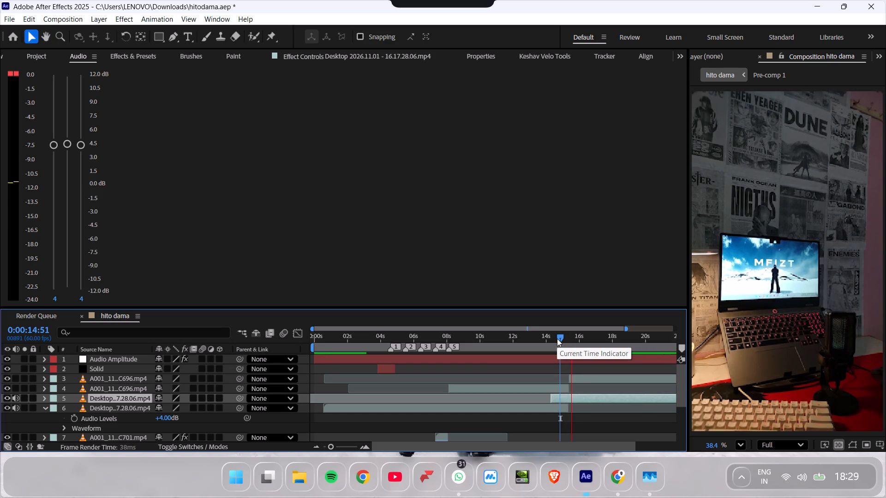
left_click(557, 338)
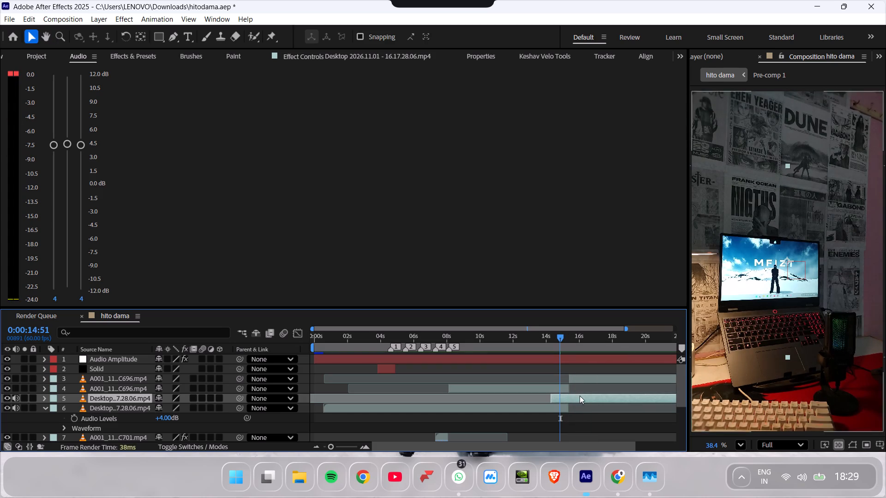
left_click_drag(580, 399, 591, 399)
key("space")
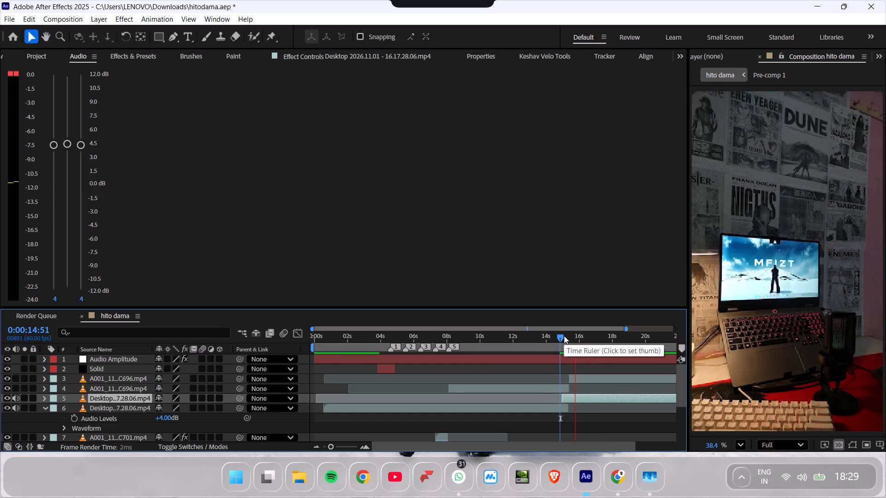
key("space")
left_click_drag(573, 342, 558, 343)
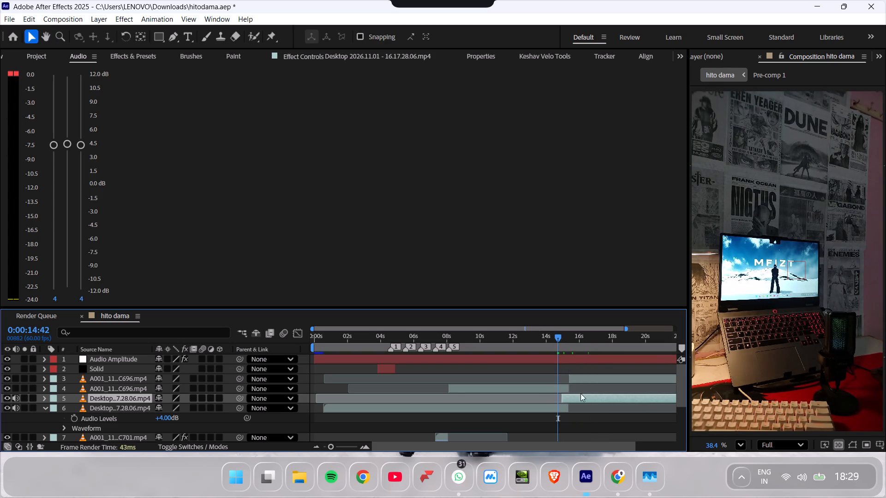
left_click_drag(587, 400, 563, 397)
left_click(554, 340)
key("space")
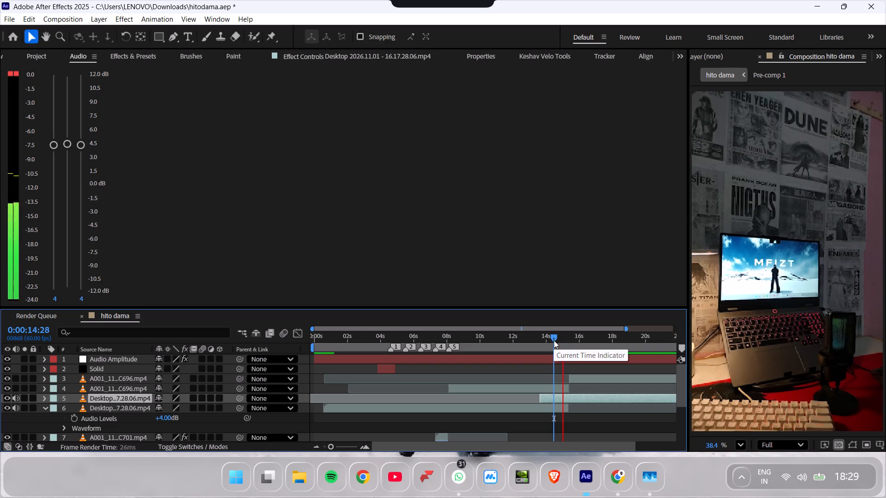
key("space")
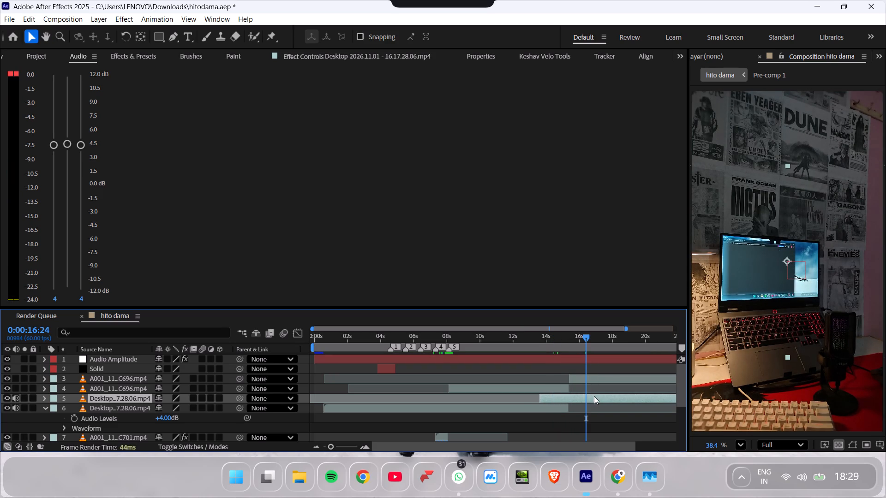
Split the second desktop recording segment at 0:00:16:24 and slide the part after the cut to start at about 15.1 s.
key("ctrl+shift+d")
left_click(594, 379)
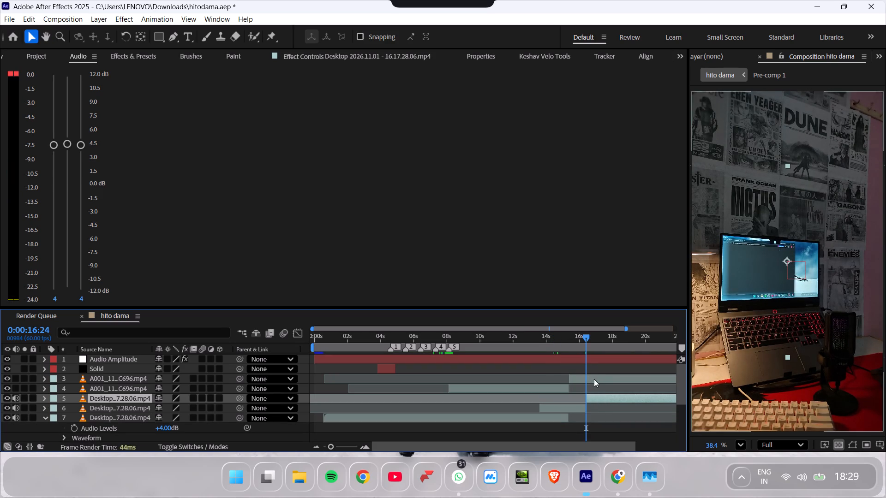
left_click_drag(614, 399, 586, 400)
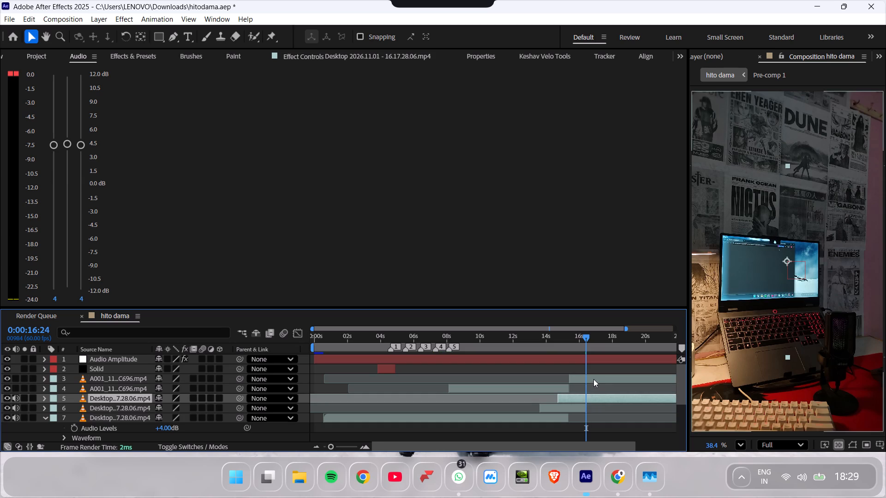
left_click_drag(596, 399, 604, 399)
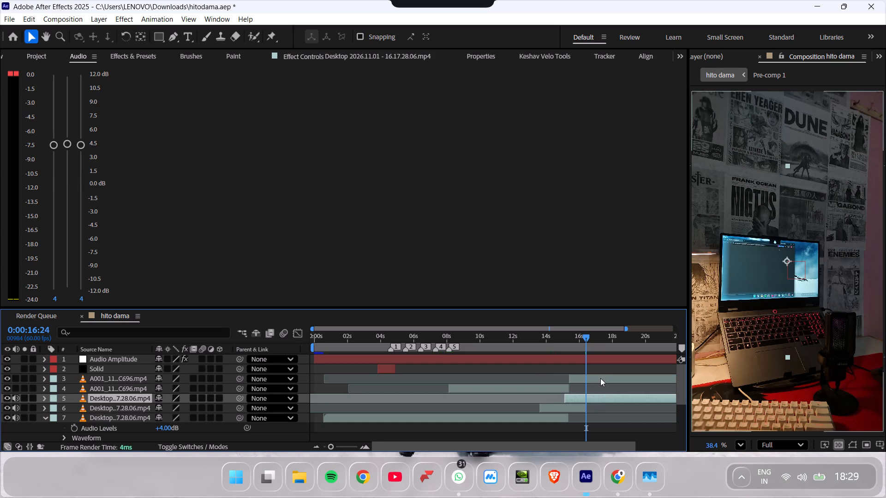
Preview the last desktop recording segment, trim its start to about 17.9 s, and slide it earlier to start at about 16.4 s.
left_click(600, 378)
key("space")
key("space")
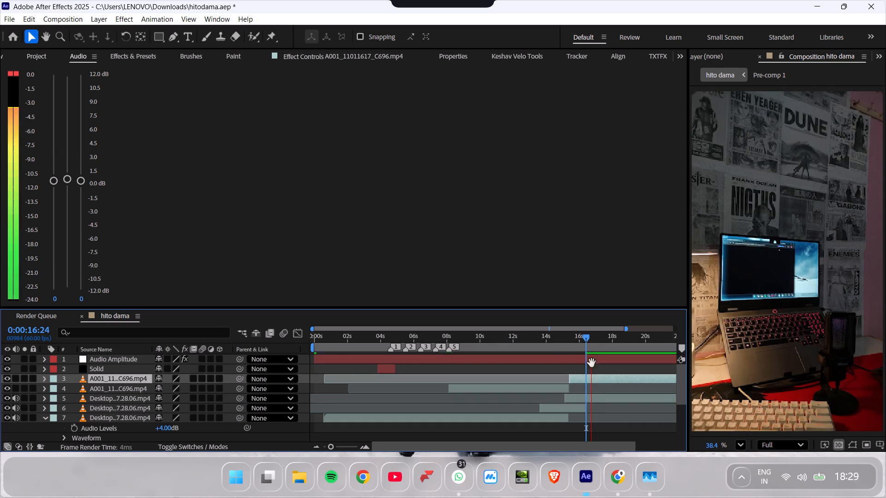
key("space")
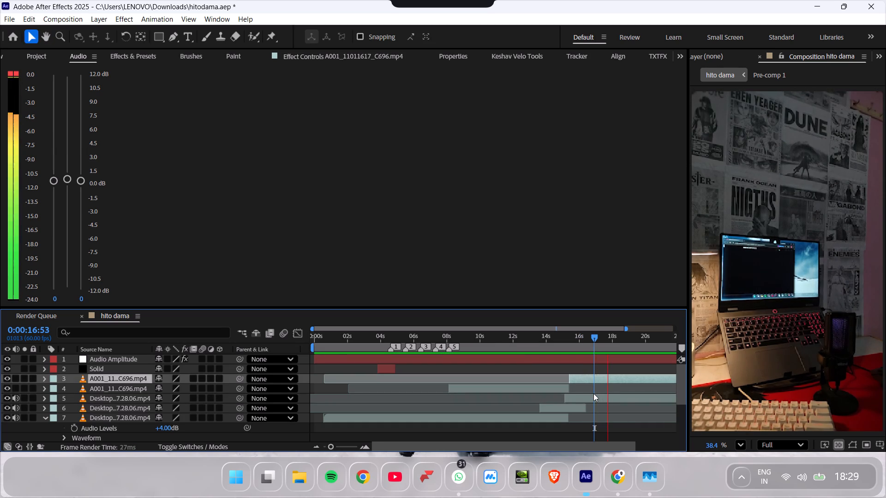
key("space")
left_click(609, 399)
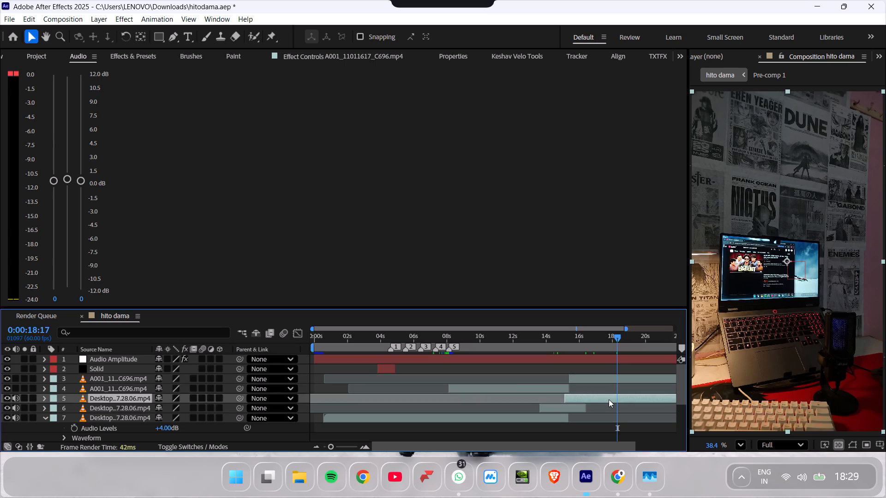
left_click_drag(615, 338, 601, 338)
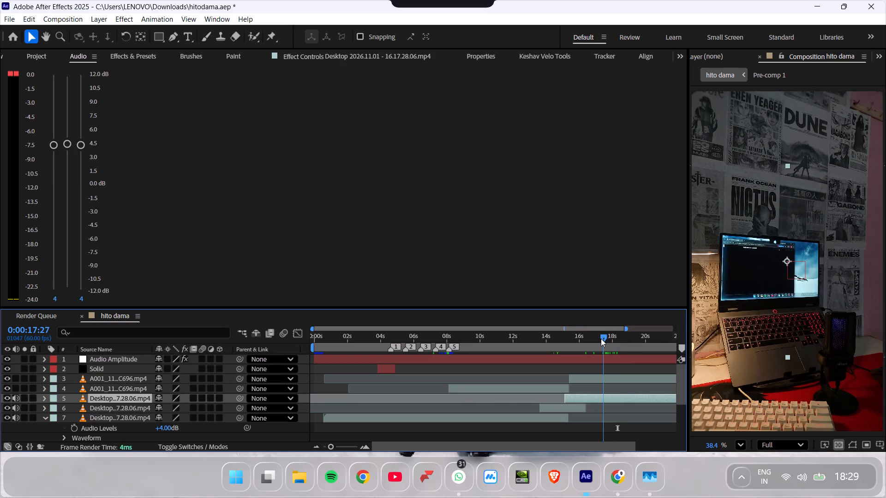
key("space")
key("space")
left_click_drag(565, 397, 578, 397)
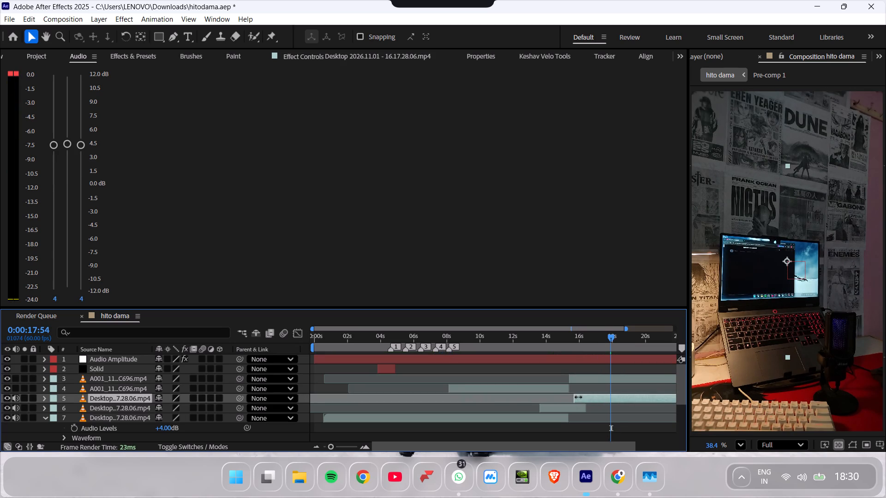
left_click_drag(578, 397, 610, 404)
left_click_drag(616, 397, 587, 400)
left_click_drag(587, 400, 592, 401)
Preview the audio sync across the new cuts from 0:00:15:14, continuing past 0:00:18:24 with the whole timeline in view.
left_click(569, 343)
key("space")
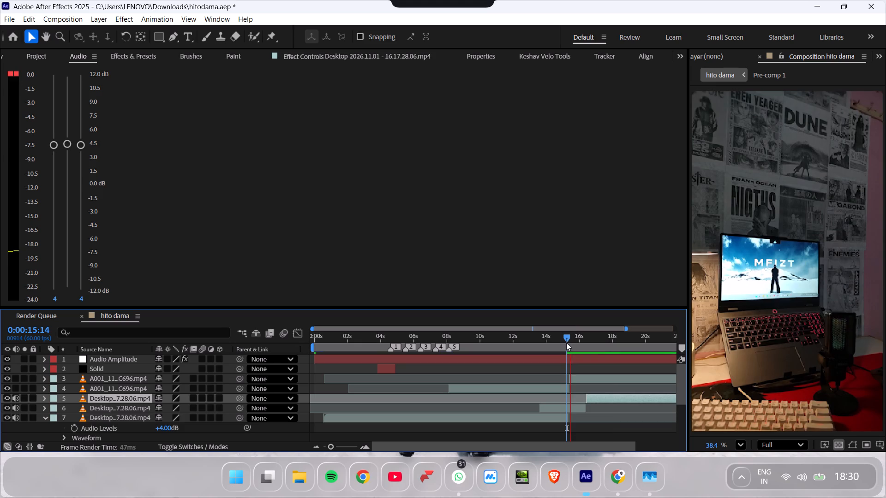
key("space")
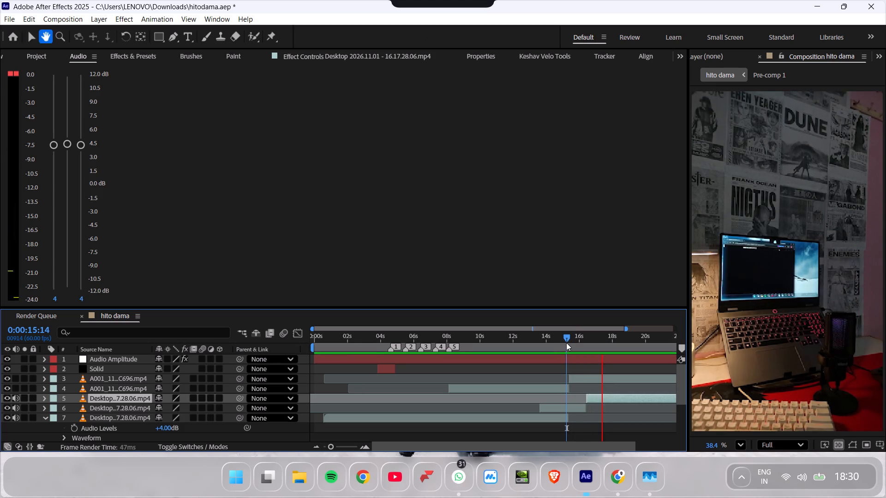
key("space")
key("space")
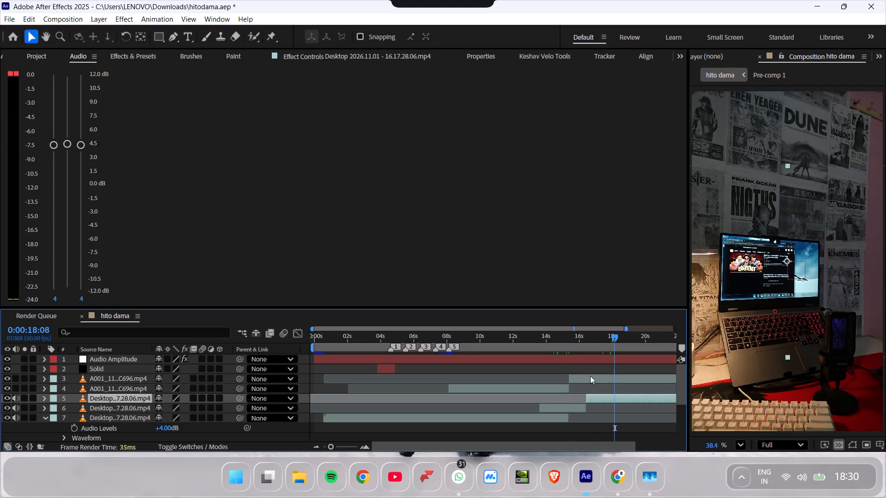
key("space")
key("space")
key("space")
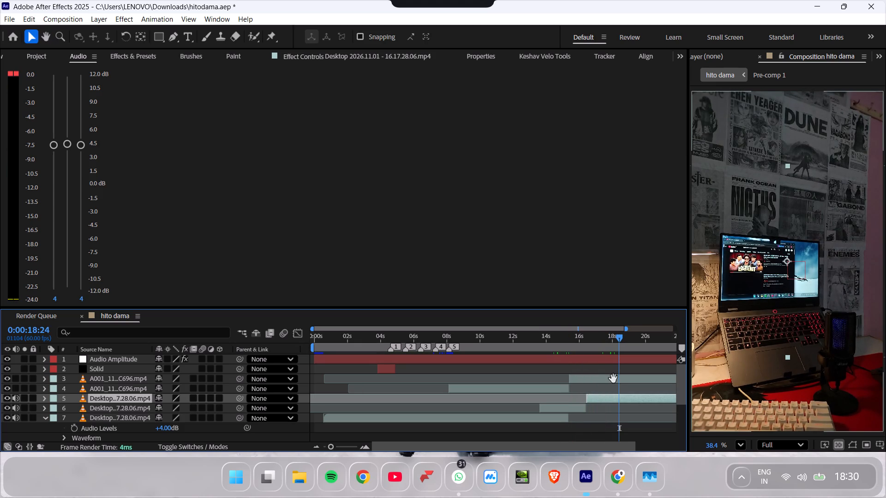
left_click_drag(352, 448, 337, 448)
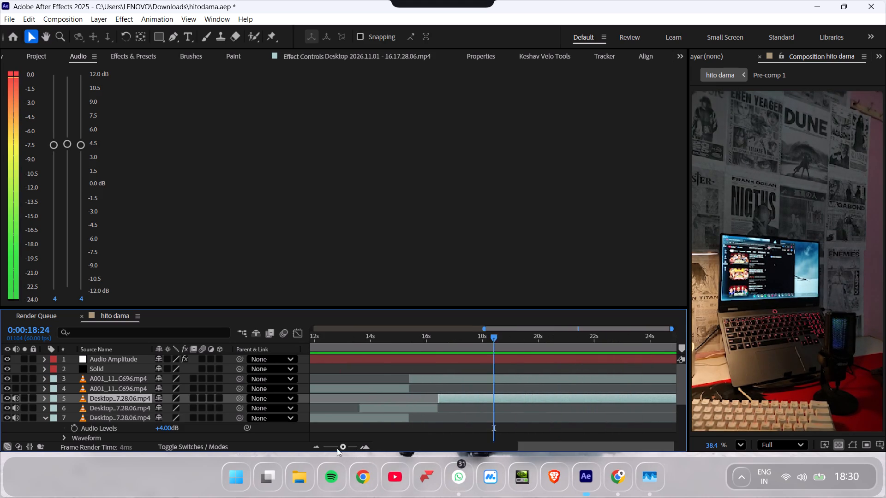
left_click_drag(337, 448, 317, 450)
key("space")
left_click(581, 342)
key("space")
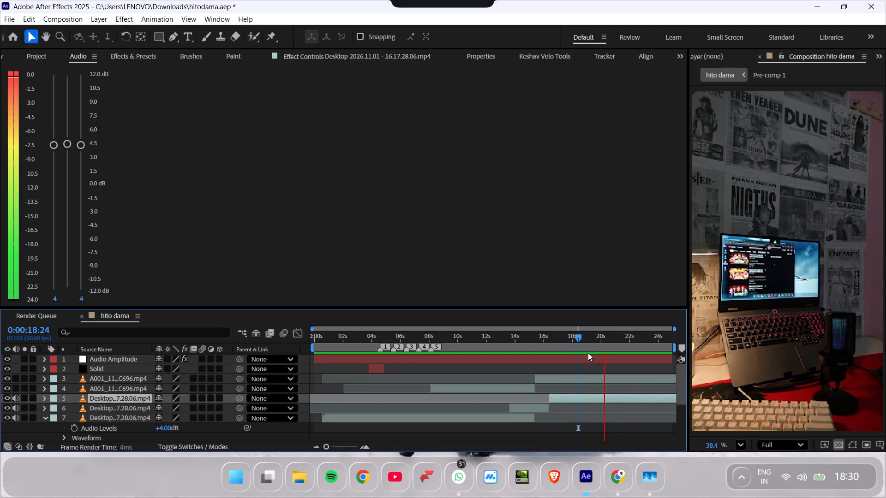
Split the last C696 segment at 0:00:20:35, slide the part after the cut to about 6.9 s, and cut away its portion before 0:00:20:35.
key("space")
left_click(614, 379)
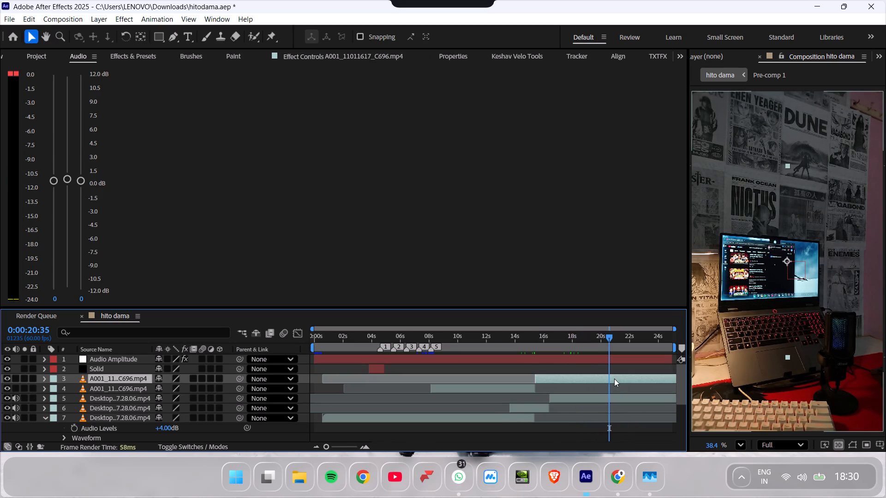
key("ctrl+shift+d")
left_click_drag(641, 378, 618, 379)
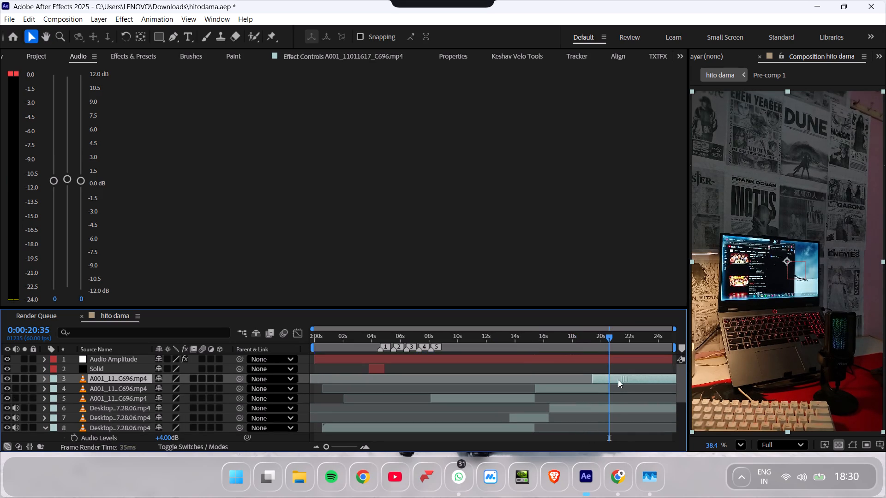
left_click_drag(618, 379, 500, 381)
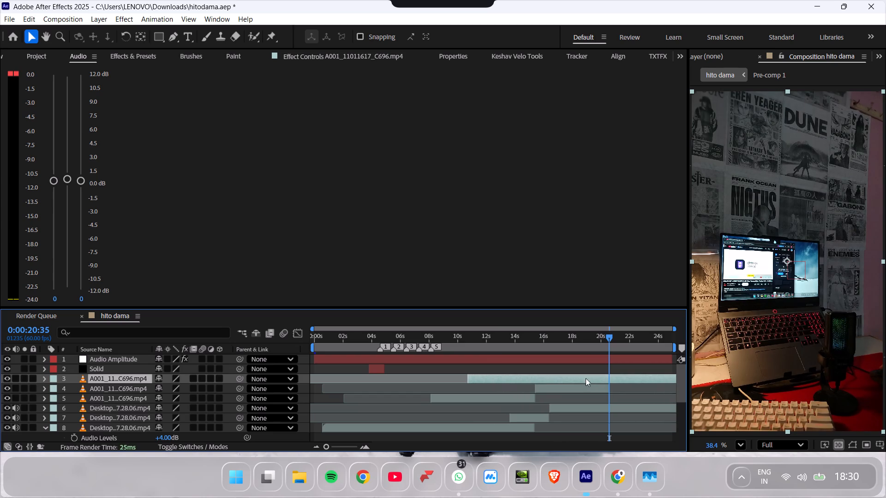
left_click_drag(623, 377, 568, 379)
key("ctrl+shift+d")
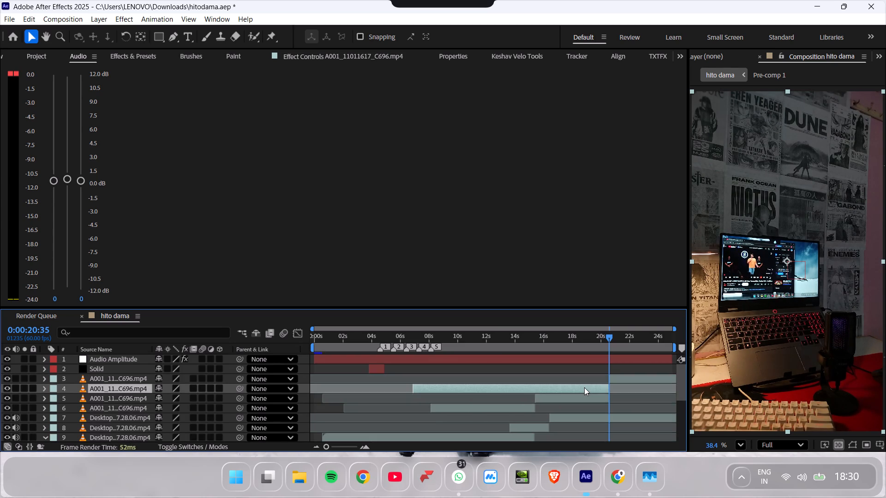
left_click(584, 387)
key("Delete")
Split the last desktop recording segment at 0:00:21:07 and slide the part after the cut earlier to start at about 12.9 s.
key("space")
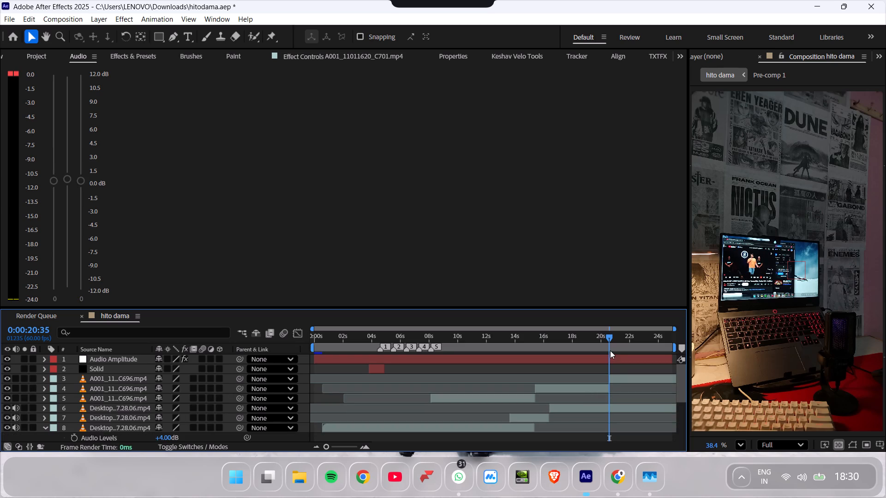
key("space")
key("space")
key("space")
left_click(628, 407)
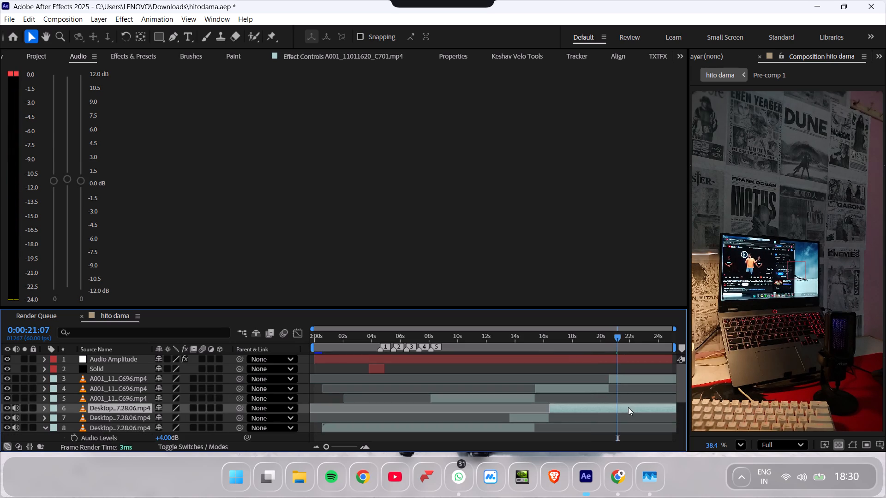
key("ctrl+shift+d")
left_click_drag(637, 408, 604, 408)
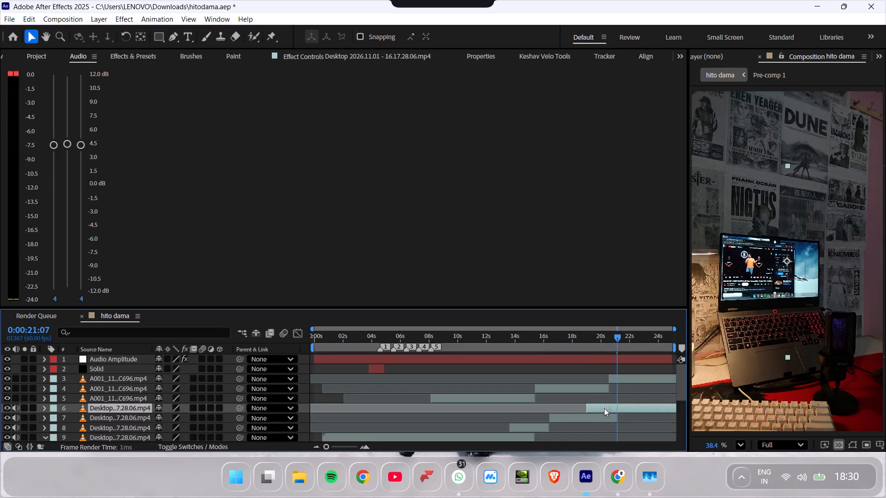
left_click_drag(604, 408, 572, 409)
left_click_drag(639, 407, 596, 407)
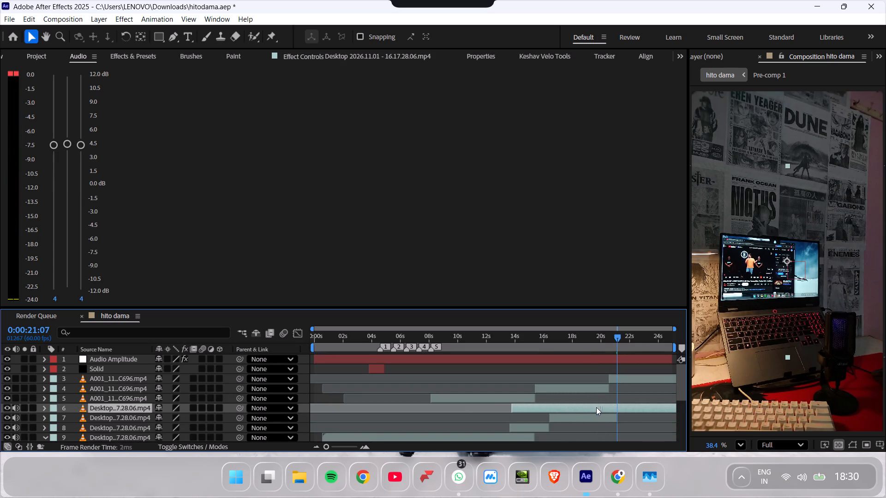
left_click_drag(596, 407, 583, 407)
left_click_drag(639, 406, 590, 408)
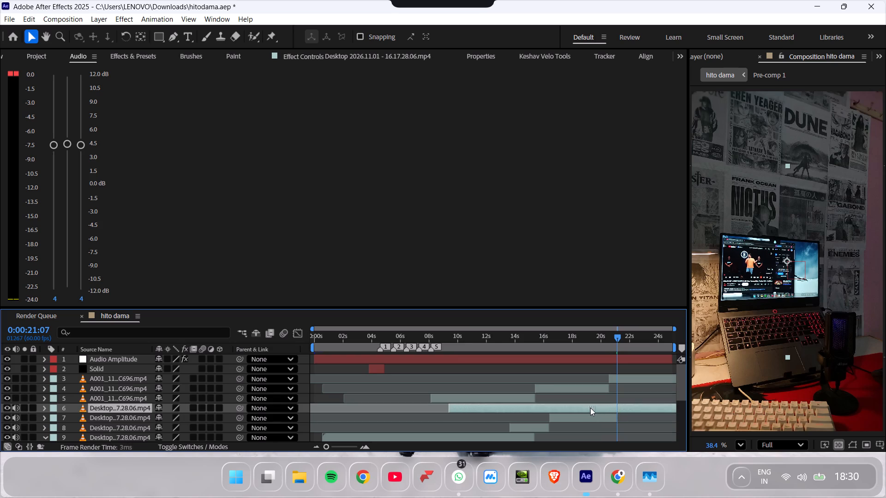
left_click_drag(590, 408, 642, 411)
Preview the audio sync around the new cut and slide the last desktop recording segment earlier to start at about 11.5 s.
key("space")
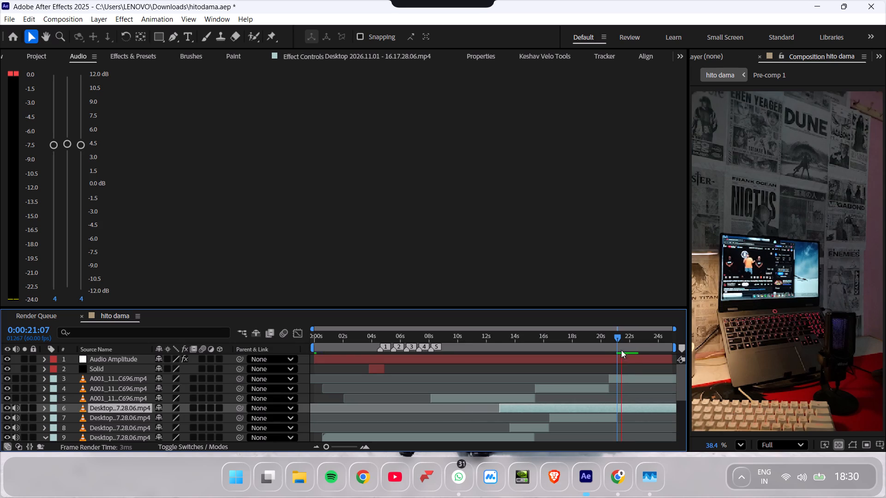
left_click(617, 339)
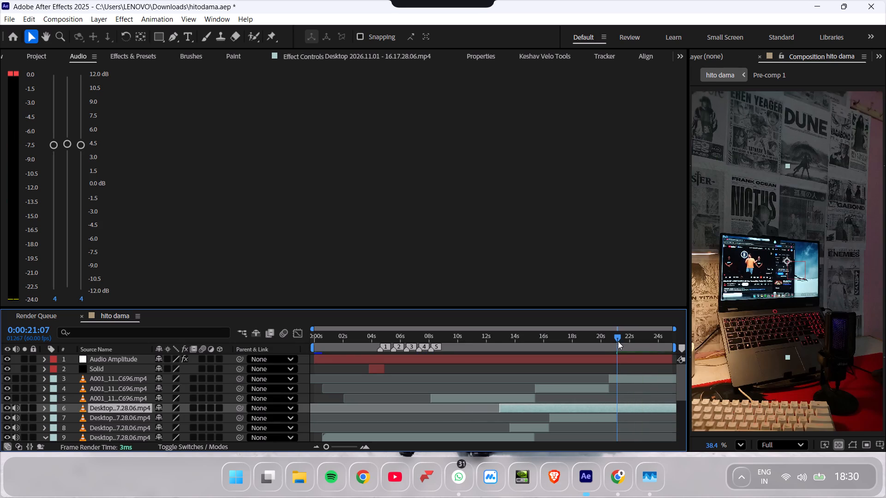
left_click_drag(642, 411, 614, 408)
left_click_drag(617, 339, 604, 339)
key("space")
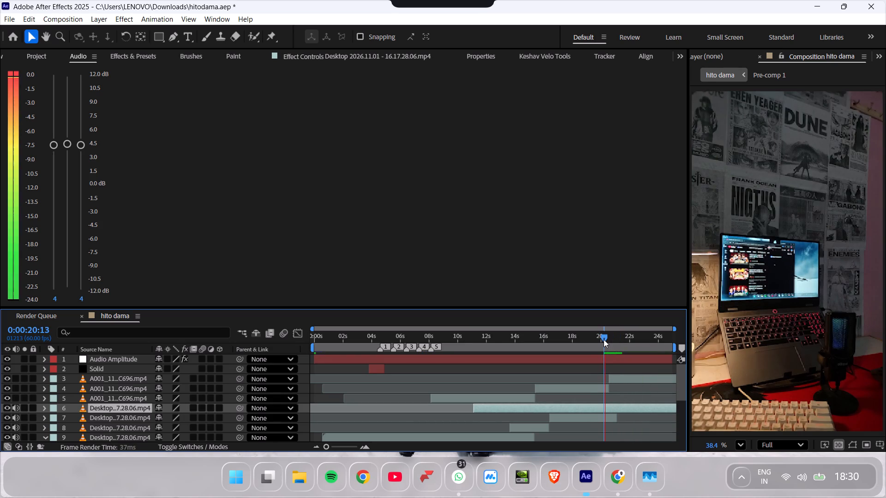
key("space")
left_click_drag(618, 410, 624, 409)
left_click_drag(615, 342, 606, 342)
key("space")
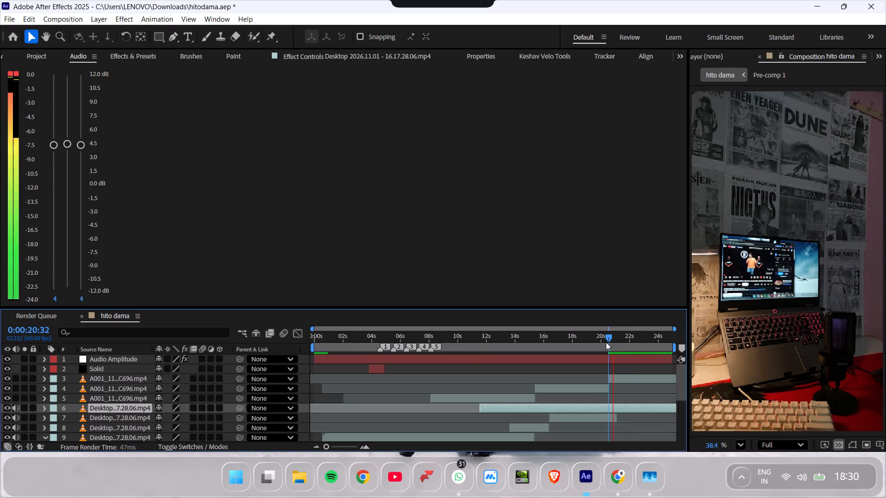
Shift the last C696 segment about 1 s later, extend its start back to about 20.5 s, and preview the sync from 0:00:20:17.
left_click_drag(618, 377, 624, 378)
left_click_drag(615, 378, 611, 378)
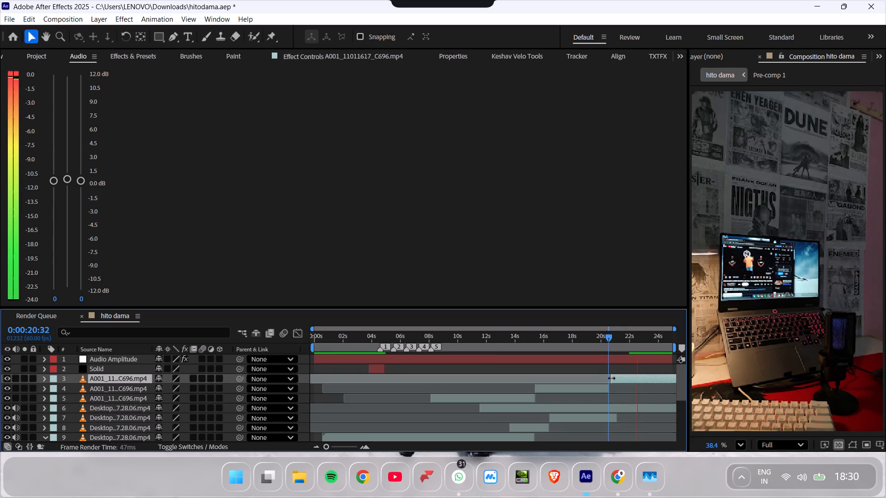
left_click_drag(611, 378, 609, 378)
left_click_drag(617, 378, 628, 378)
left_click_drag(621, 377, 611, 377)
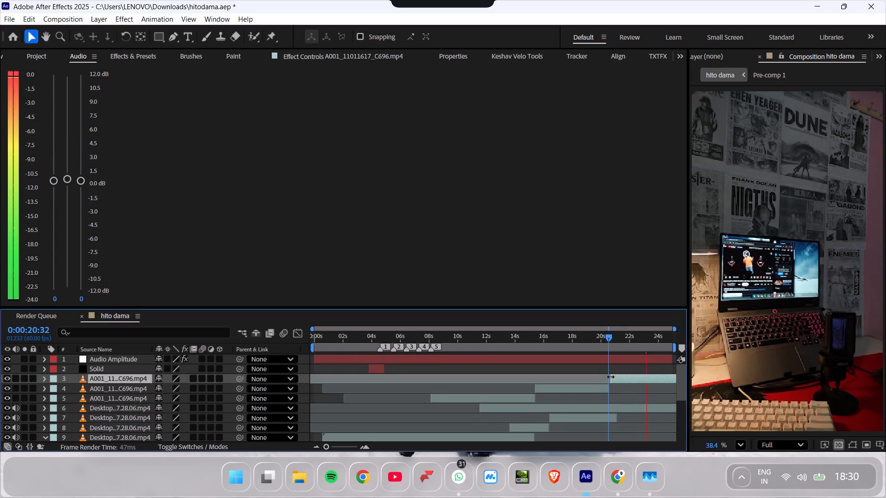
left_click_drag(611, 377, 609, 377)
left_click(607, 340)
key("space")
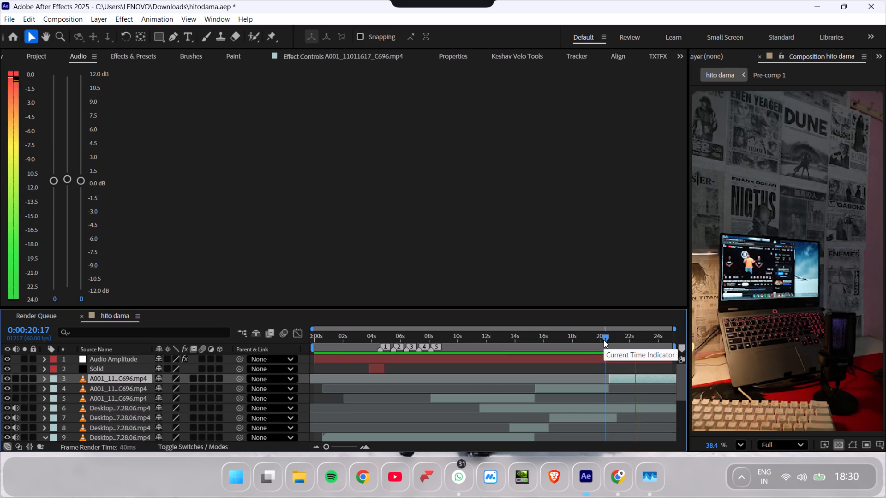
key("space")
key("space")
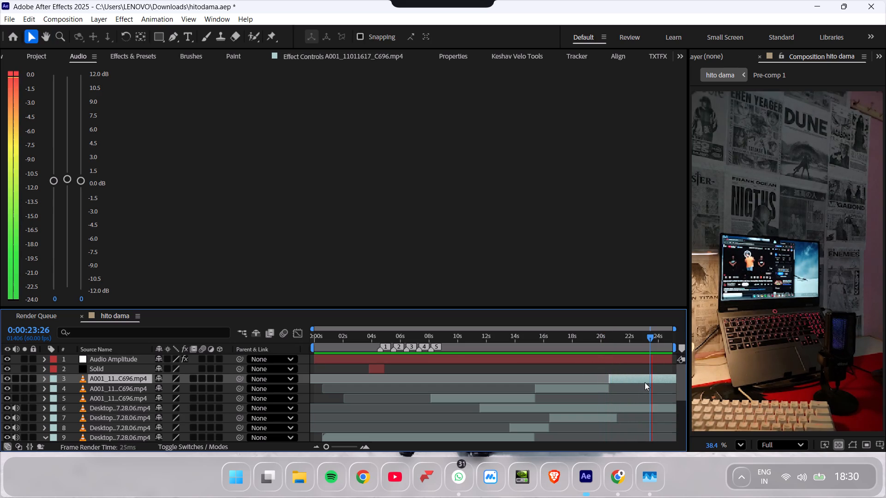
key("space")
key("space")
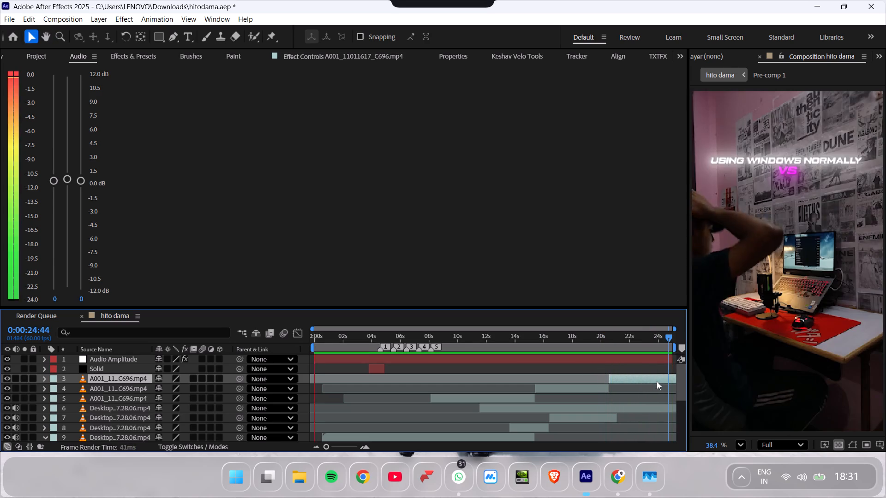
key("space")
Preview the edit from 0:00:00:00 and hide the video of the first desktop recording segment.
left_click_drag(353, 446, 279, 447)
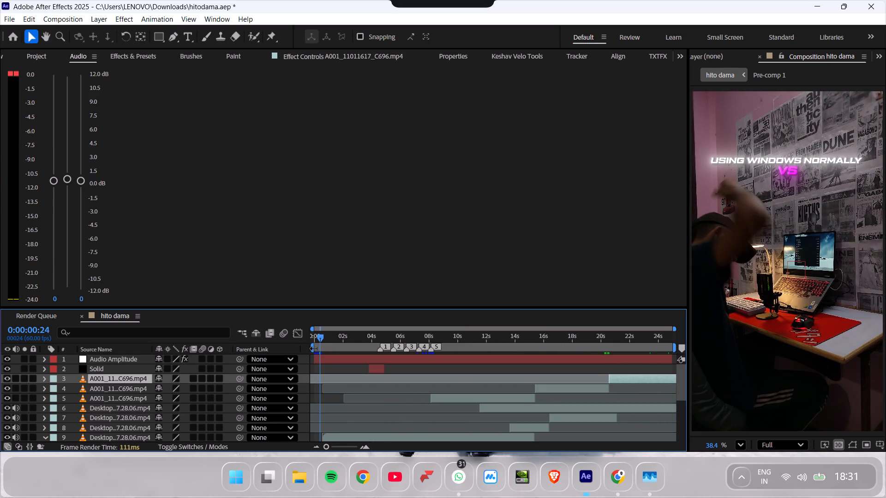
left_click_drag(327, 342, 307, 343)
key("space")
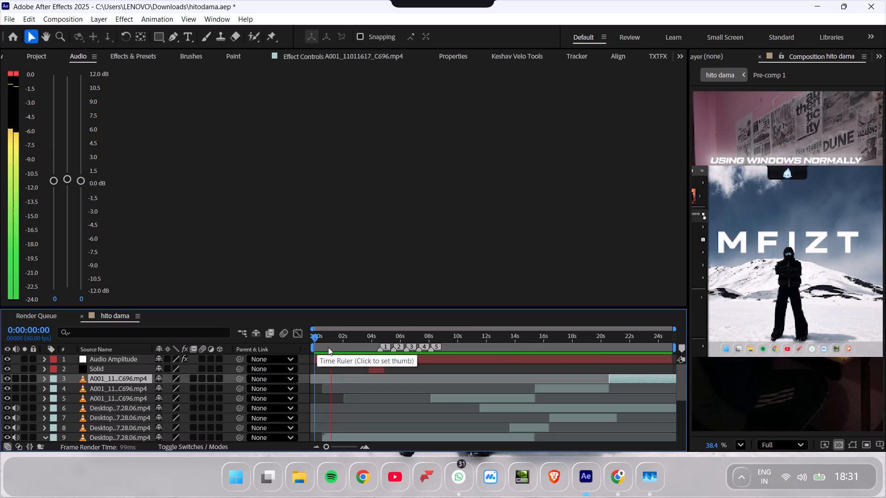
scroll(368, 401, "down", 2)
scroll(368, 401, "up", 2)
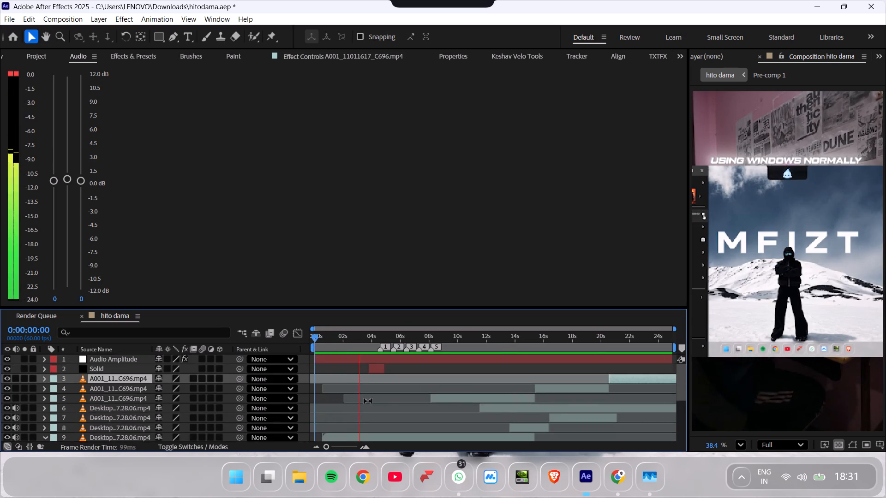
scroll(368, 401, "down", 4)
scroll(368, 401, "up", 7)
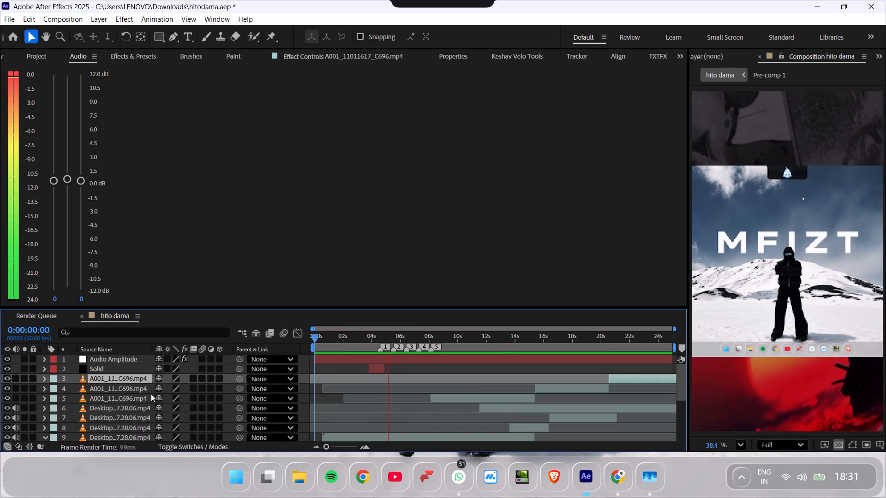
scroll(527, 397, "down", 1)
left_click(418, 419)
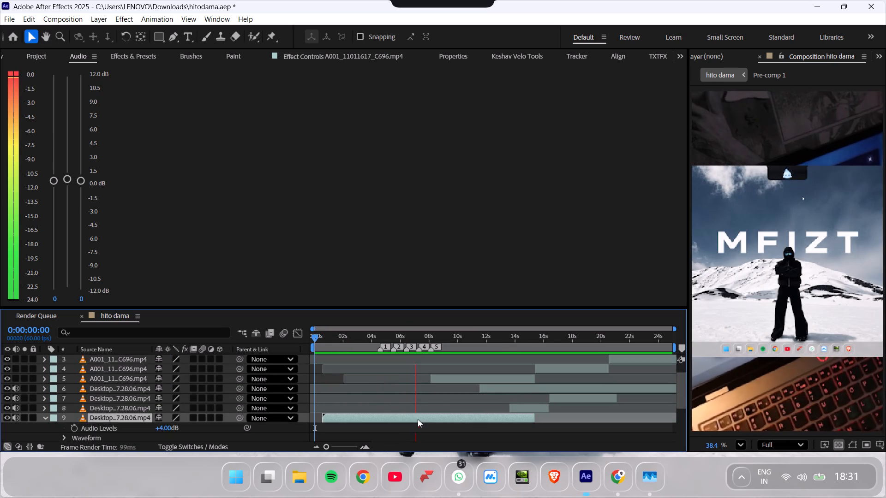
left_click(9, 418)
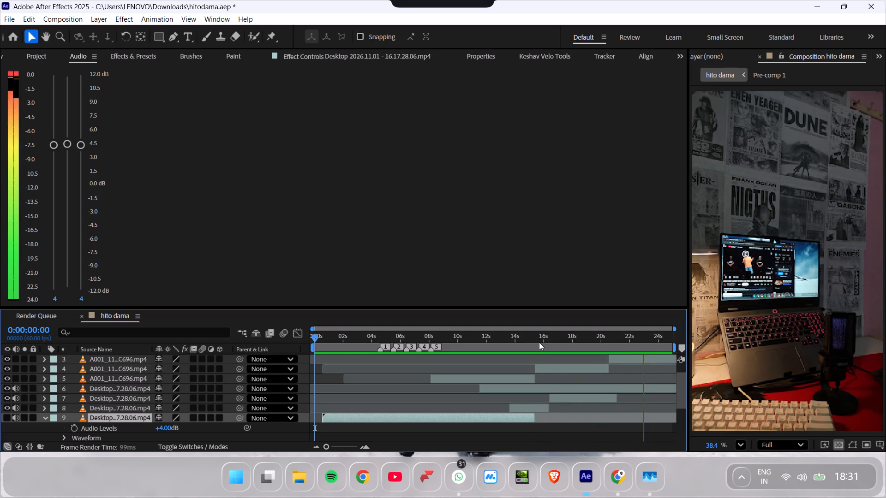
Preview the edit from 0:00:20:10 and from the C696 segment's start at 0:00:08:06, then check the frame at 0:00:09:57.
left_click(603, 345)
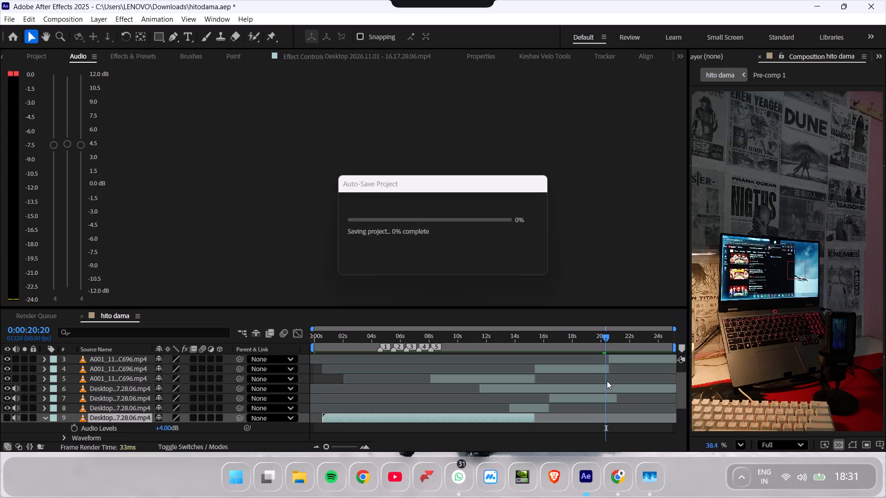
left_click(605, 341)
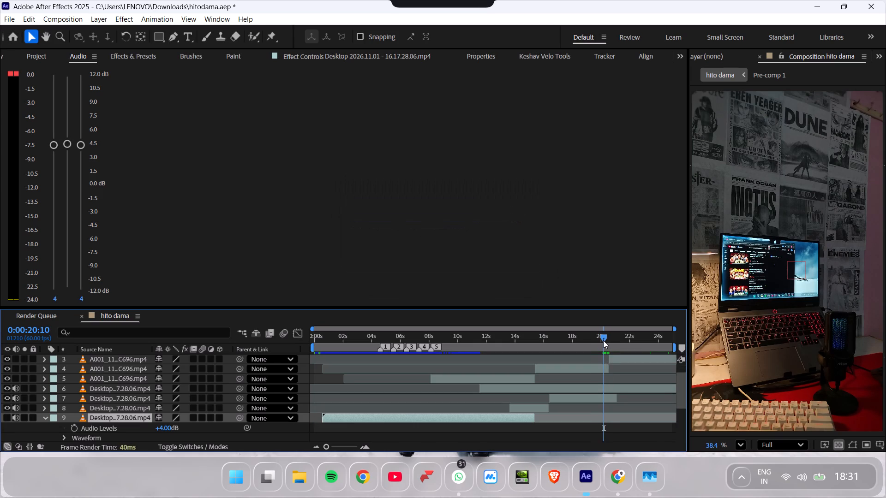
key("space")
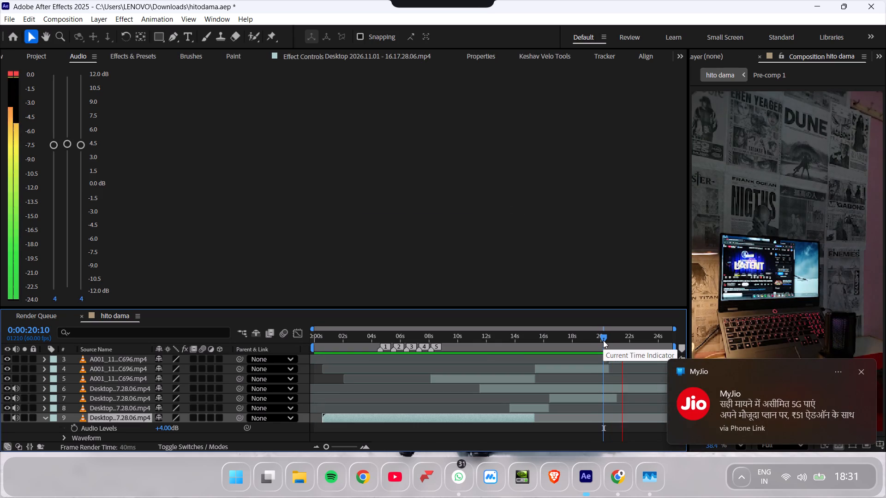
left_click(862, 373)
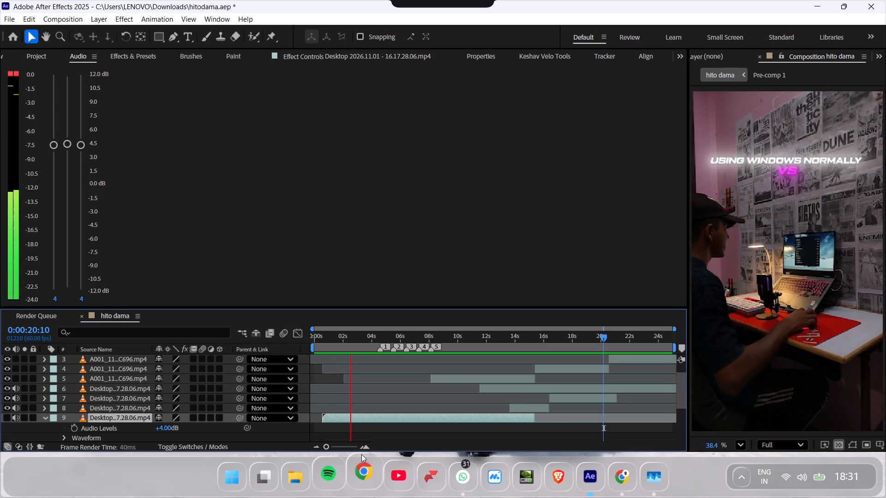
left_click_drag(338, 445, 303, 446)
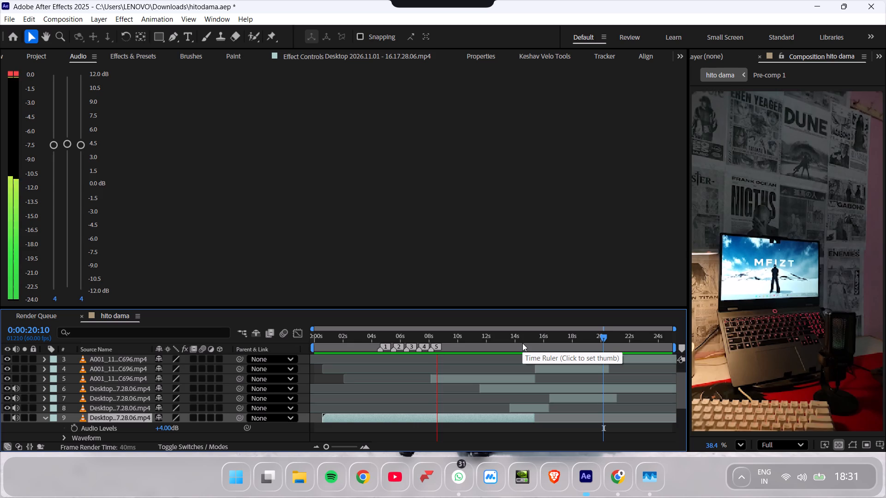
left_click_drag(451, 342, 430, 340)
left_click(420, 381)
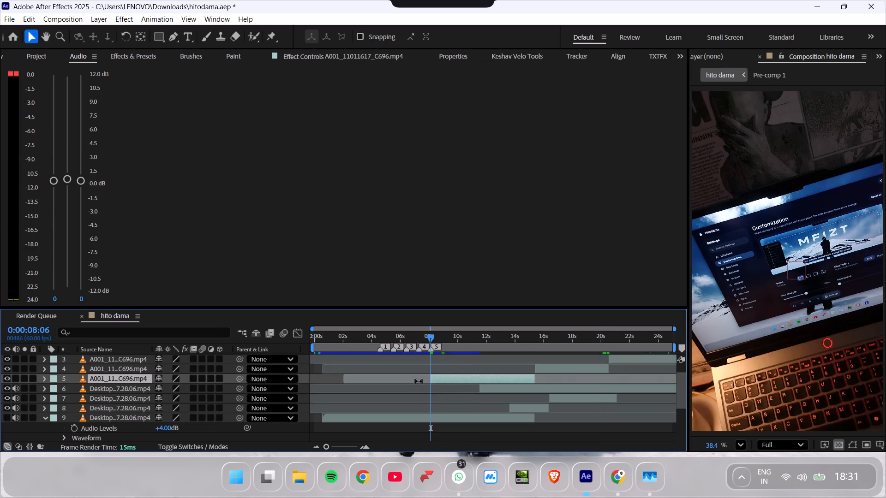
key("space")
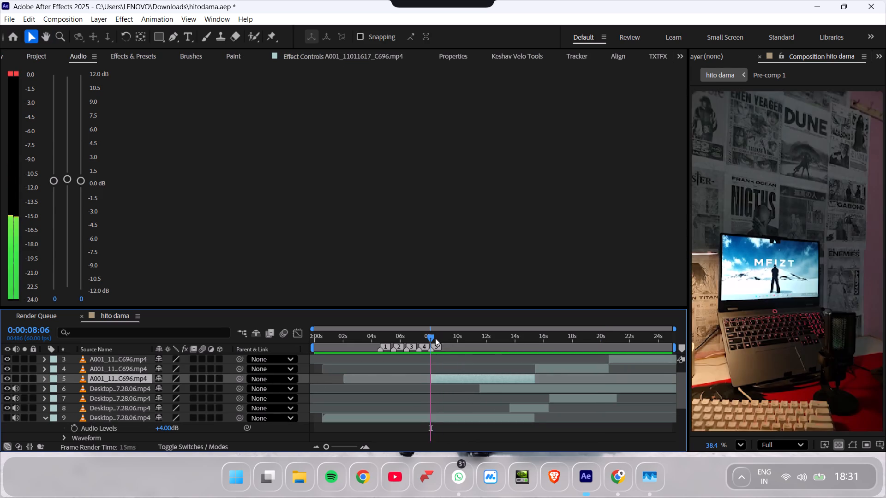
left_click_drag(429, 338, 455, 344)
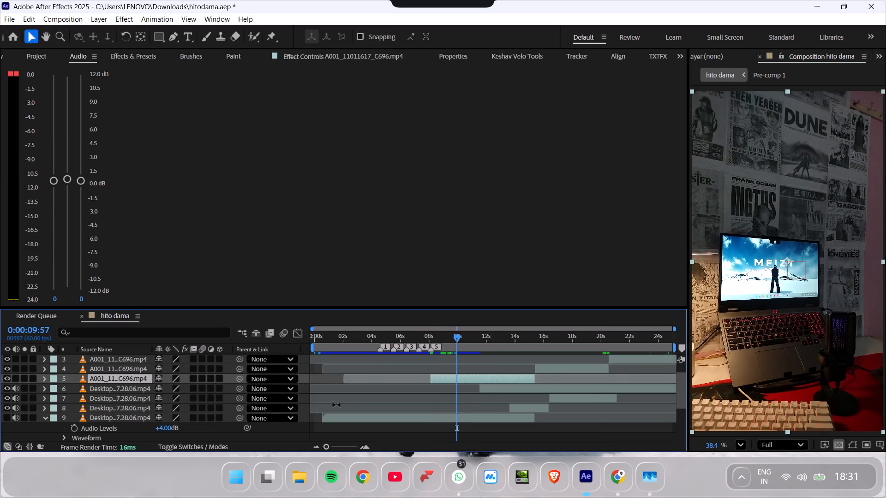
Pre-compose the three C696 laptop segments together with the three later desktop recording segments, layers 3 to 8.
left_click_drag(304, 408, 300, 371)
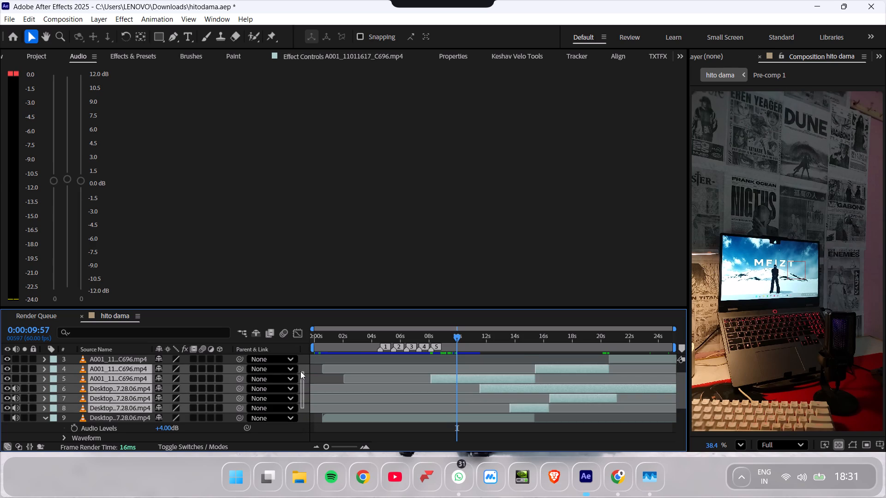
left_click_drag(300, 371, 300, 362)
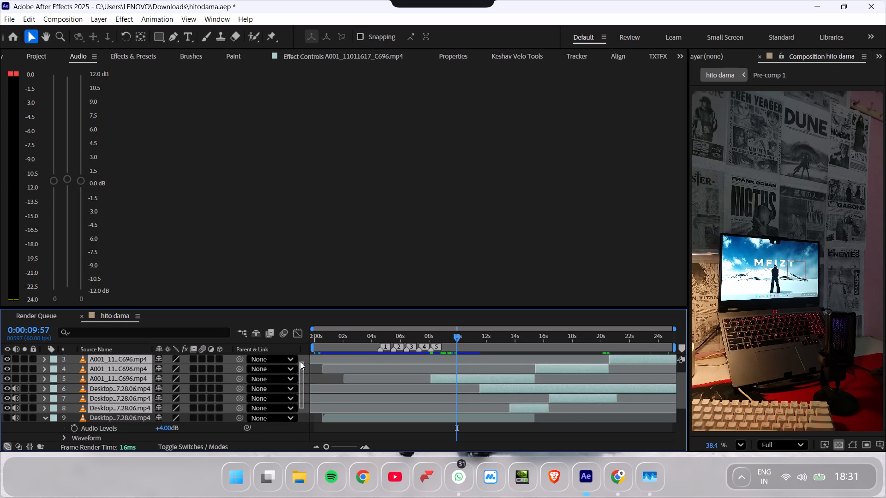
left_click_drag(300, 362, 300, 361)
scroll(425, 379, "up", 4)
scroll(425, 379, "down", 6)
scroll(425, 379, "up", 4)
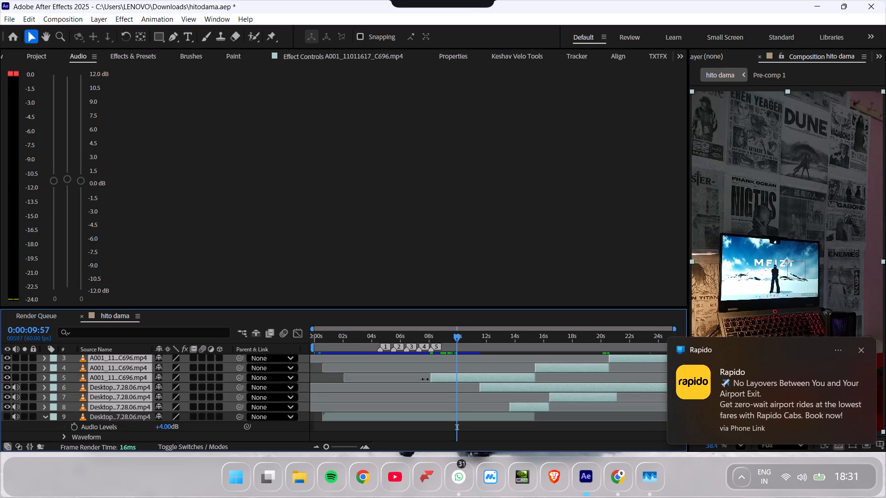
right_click(529, 385)
left_click(572, 314)
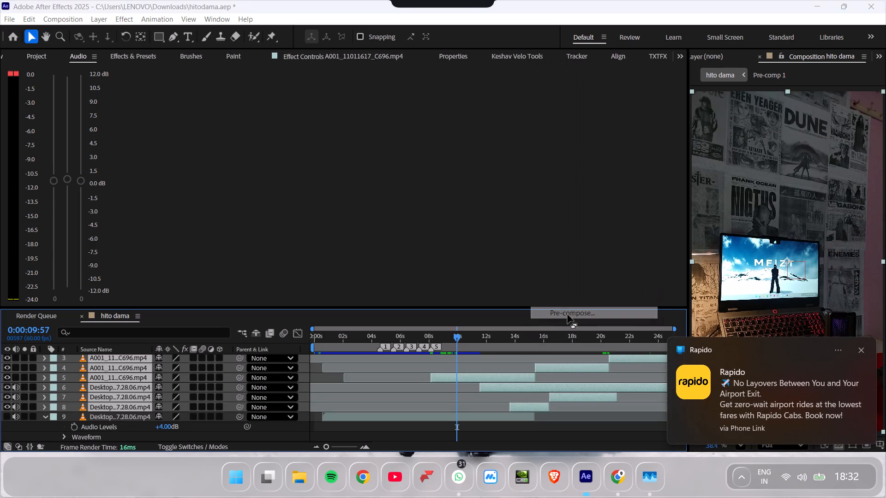
left_click(500, 314)
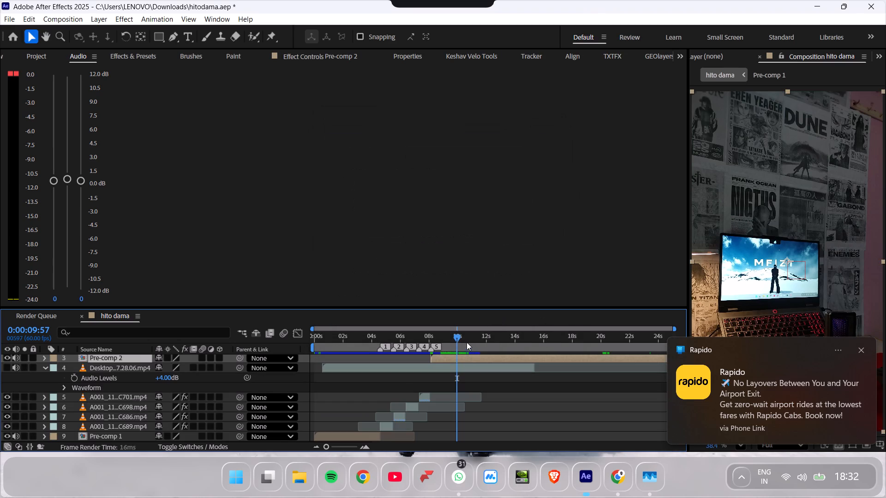
Adjust the new pre-comp's audio level, trying +1 dB and settling on -2 dB.
scroll(469, 396, "up", 3)
key("l")
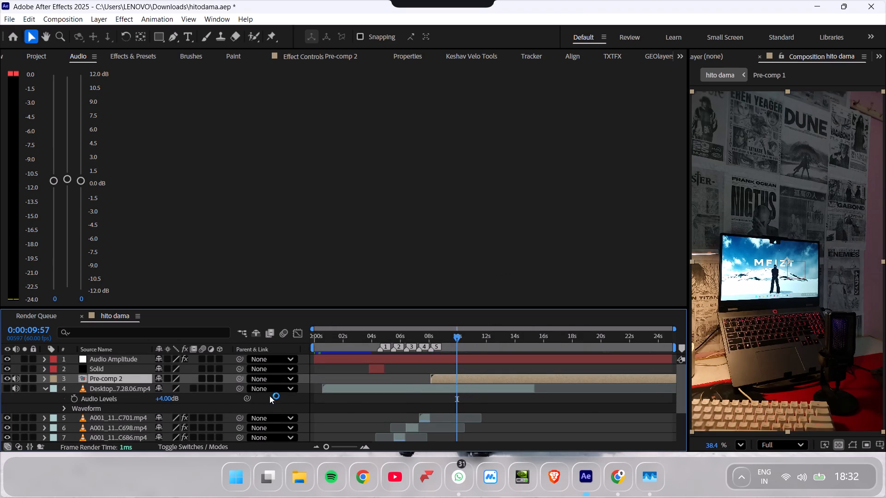
left_click(165, 388)
key("BackSpace")
key("BackSpace")
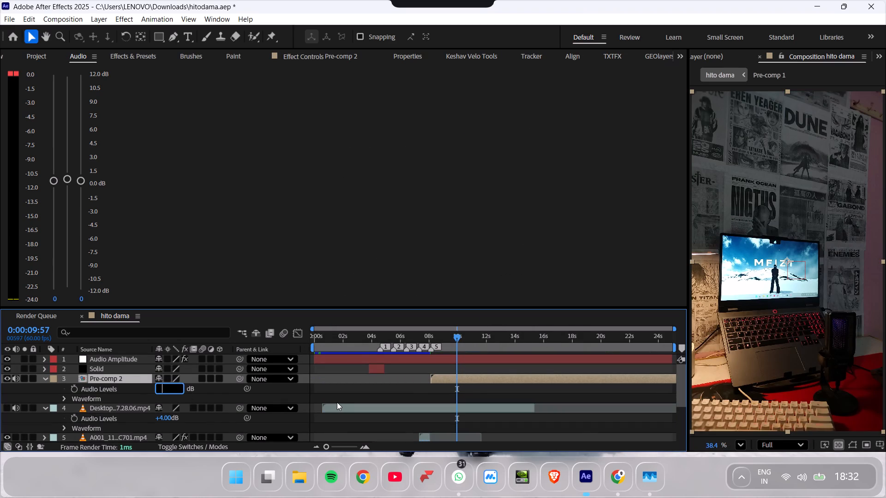
key("BackSpace")
key("1")
key("Return")
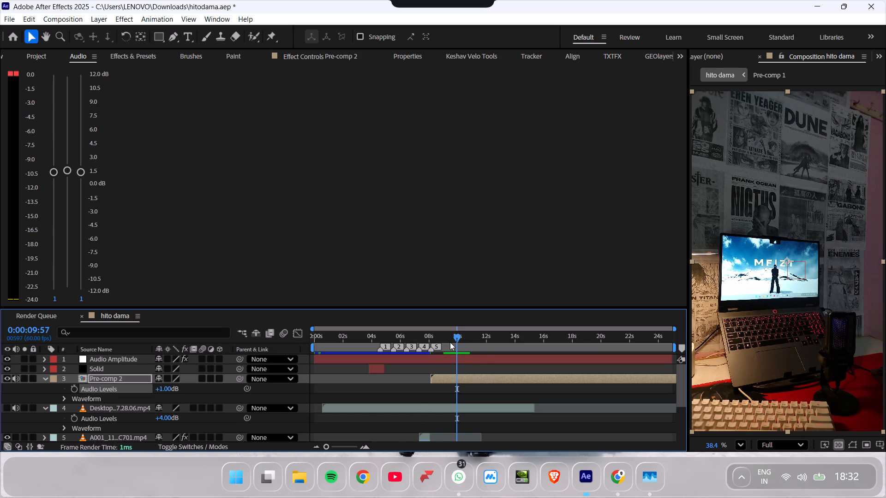
left_click(169, 392)
key("BackSpace")
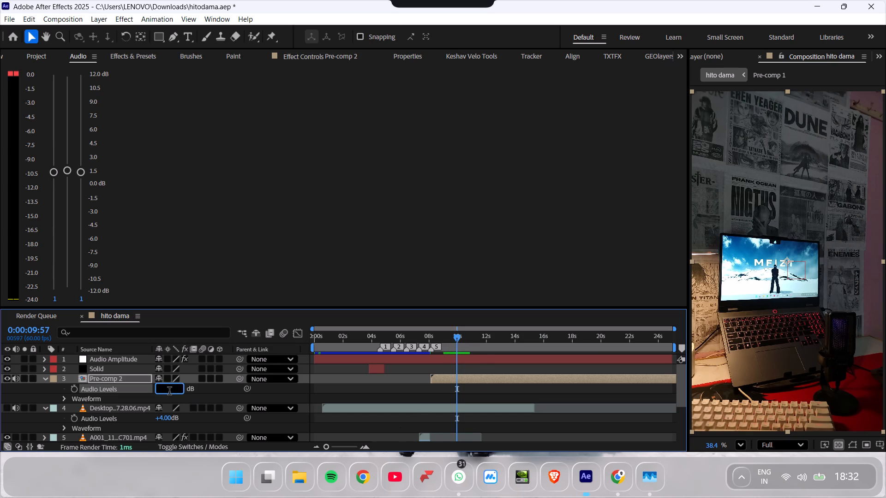
key("minus")
key("2")
key("Return")
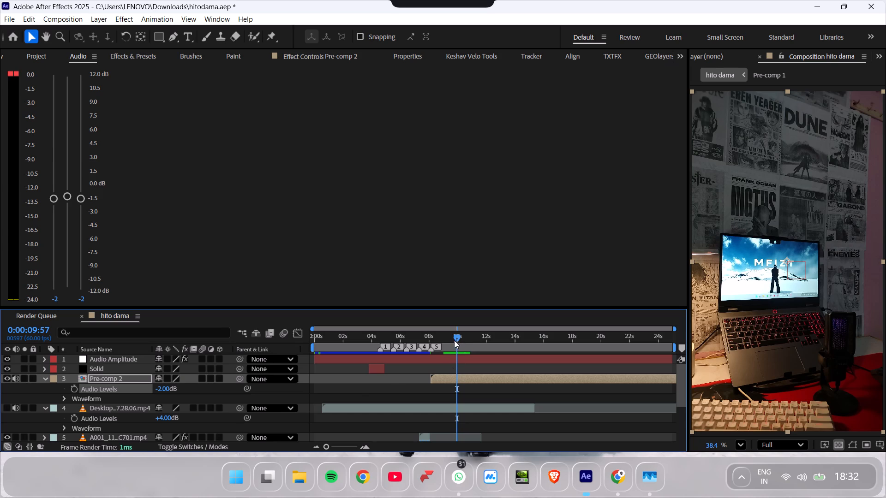
Preview the edit from 0:00:08:03 to check the pre-comp's audio level against the music.
left_click_drag(453, 340, 426, 340)
key("space")
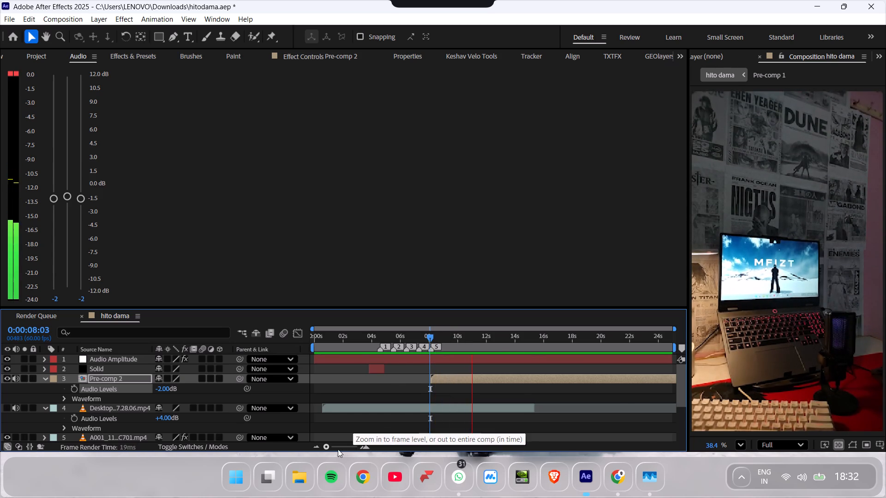
left_click_drag(334, 448, 313, 446)
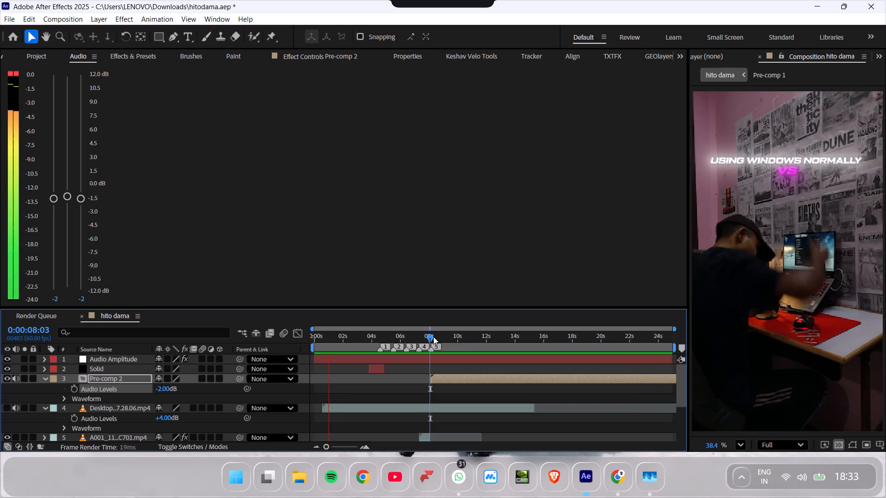
left_click(433, 337)
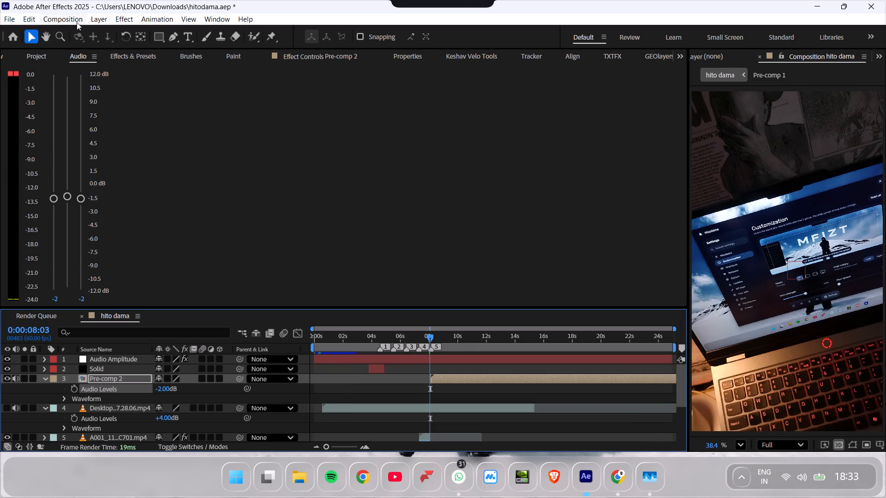
Set the hito dama composition's duration to 0:00:28:00.
left_click(75, 22)
left_click(102, 48)
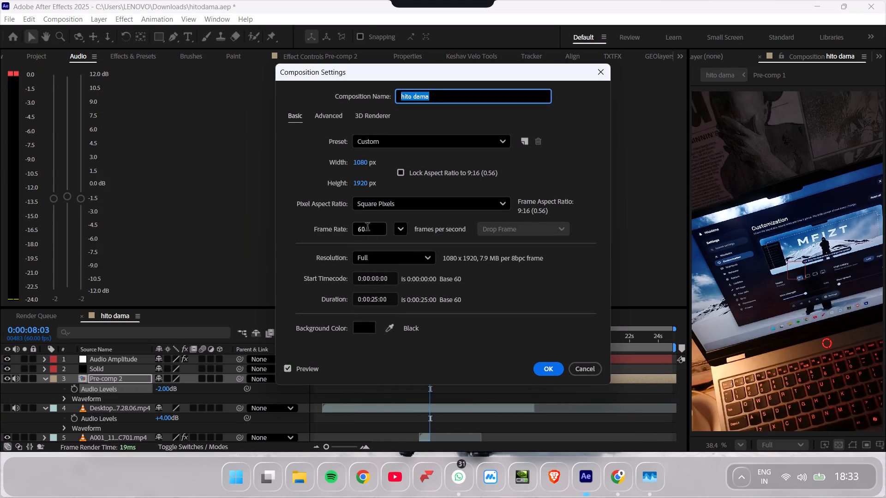
left_click(378, 298)
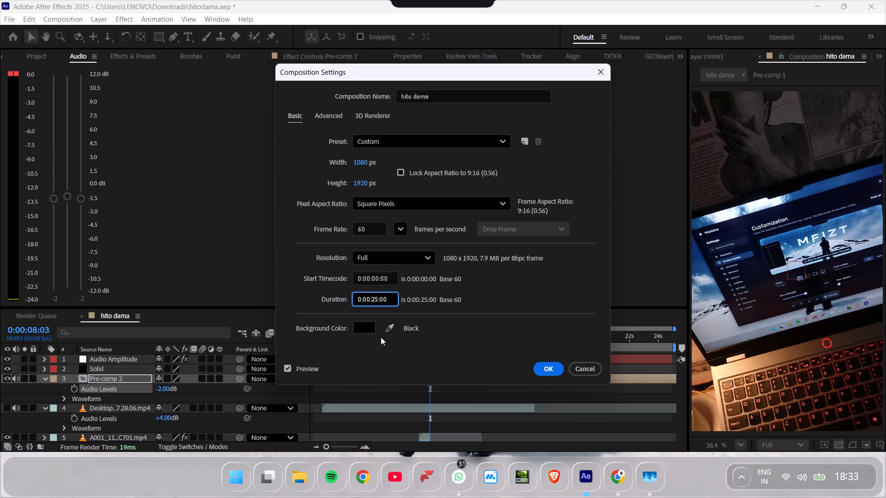
key("BackSpace")
key("8")
key("Return")
Preview the ending from 0:00:21:15 and move the work area's end to about 26 s.
left_click_drag(578, 338, 619, 345)
key("space")
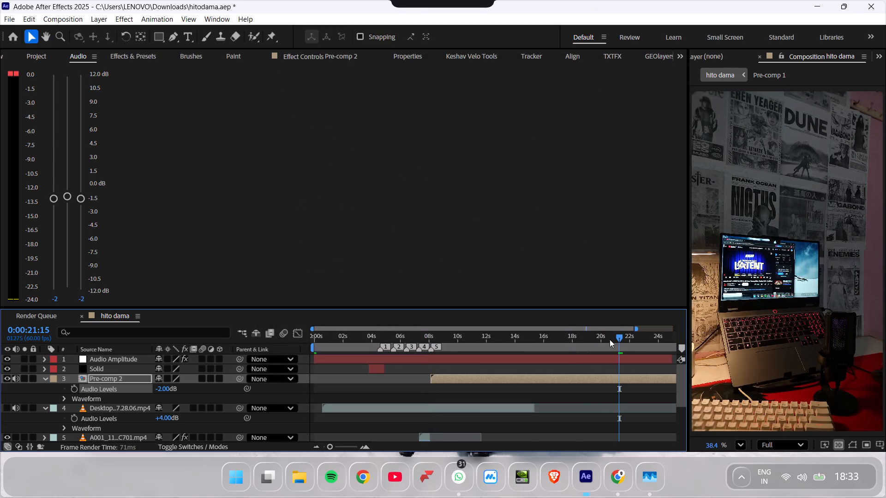
left_click_drag(340, 450, 305, 448)
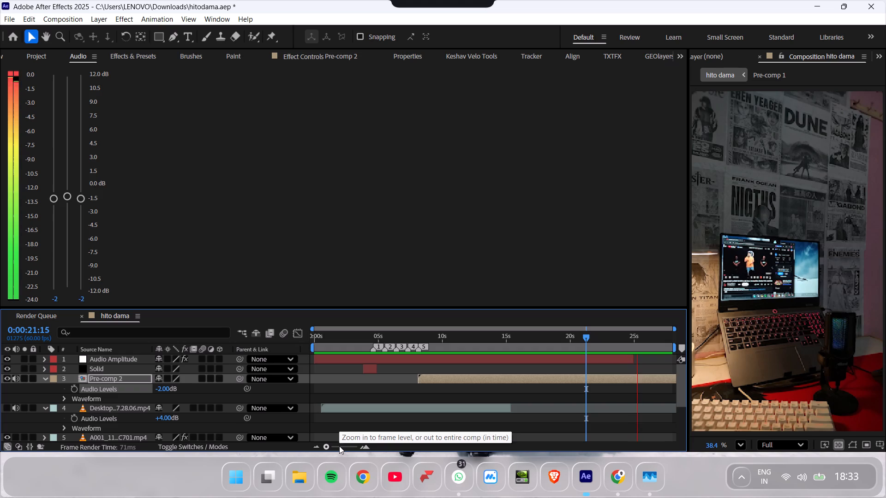
key("space")
key("space")
key("space")
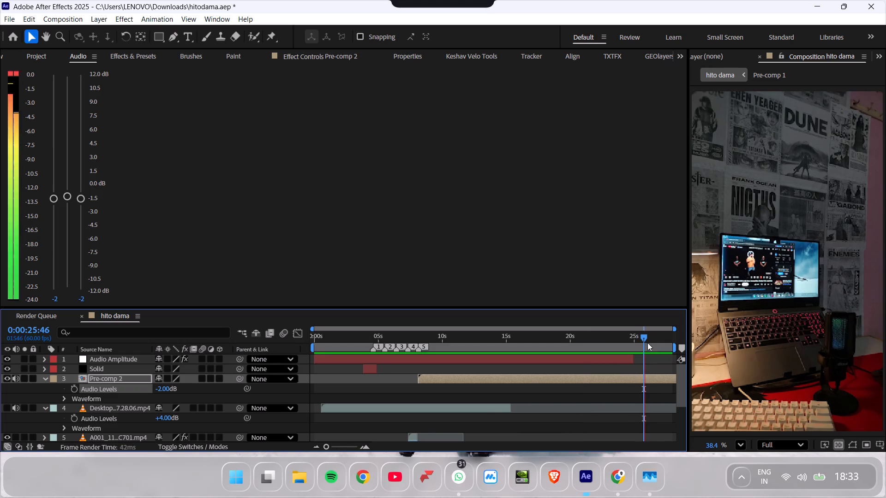
key("space")
key("space")
left_click_drag(674, 348, 653, 353)
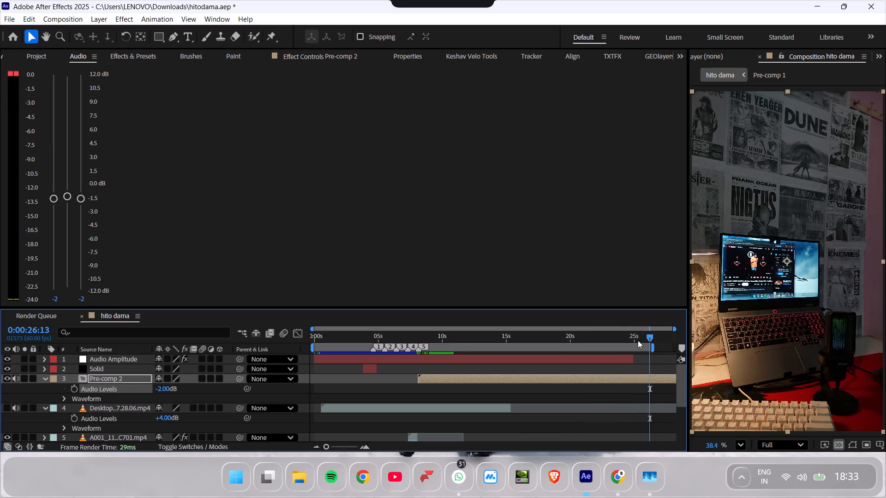
Preview the whole edit from 0:00:00:00 and check the ending around 0:00:25:50.
left_click_drag(637, 340, 280, 344)
key("space")
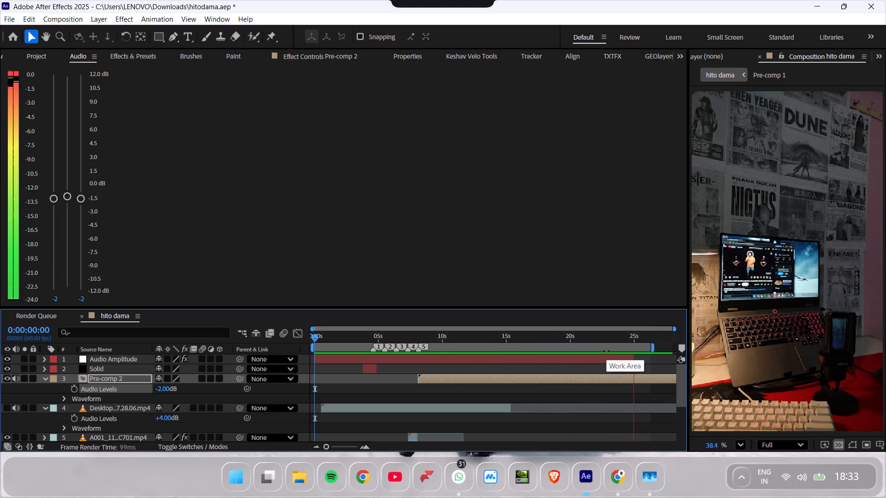
key("space")
key("space")
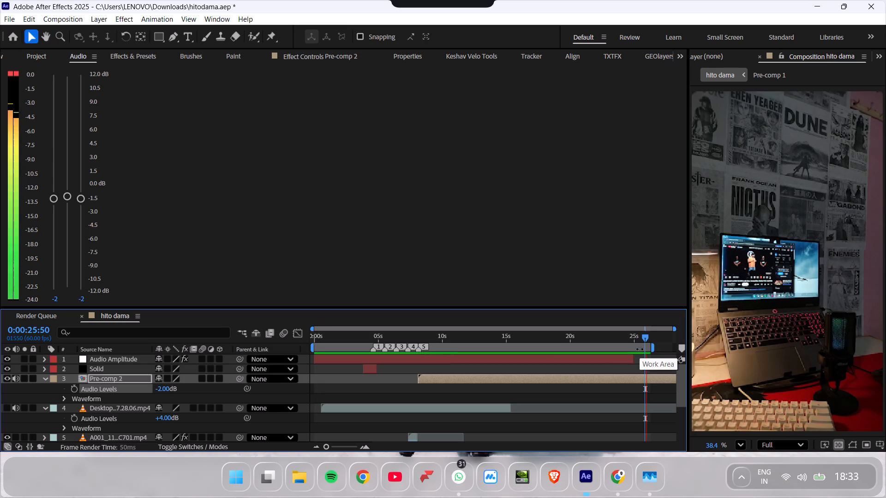
key("space")
key("space")
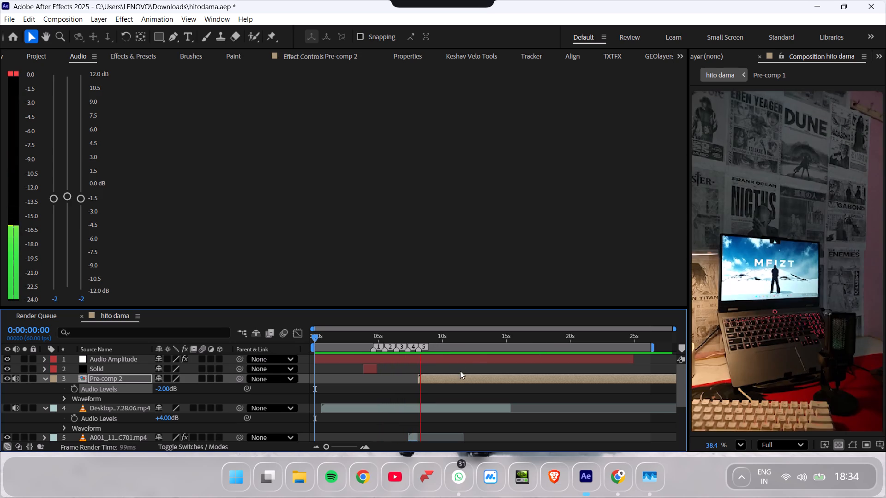
Apply Warp Stabilizer to the selected Pre-comp 2 layer to smooth the laptop footage, keeping the default stabilization settings.
left_click(446, 340)
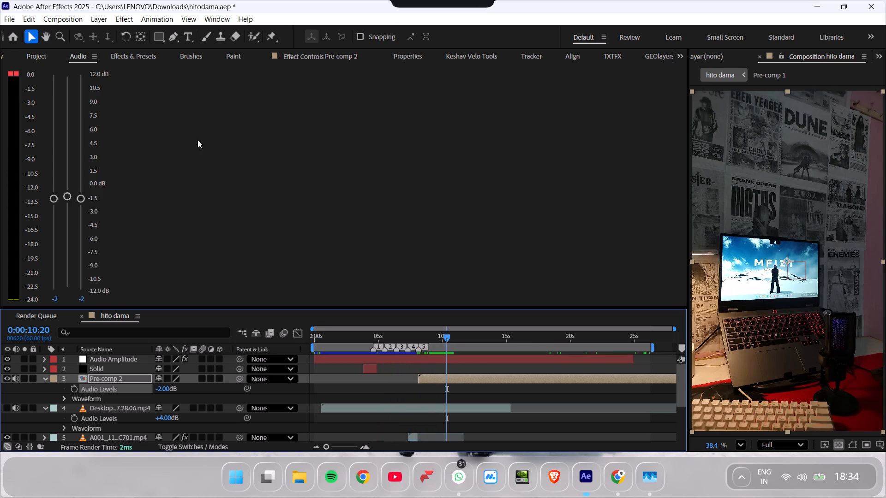
left_click(142, 58)
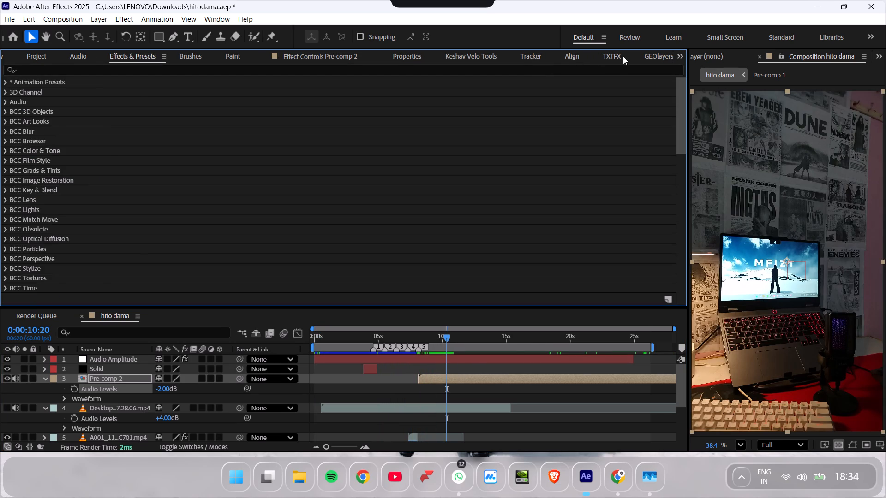
left_click(540, 54)
left_click(106, 75)
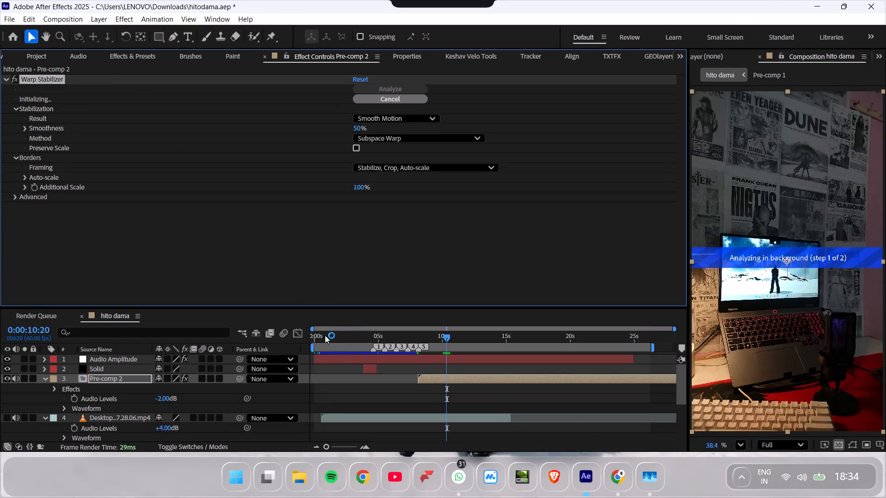
Preview the opening section repeatedly from 0:00:00:00 during the stabilization analysis, and collapse Pre-comp 2's properties.
left_click_drag(330, 337, 323, 337)
left_click_drag(334, 340, 302, 340)
key("space")
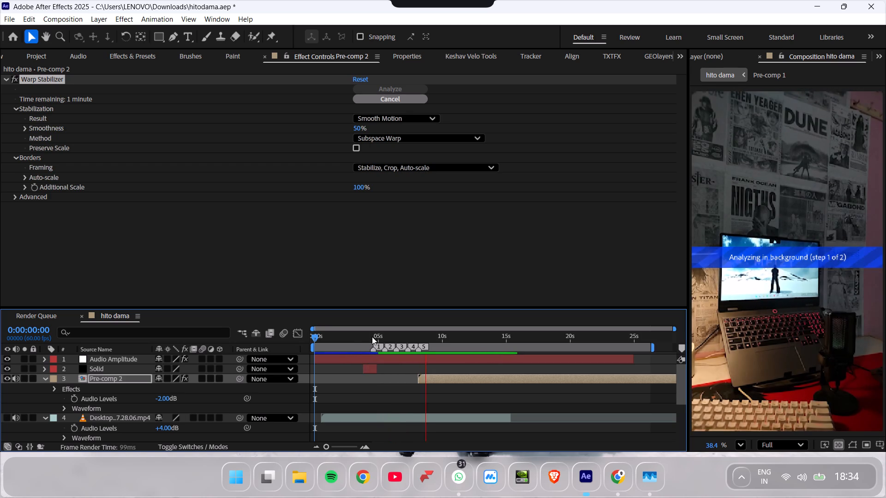
left_click_drag(359, 339, 349, 342)
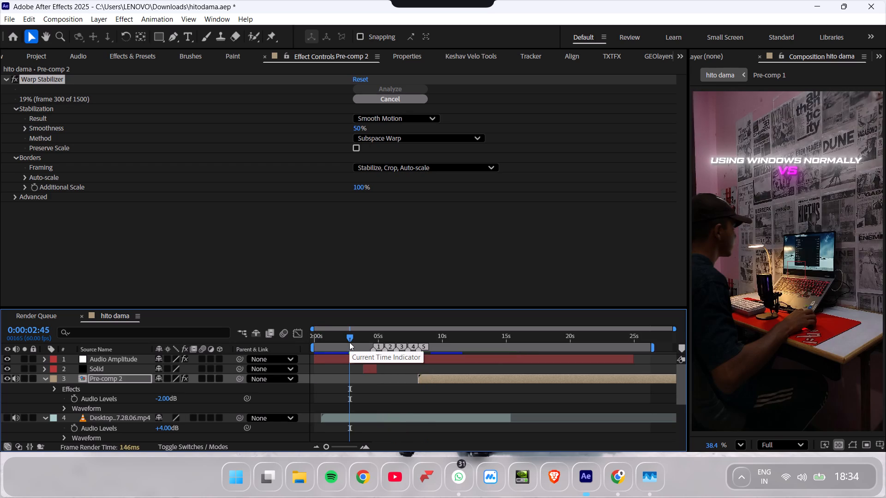
left_click_drag(349, 342, 300, 346)
key("space")
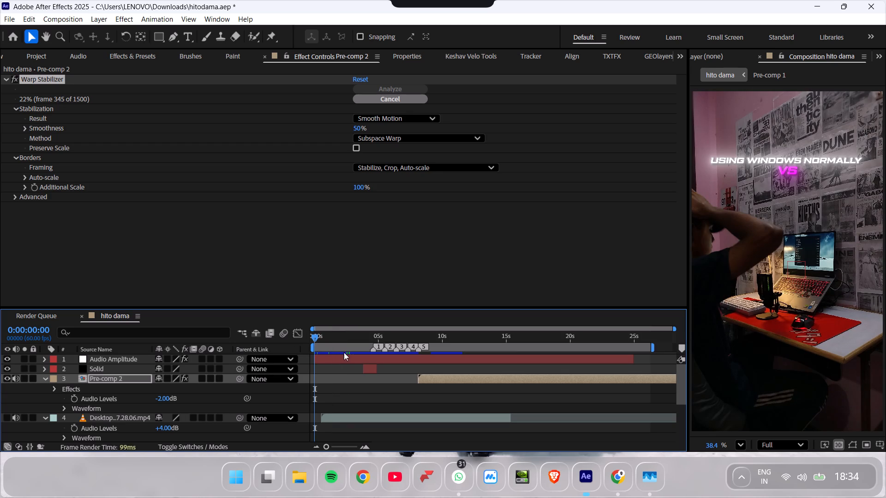
left_click_drag(335, 340, 298, 344)
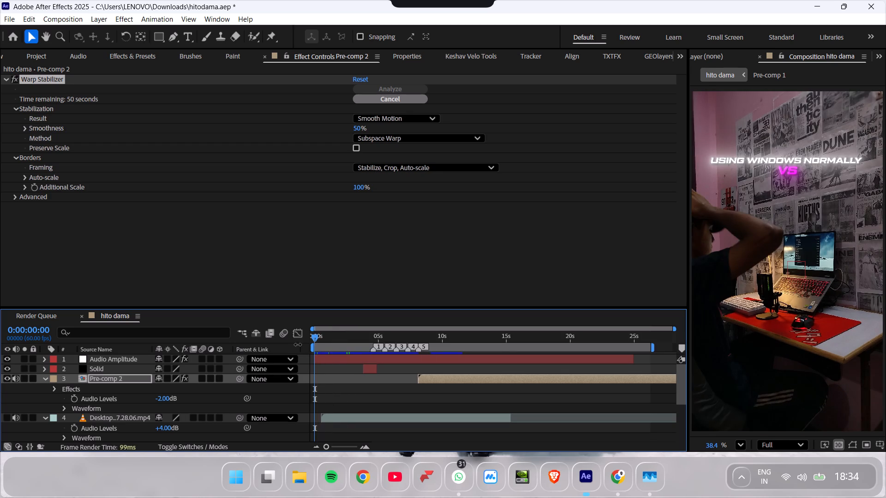
key("space")
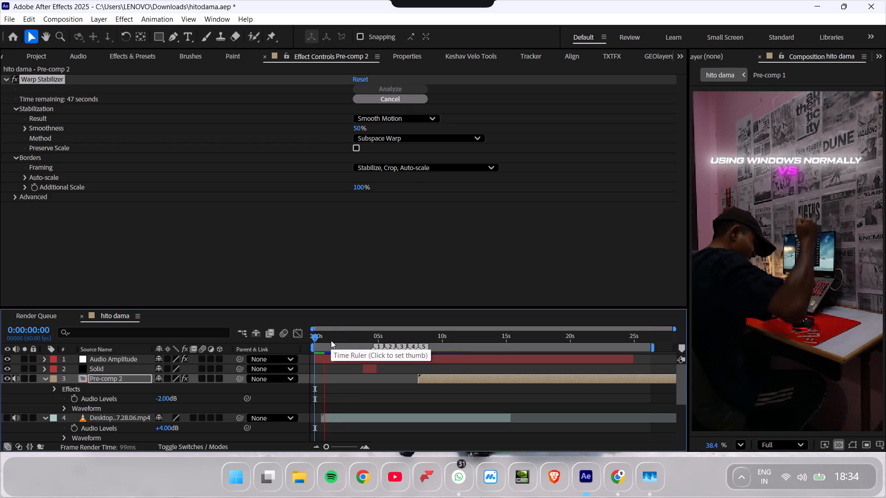
left_click_drag(331, 340, 324, 341)
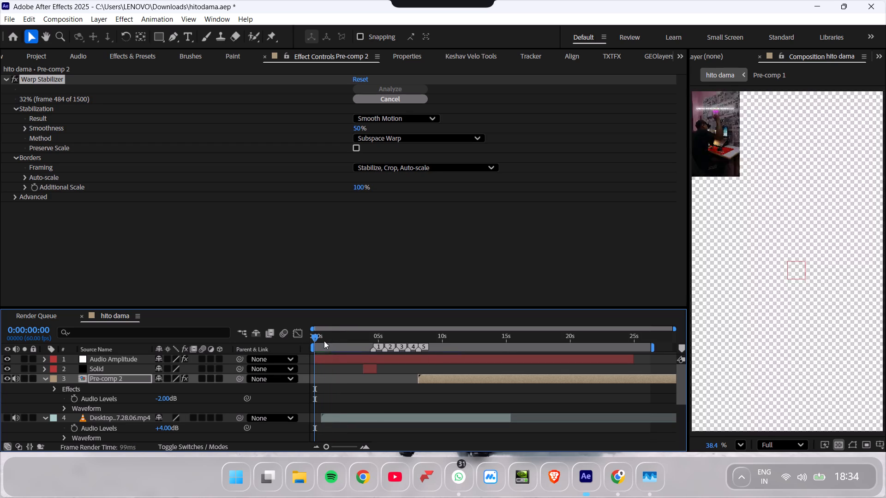
left_click_drag(324, 341, 312, 342)
key("space")
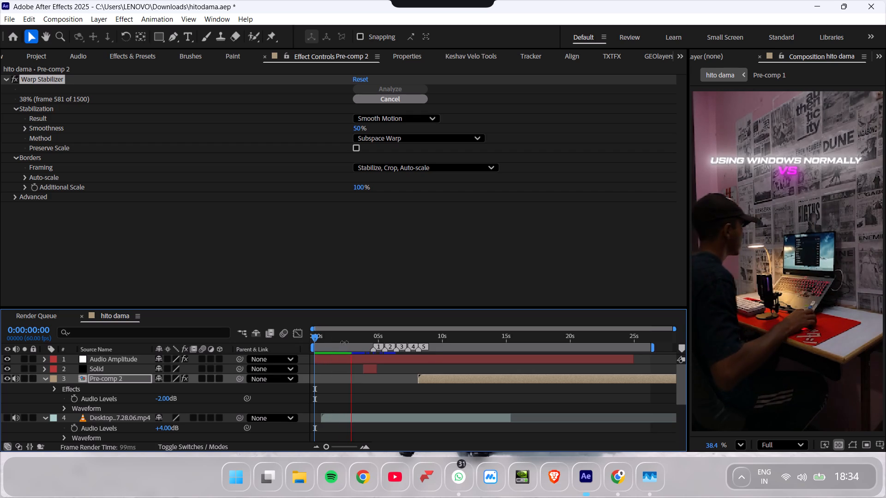
left_click_drag(341, 338, 314, 342)
key("space")
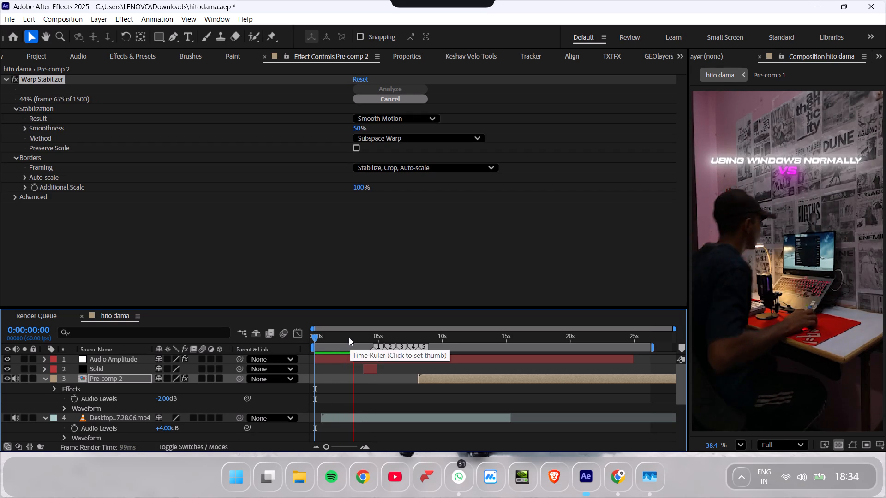
left_click(45, 379)
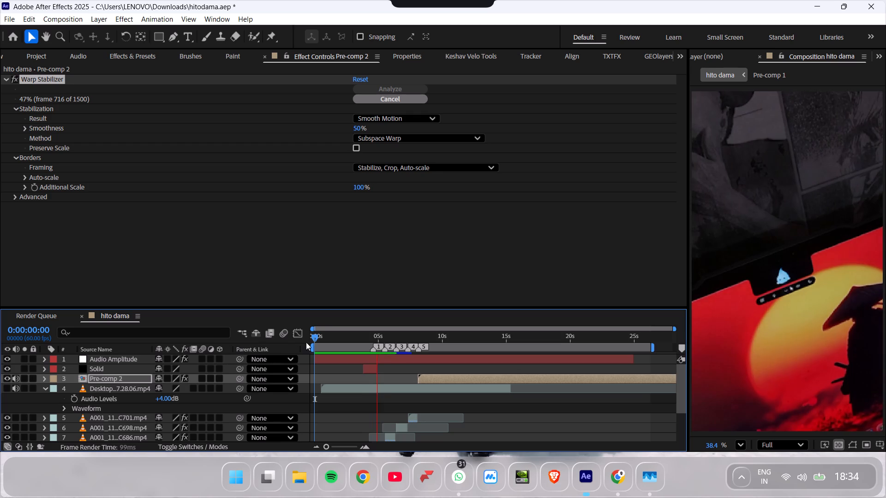
left_click(344, 340)
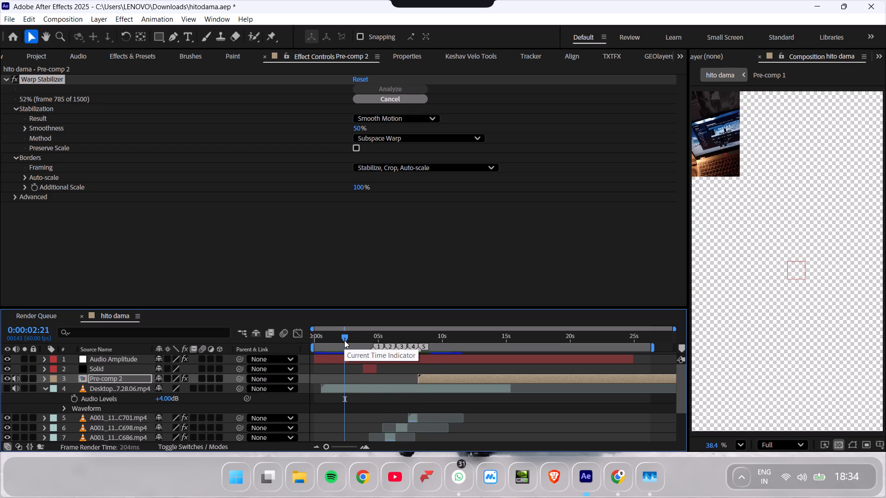
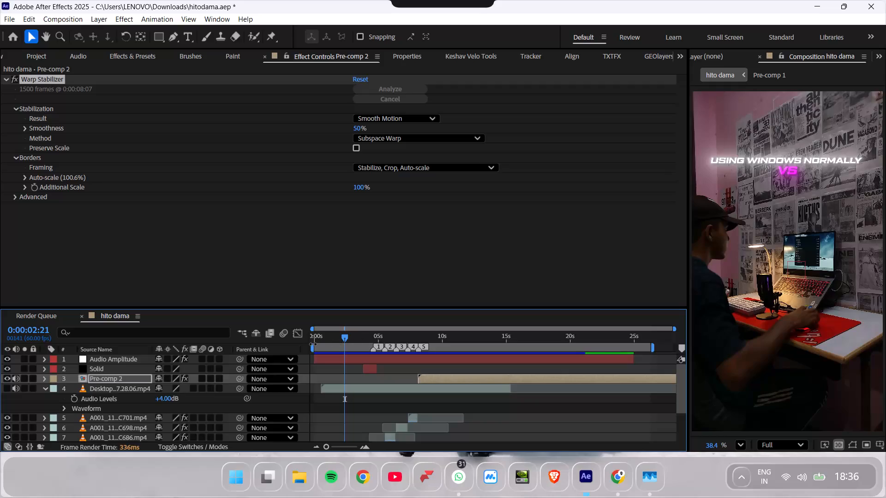
Play back the hito dama composition from 0:00:07:37 to review the edit.
left_click_drag(332, 338, 296, 338)
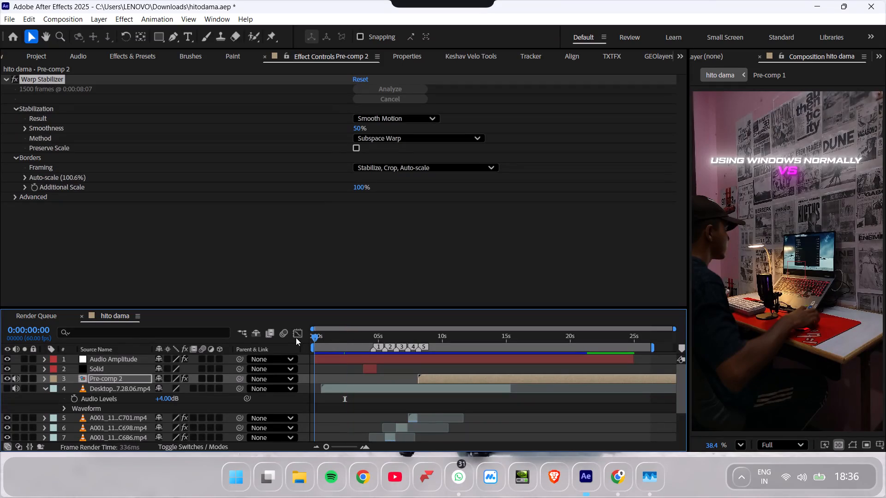
left_click_drag(296, 338, 295, 338)
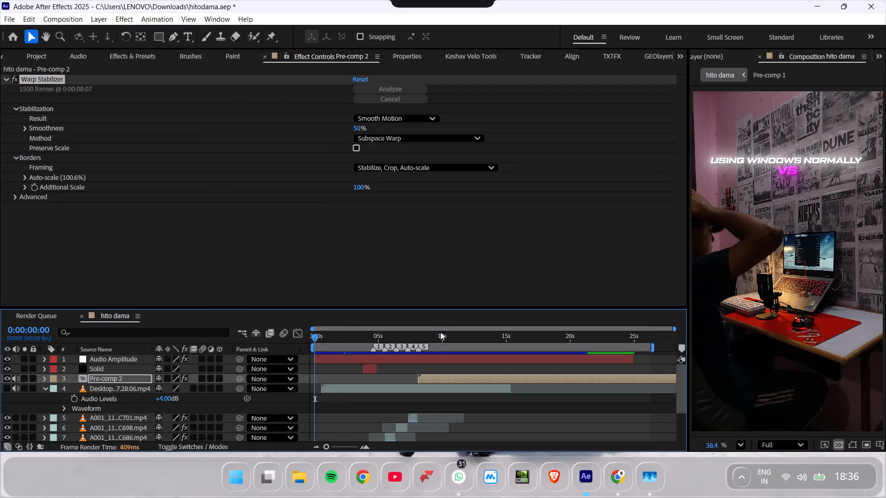
left_click(446, 337)
left_click_drag(446, 337, 412, 339)
key("space")
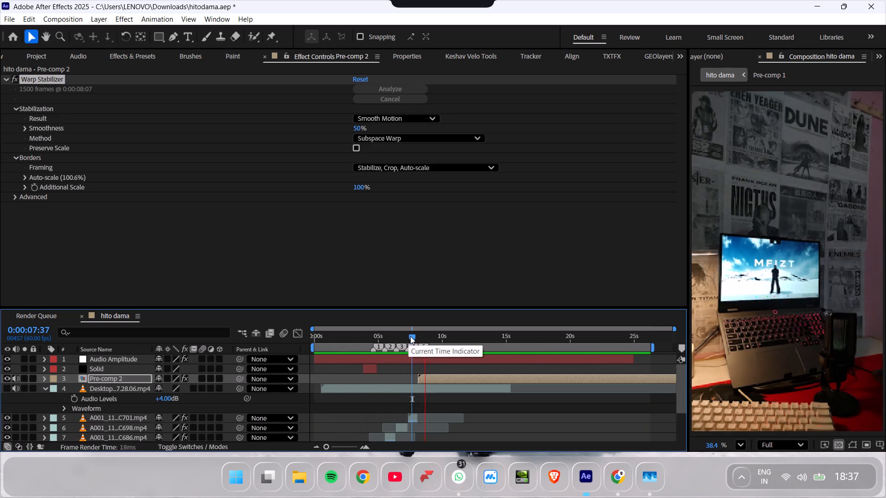
Open Pre-comp 1 and copy its "USING WINDOWS NORMALLY VS" text layer.
left_click_drag(410, 336, 373, 337)
scroll(407, 383, "down", 3)
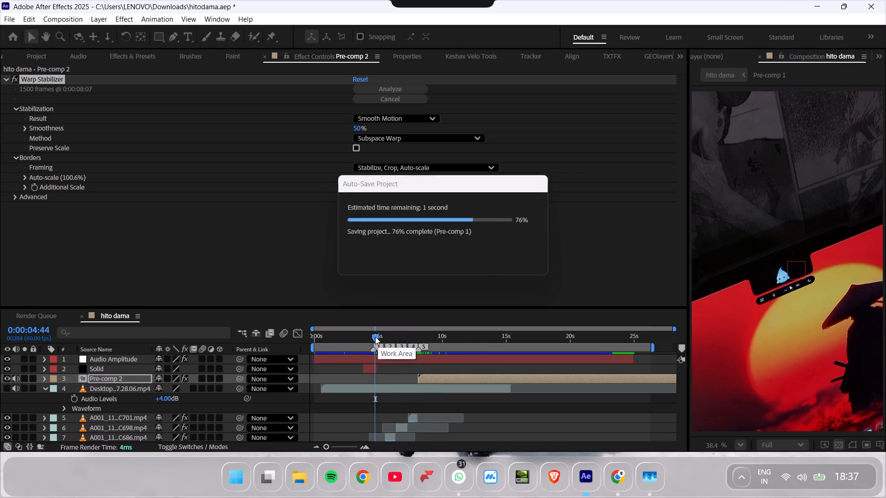
scroll(412, 409, "down", 4)
left_click(364, 407)
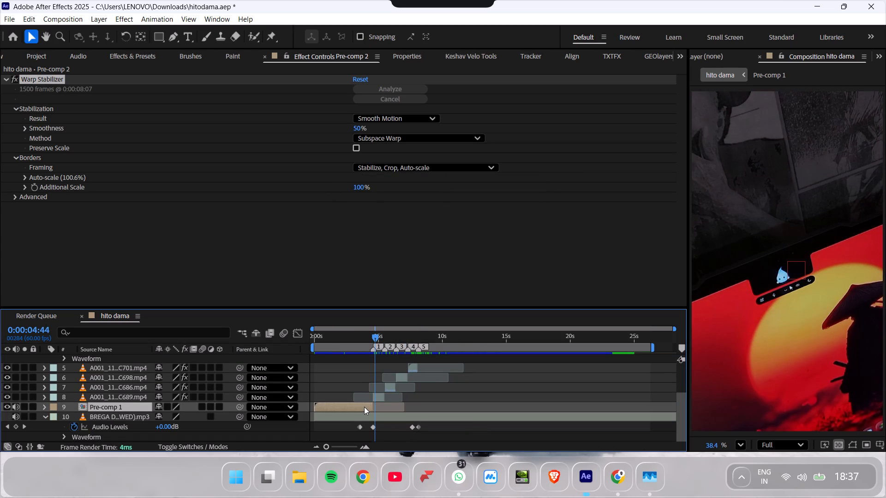
double_click(364, 407)
left_click(351, 355)
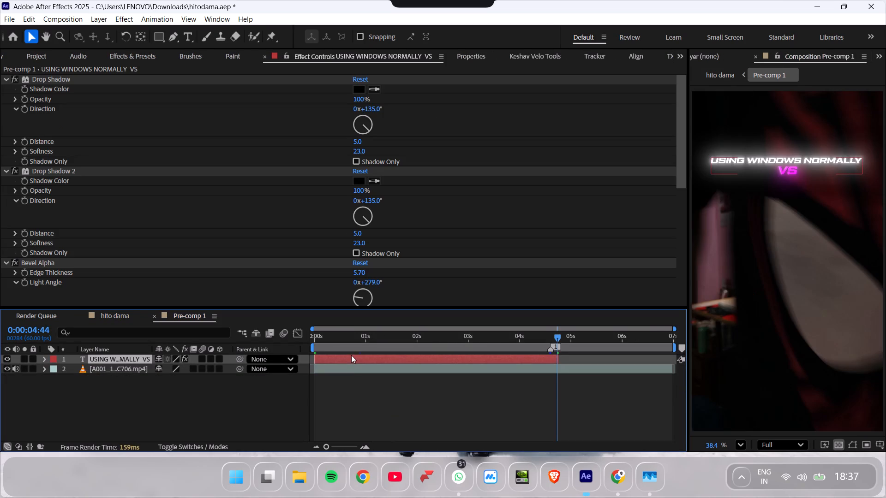
key("ctrl+c")
Paste the copied title layer into the hito dama composition above the Desktop recording layer, starting at 0:00:04:33.
left_click(112, 320)
scroll(313, 395, "up", 2)
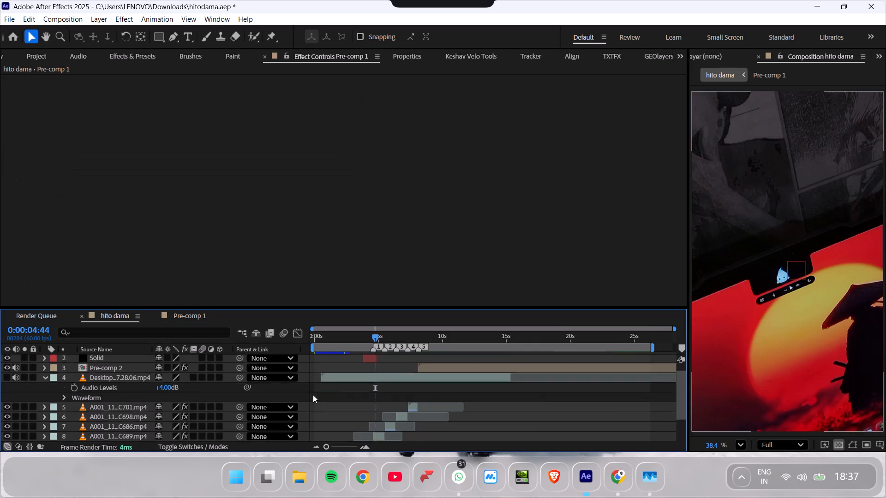
scroll(313, 395, "up", 7)
left_click(380, 358)
left_click(375, 368)
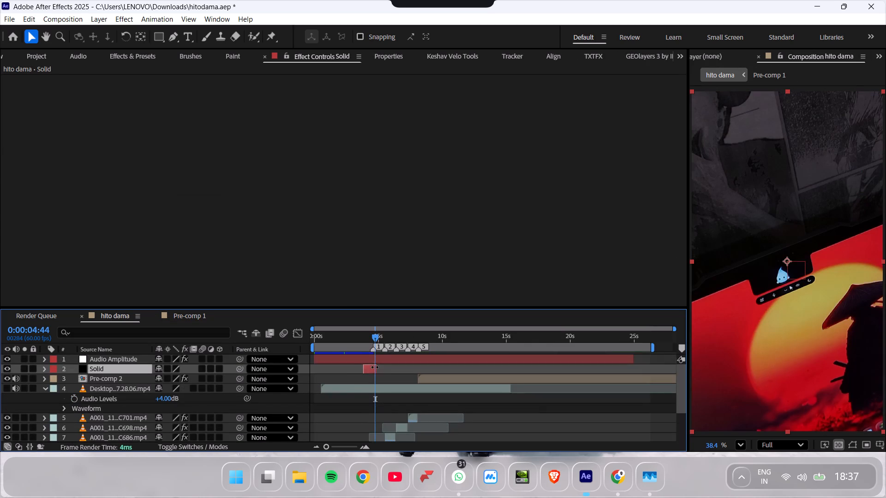
left_click(375, 356)
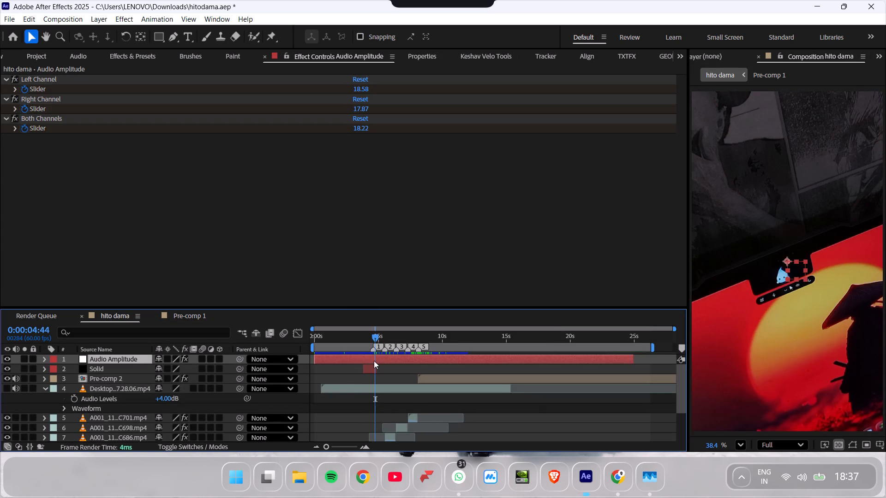
left_click(410, 394)
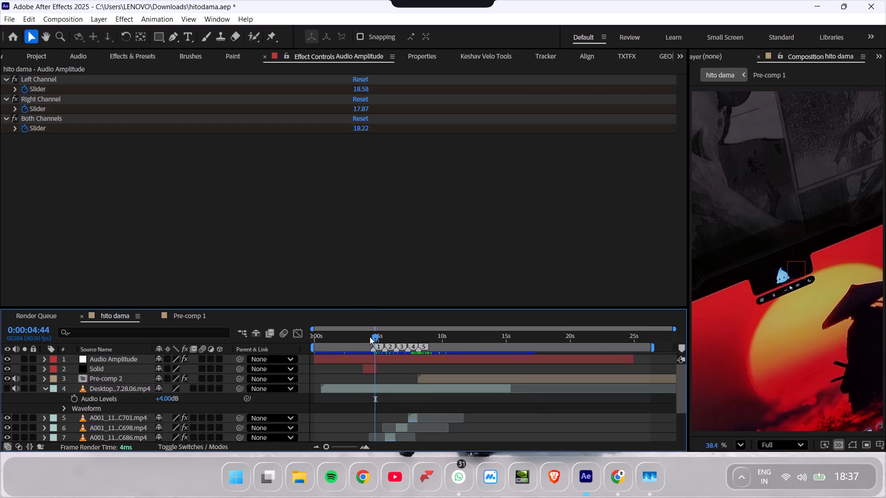
left_click(375, 361)
left_click(377, 338)
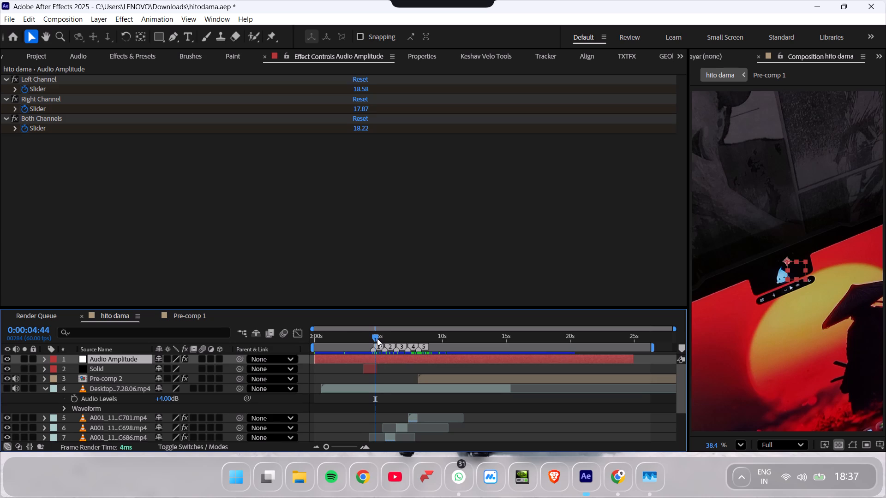
left_click(381, 391)
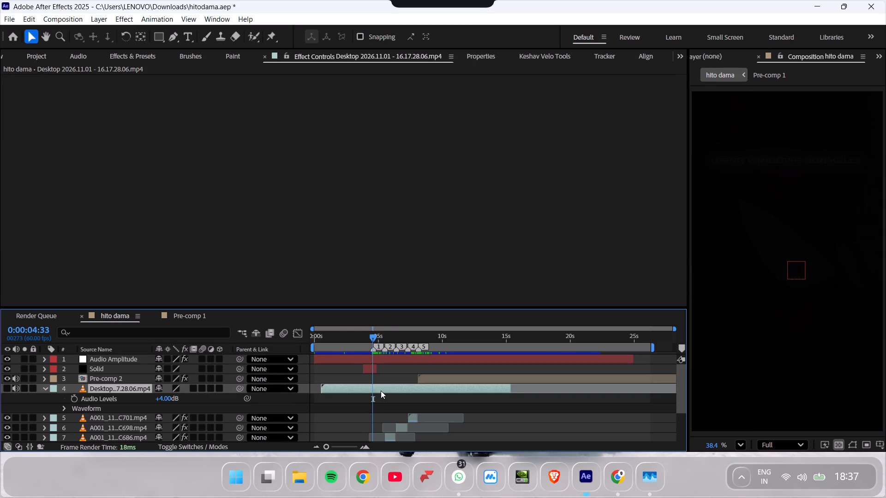
key("ctrl+v")
left_click_drag(356, 388, 418, 391)
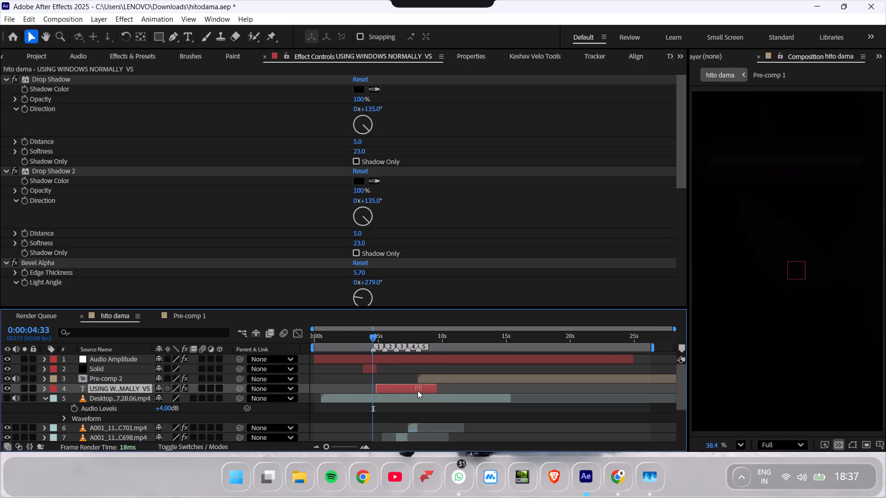
left_click_drag(418, 391, 415, 390)
Replace the pasted title's text with "WINDOWS + HITODAMA".
double_click(404, 390)
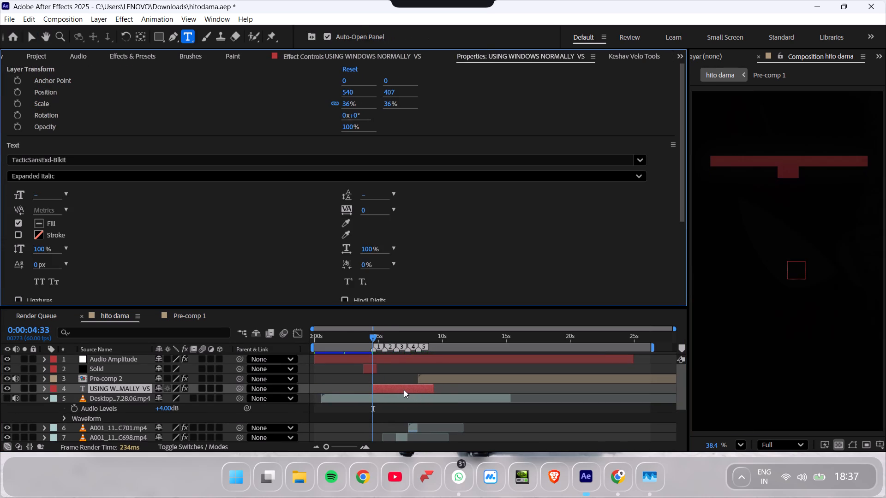
key("BackSpace")
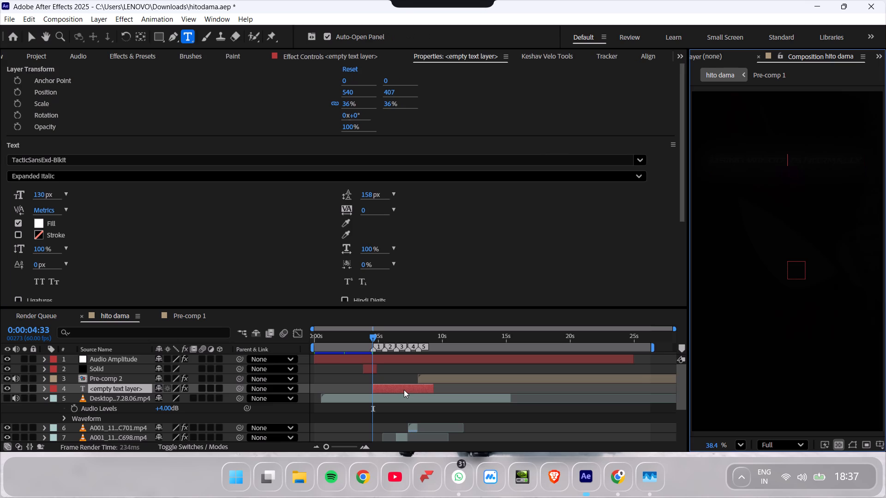
type("WINDOWS")
key("space")
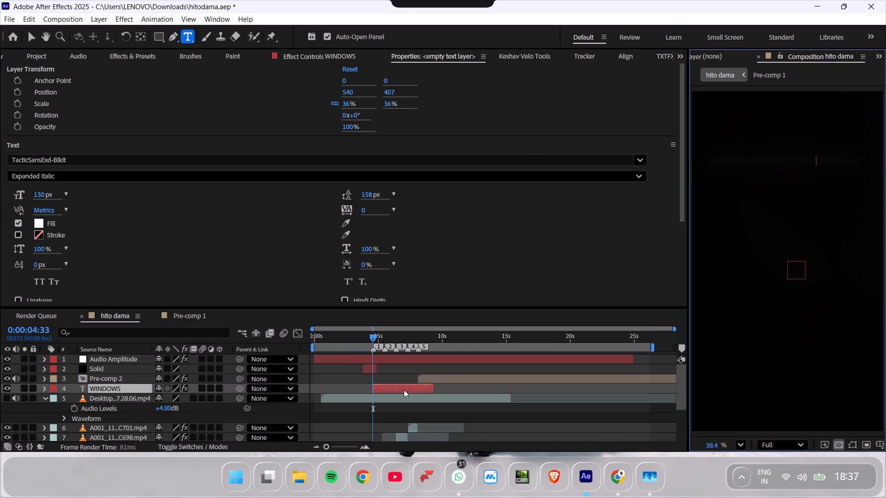
type("+")
key("space")
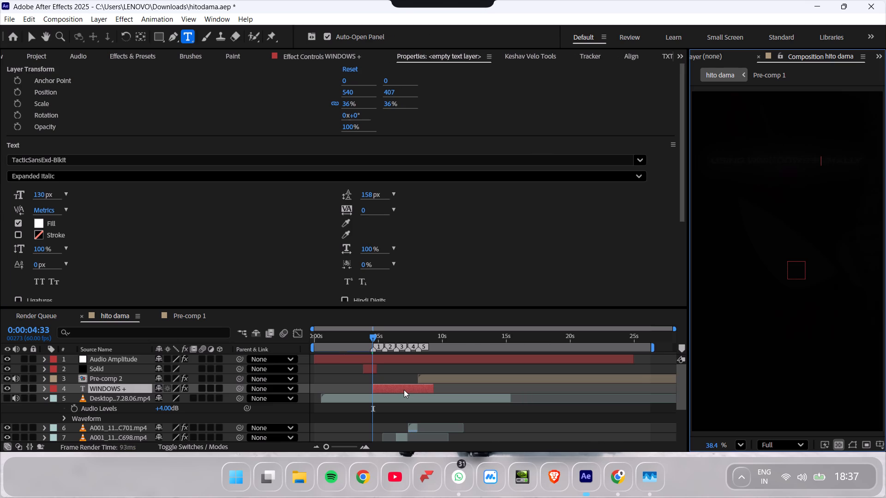
type("HITODAMA")
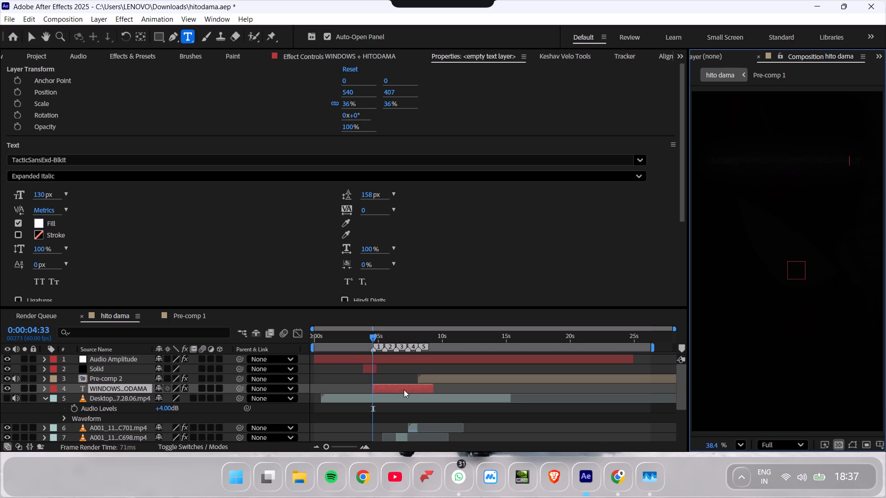
Change the fill colour of the word HITODAMA in the new title to bright cyan.
left_click_drag(372, 335, 391, 338)
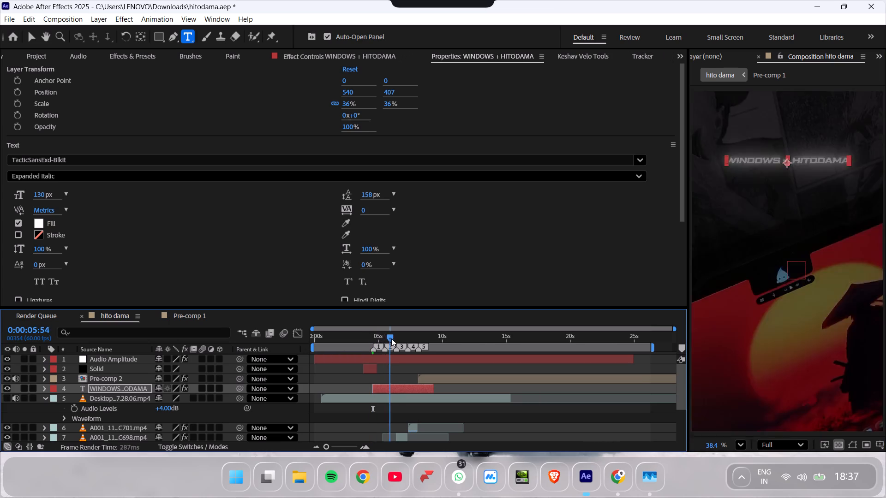
left_click_drag(391, 338, 398, 340)
left_click(455, 372)
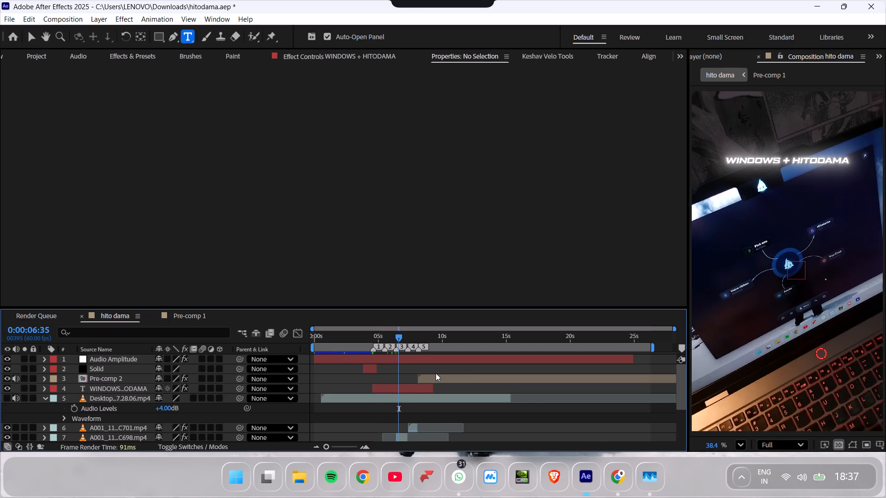
double_click(397, 390)
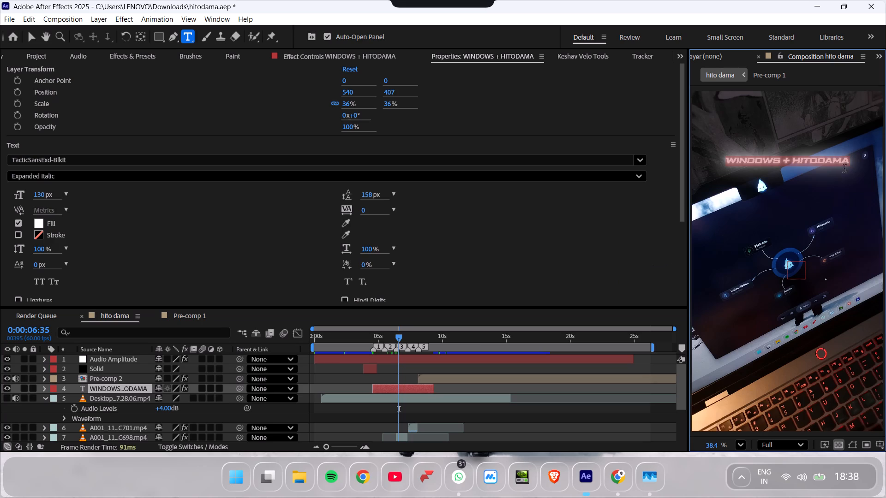
left_click_drag(850, 163, 794, 162)
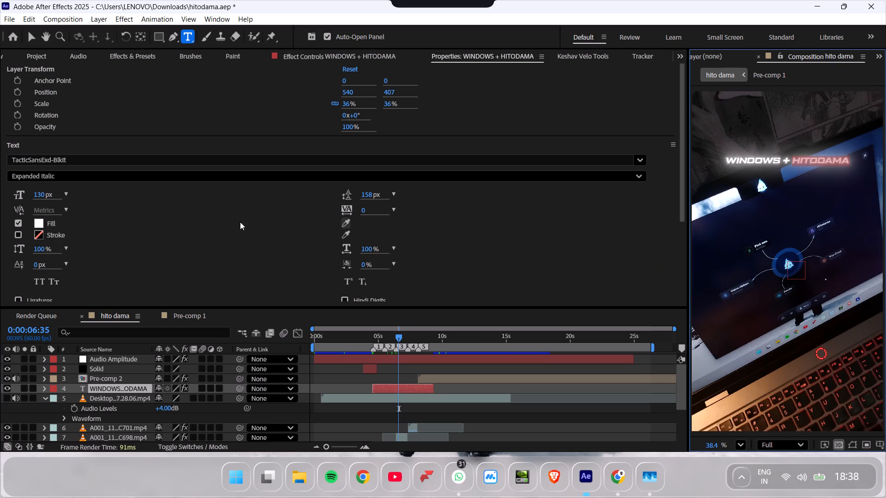
left_click(41, 219)
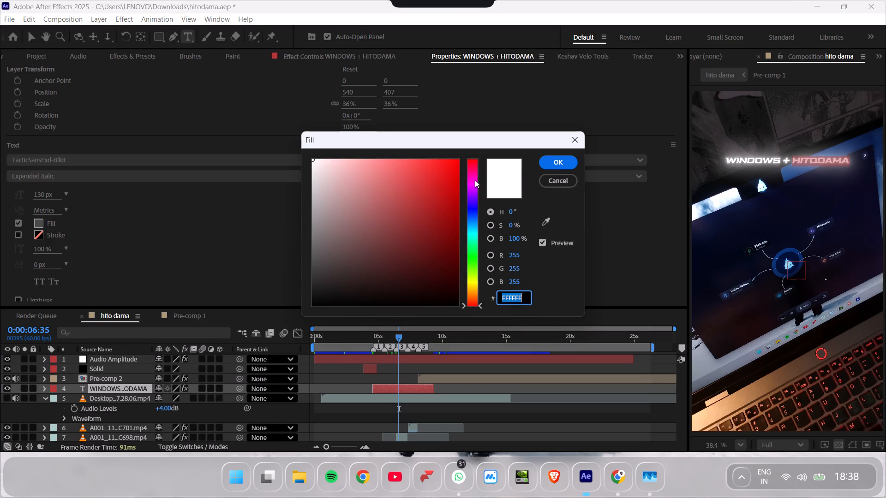
left_click_drag(473, 197, 473, 232)
left_click_drag(445, 181, 461, 165)
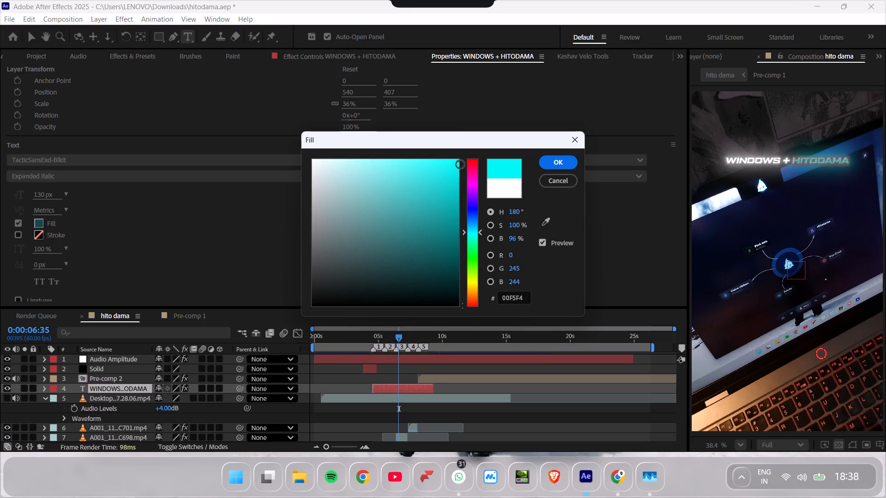
left_click_drag(461, 165, 449, 160)
left_click(557, 164)
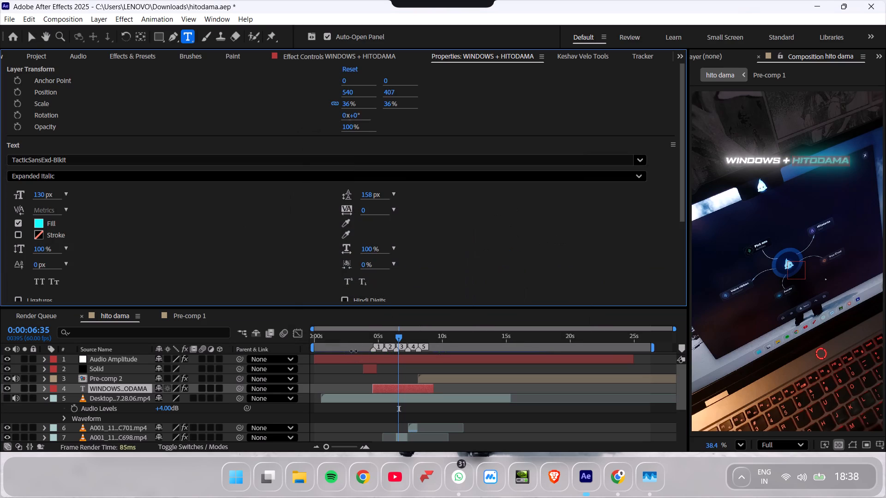
Move the WINDOWS + HITODAMA layer above Pre-comp 2 and extend its end just past the end of the work area.
left_click_drag(385, 333, 367, 333)
key("space")
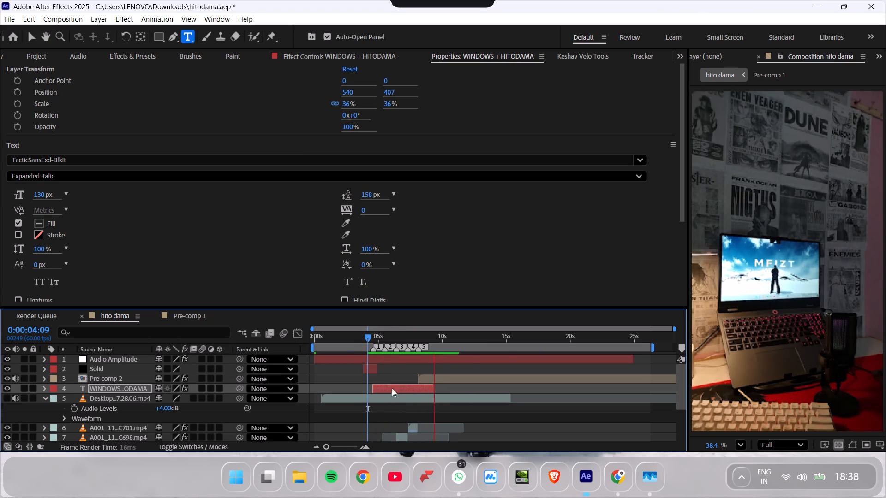
left_click_drag(141, 390, 143, 376)
left_click_drag(437, 376, 650, 376)
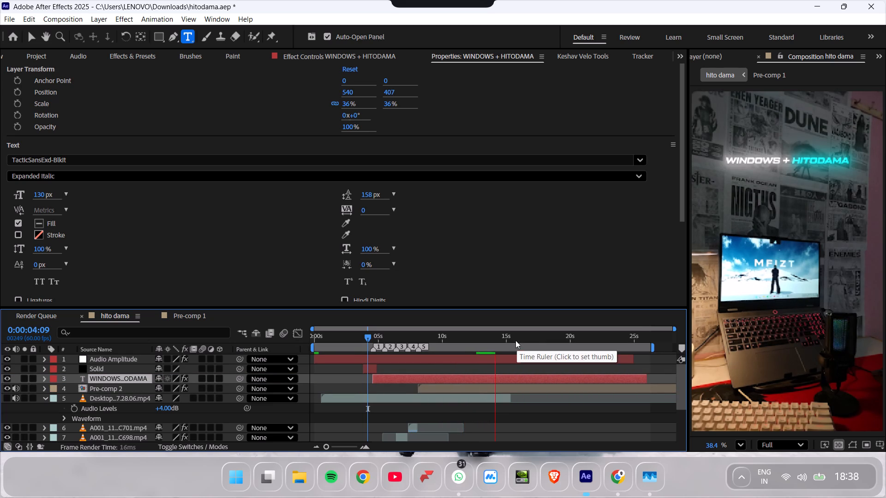
left_click_drag(649, 380, 660, 379)
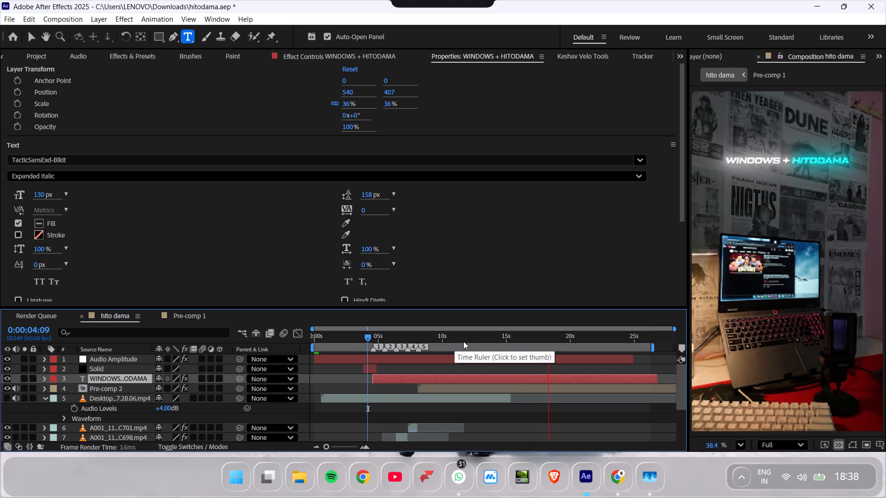
Play back the hito dama composition from 0:00:00:00 to check the new title.
left_click_drag(463, 341, 192, 343)
key("space")
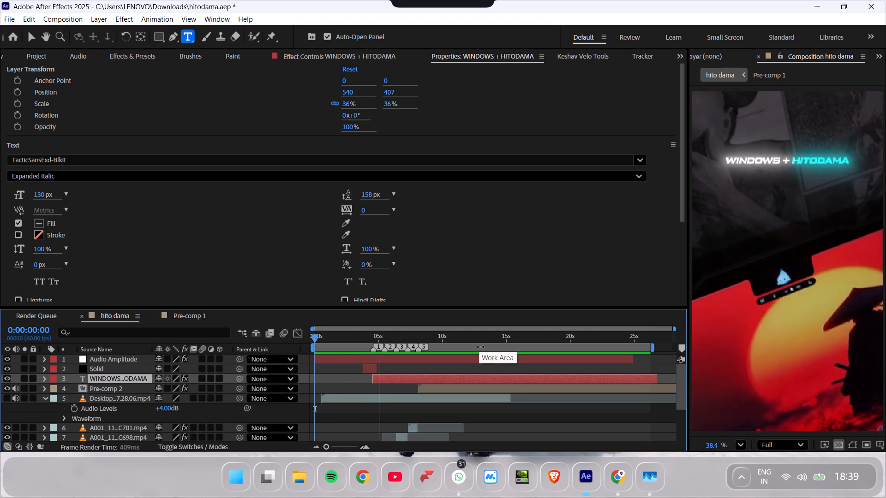
left_click(480, 347)
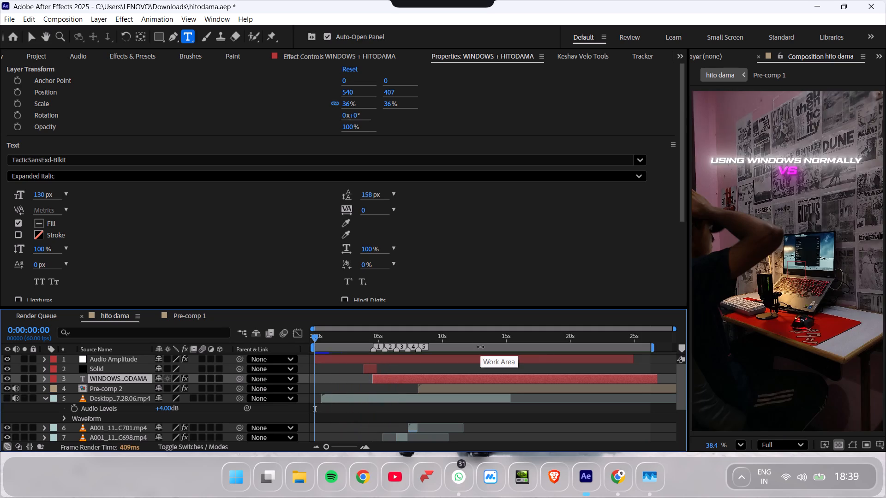
Add the hito dama composition to the render queue from its first frame.
left_click(12, 19)
left_click_drag(329, 340, 307, 340)
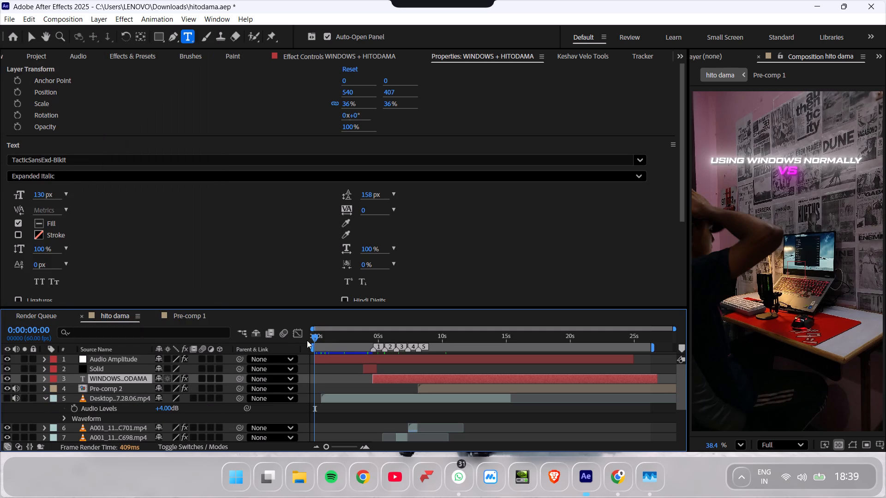
left_click(7, 18)
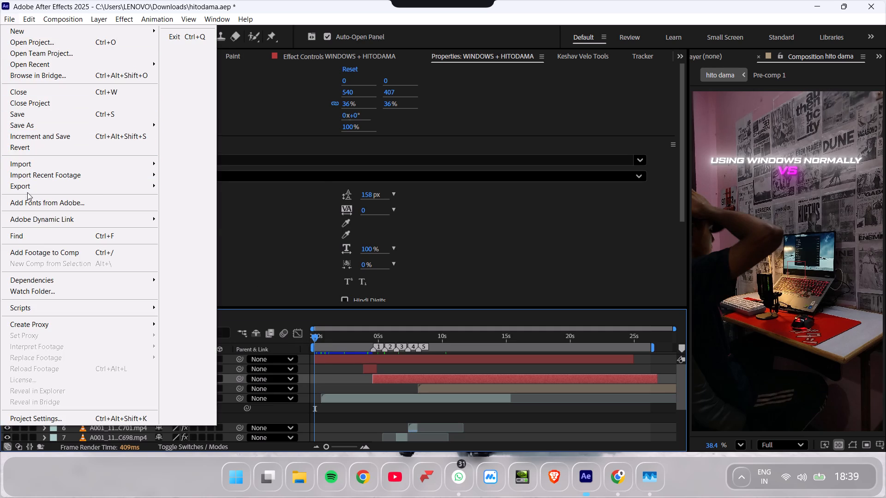
left_click(30, 189)
left_click(240, 194)
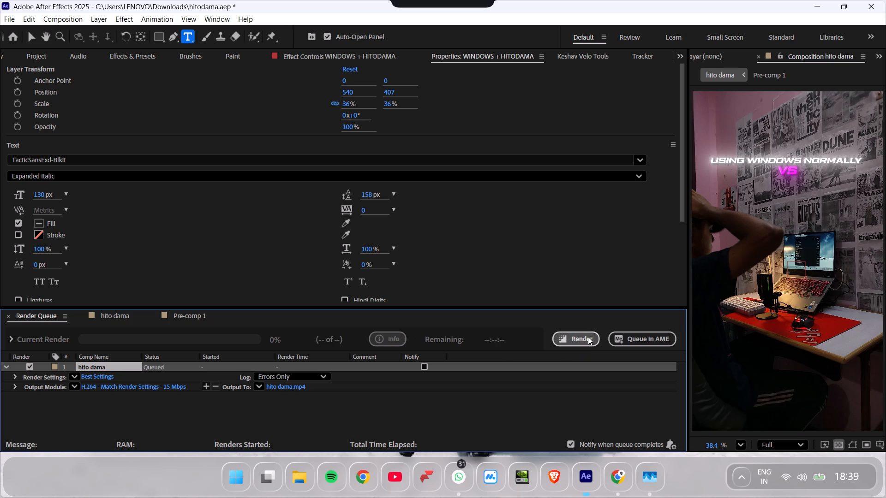
Return to the hito dama composition and examine the frames around 0:00:08:10, where Pre-comp 2 starts.
left_click(125, 315)
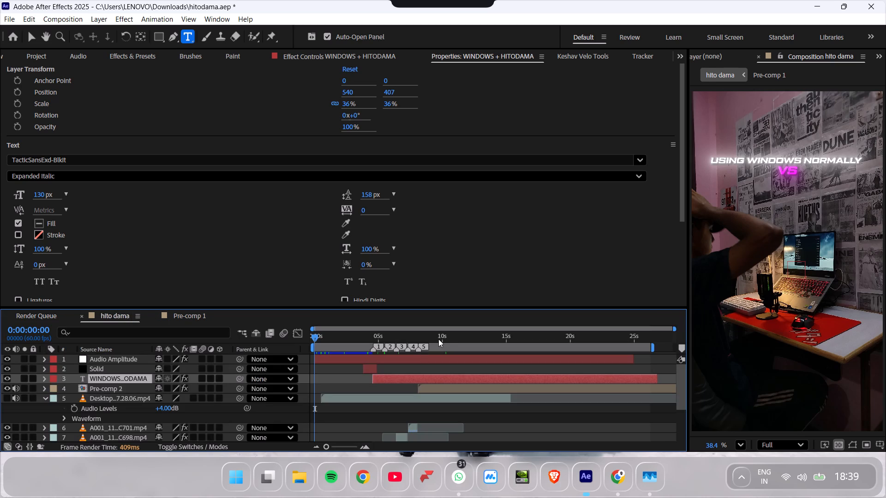
left_click_drag(438, 339, 418, 340)
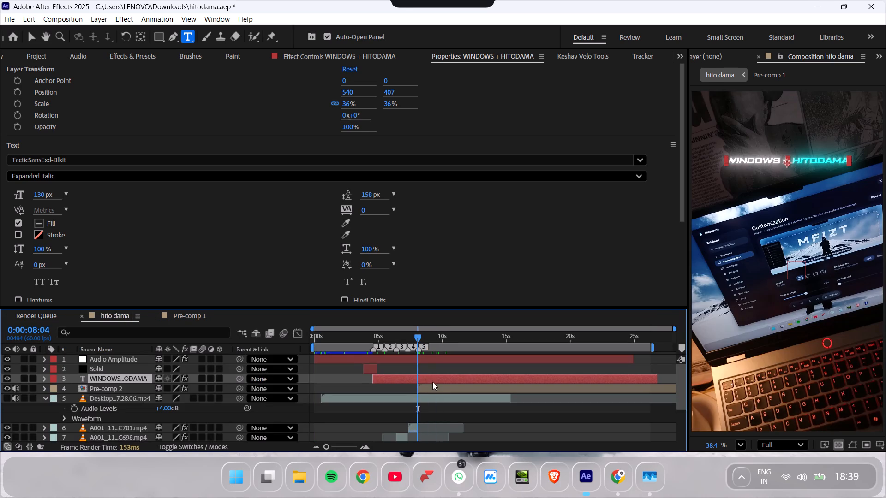
left_click(431, 385)
left_click_drag(418, 338, 419, 338)
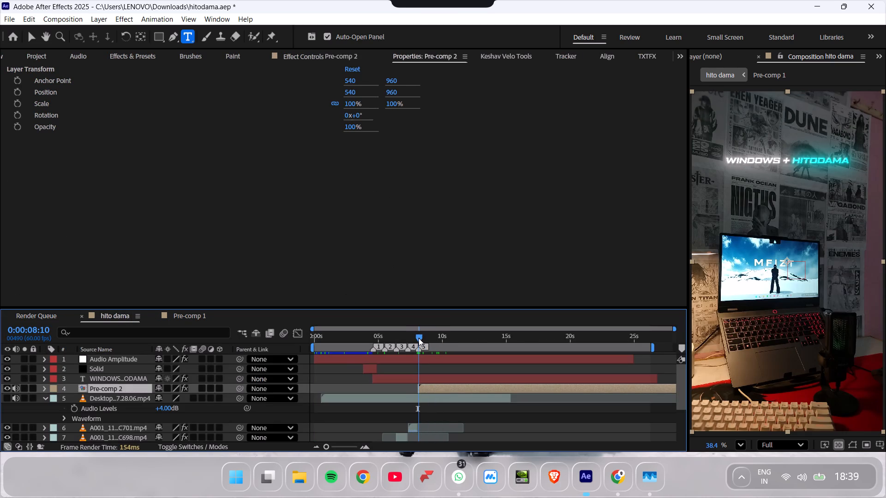
In Pre-comp 1, add a Scale keyframe of 115% to the A001 C706 video layer at 0:00:00:00.
left_click_drag(419, 338, 315, 333)
scroll(352, 359, "down", 8)
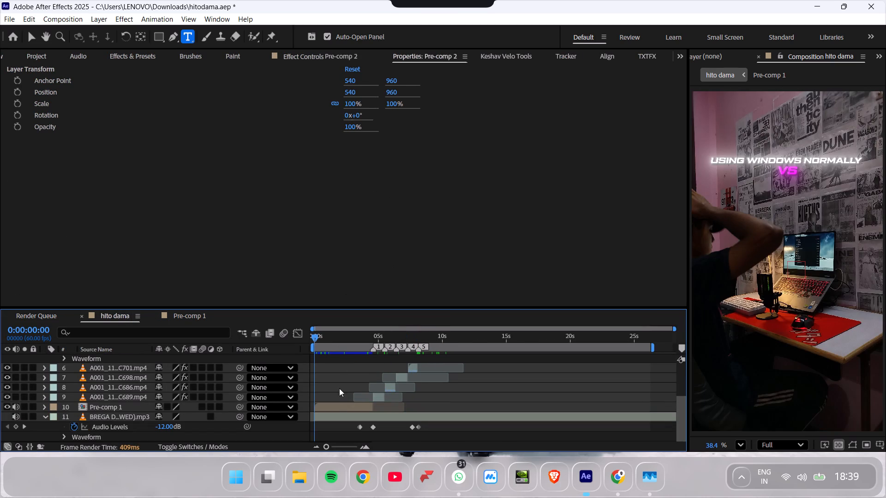
left_click(336, 403)
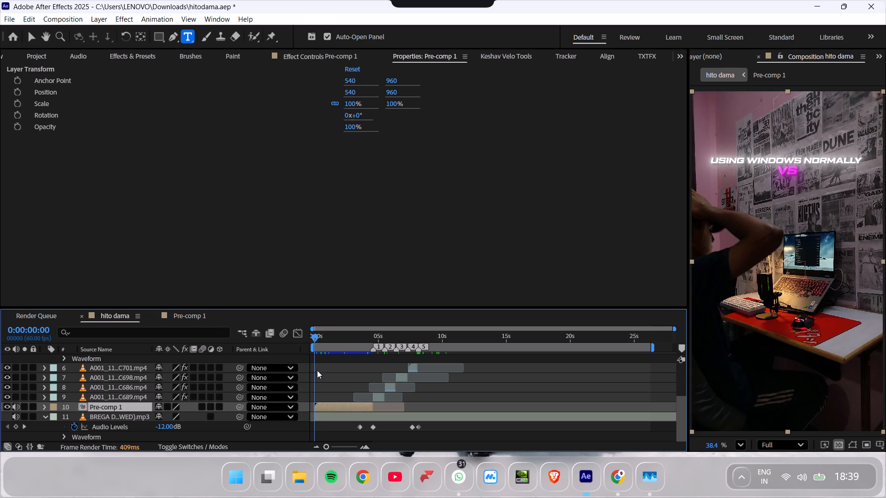
double_click(328, 403)
left_click_drag(329, 340, 299, 340)
left_click(328, 369)
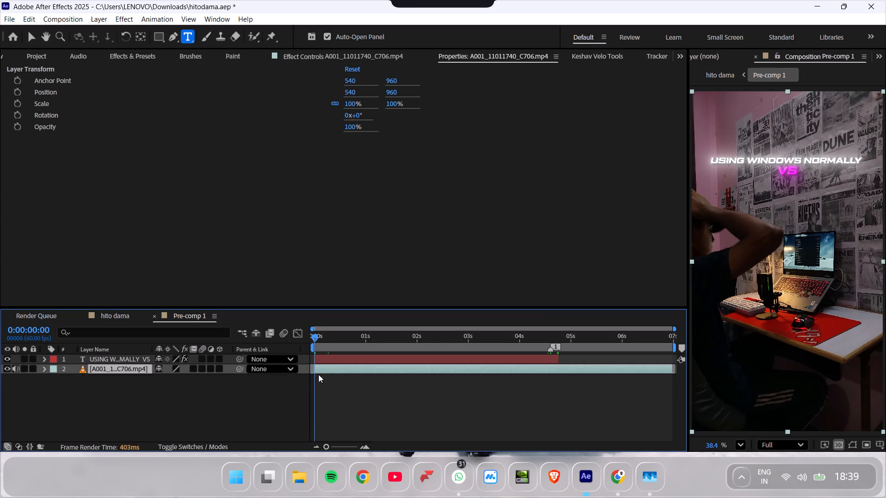
key("s")
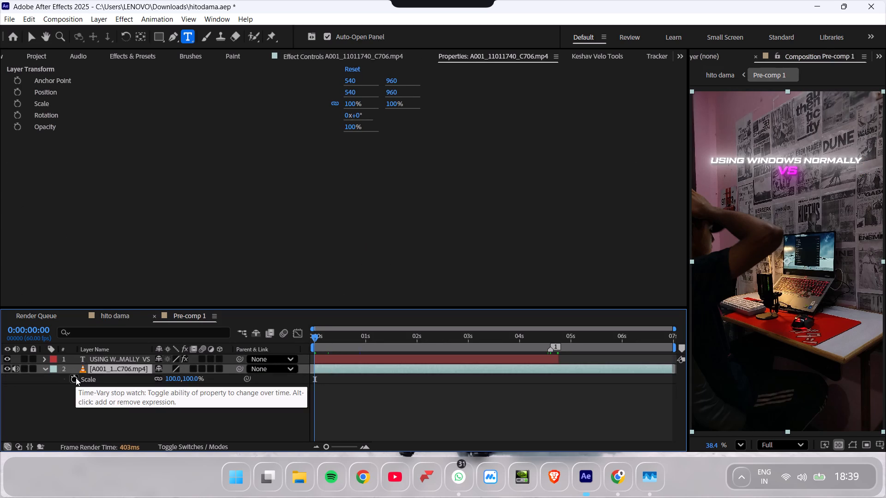
left_click(76, 378)
left_click_drag(174, 381, 180, 382)
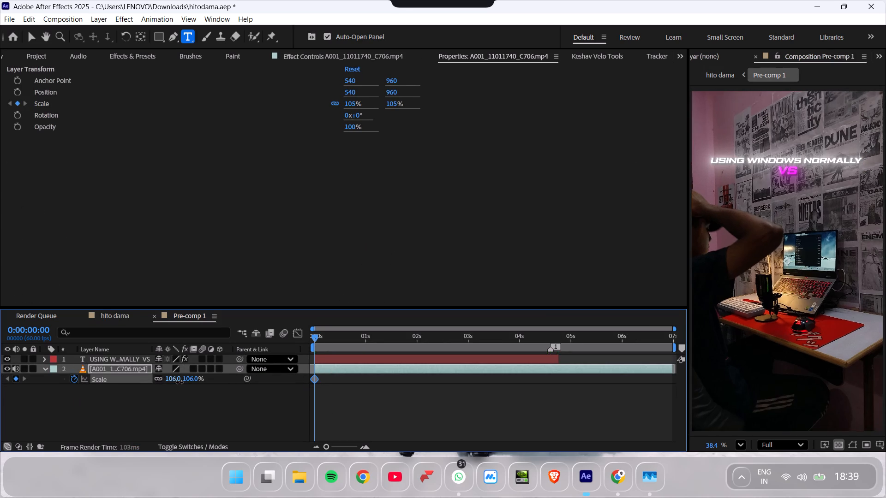
left_click_drag(180, 382, 185, 384)
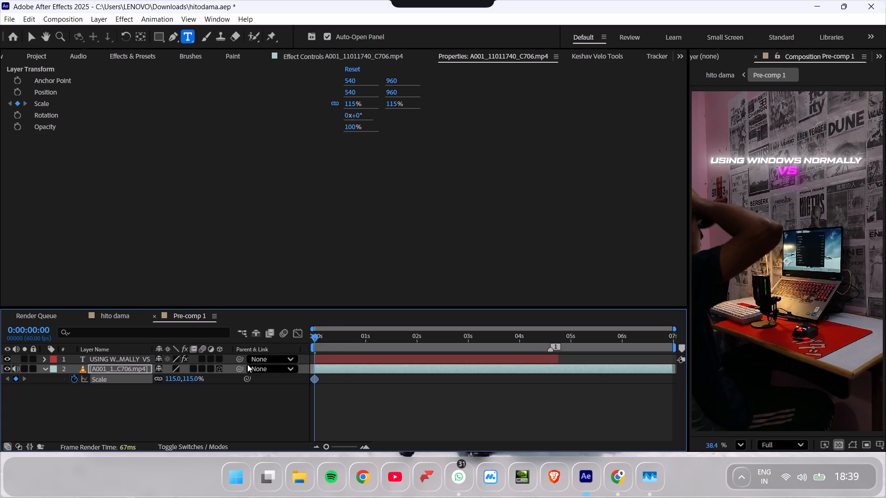
Set the video layer's Scale to 100% at 0:00:06:58, the end of Pre-comp 1, to create a slow zoom-out.
left_click_drag(315, 337, 712, 363)
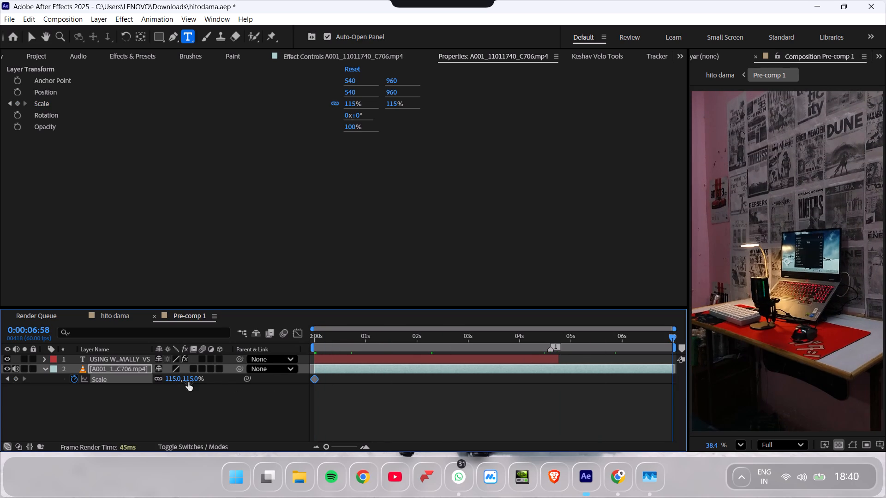
left_click(172, 382)
key("BackSpace")
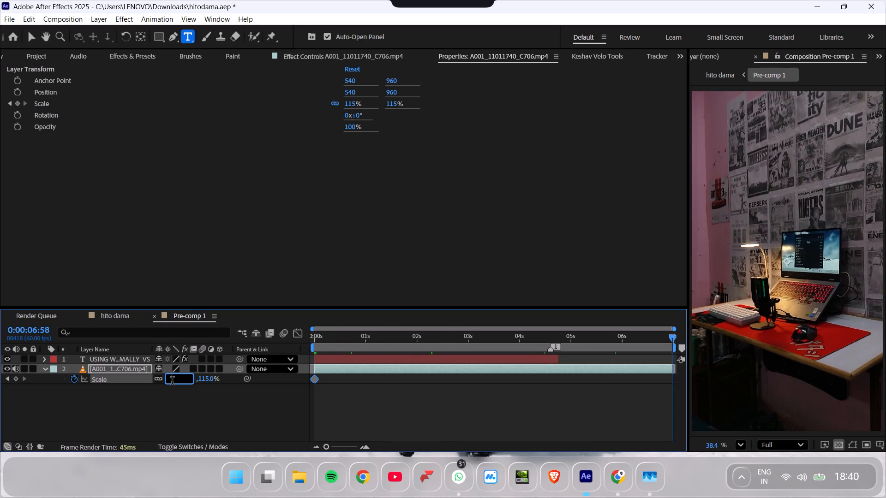
key("BackSpace")
key("BackSpace")
type("100")
key("Return")
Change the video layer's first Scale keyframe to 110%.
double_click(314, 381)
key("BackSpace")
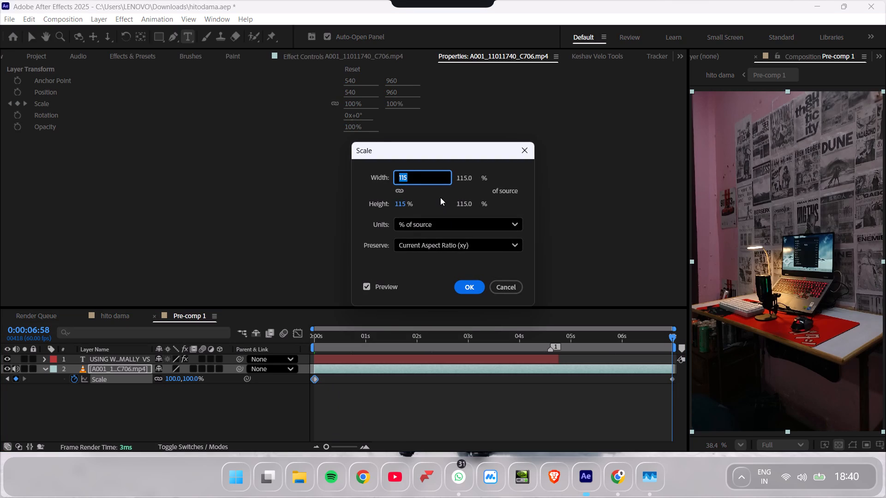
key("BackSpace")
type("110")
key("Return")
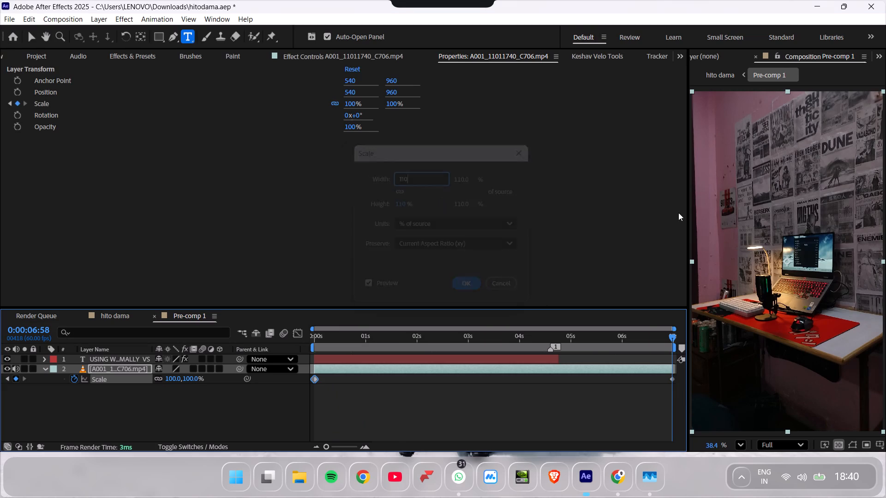
Play back the hito dama composition from 0:00:00:00 to check the opening clip's zoom.
left_click(120, 315)
left_click_drag(337, 337, 304, 340)
key("space")
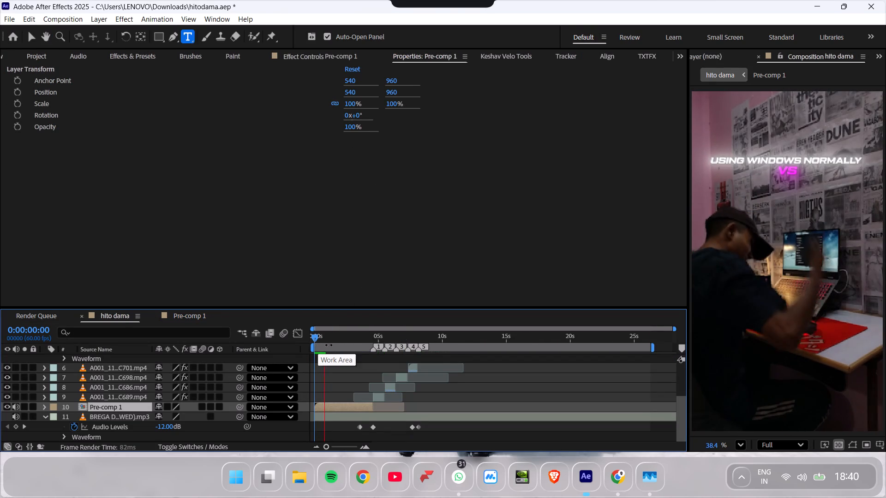
left_click_drag(326, 338, 305, 341)
key("space")
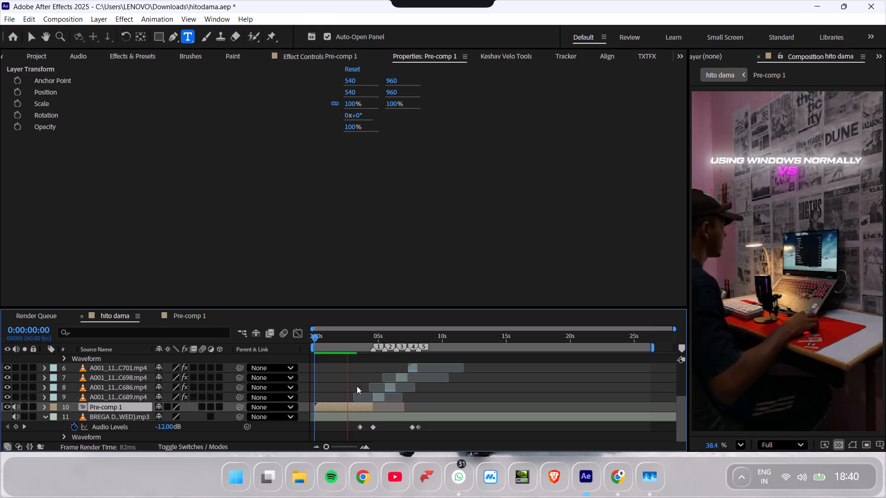
In Pre-comp 1, set the A001 C706 video layer's first Scale keyframe to 117%.
double_click(351, 404)
double_click(315, 377)
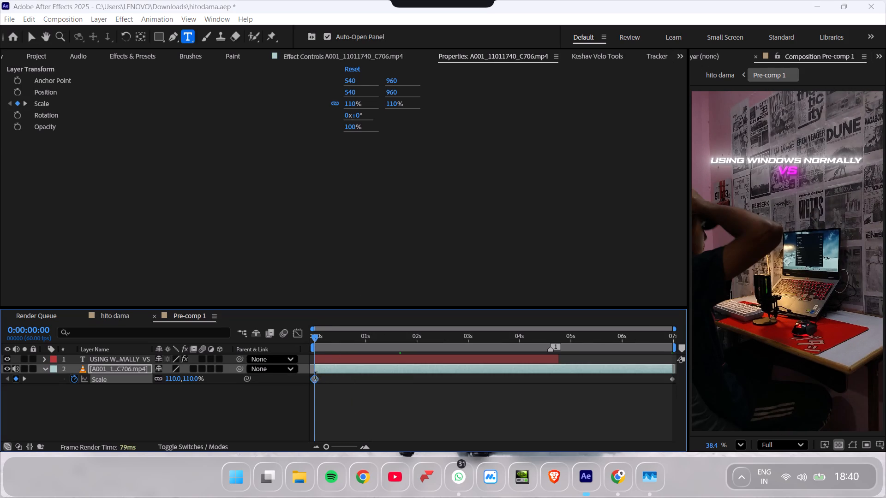
key("BackSpace")
key("BackSpace")
type("11")
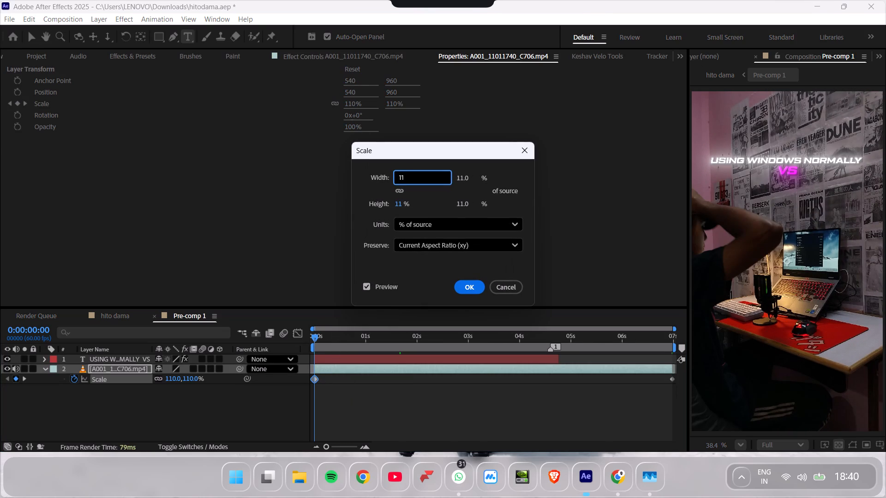
key("7")
key("Return")
Play back the hito dama composition from its start, near 0:00:24:10 and from 0:00:00:54 to review the edit.
left_click(97, 314)
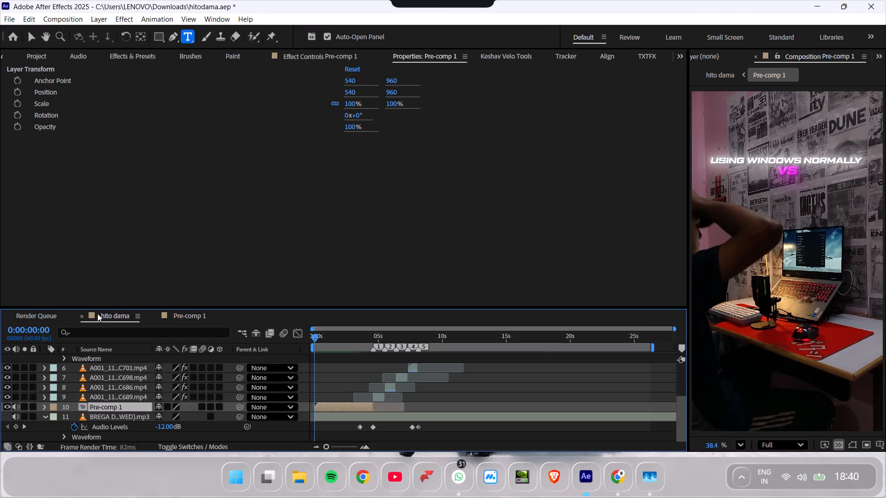
left_click_drag(327, 339, 314, 339)
key("space")
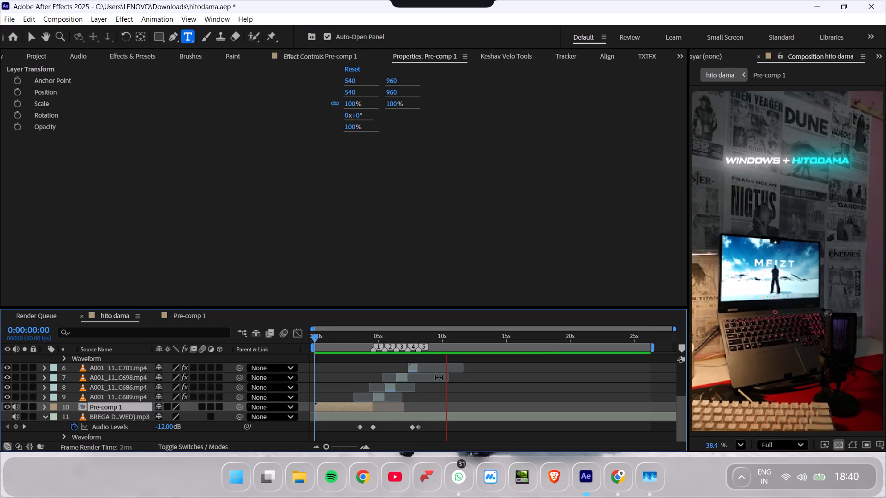
left_click_drag(613, 338, 625, 342)
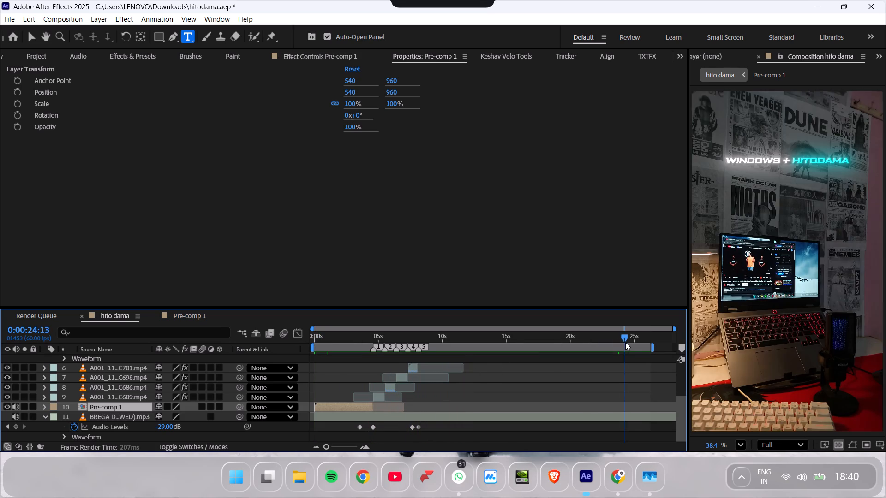
left_click_drag(625, 342, 623, 343)
key("space")
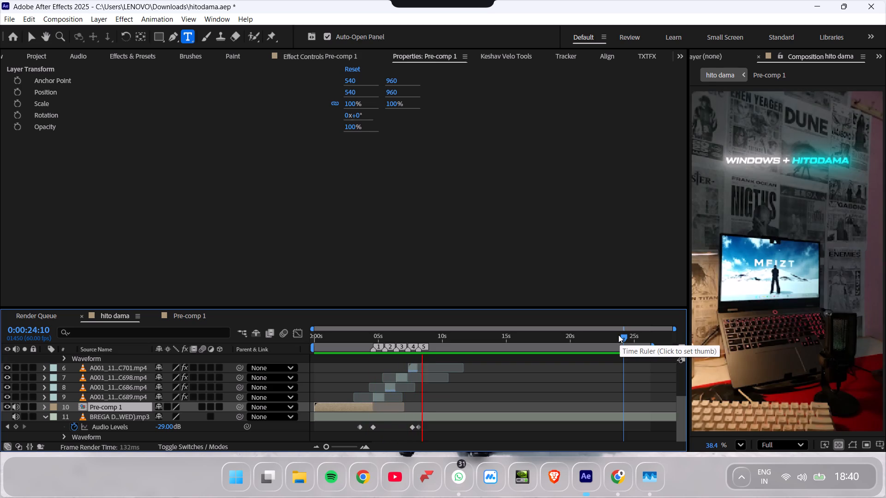
left_click_drag(403, 338, 388, 338)
scroll(399, 369, "up", 3)
left_click_drag(389, 335, 324, 340)
key("space")
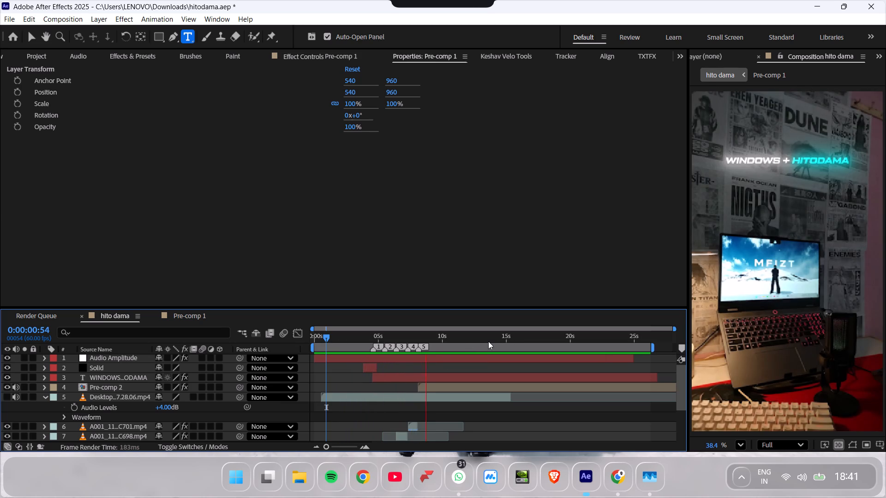
Apply the Lumetri Color effect to the Pre-comp 2 layer.
left_click(430, 388)
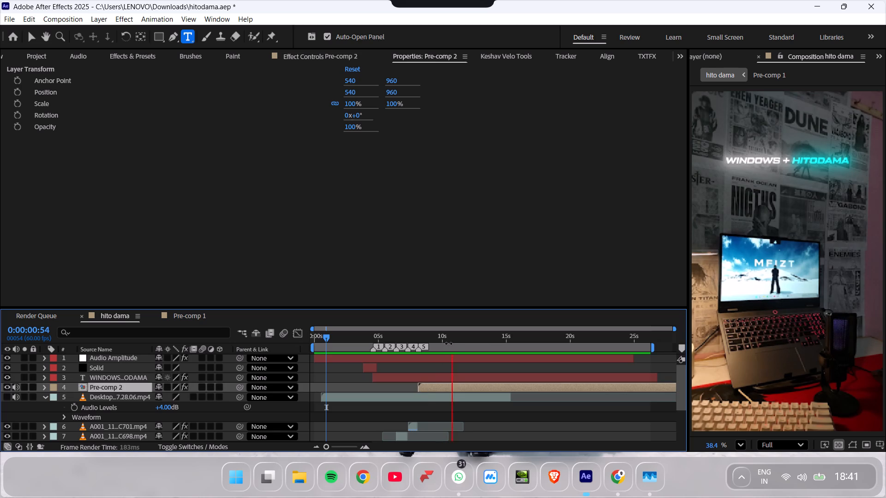
left_click(452, 339)
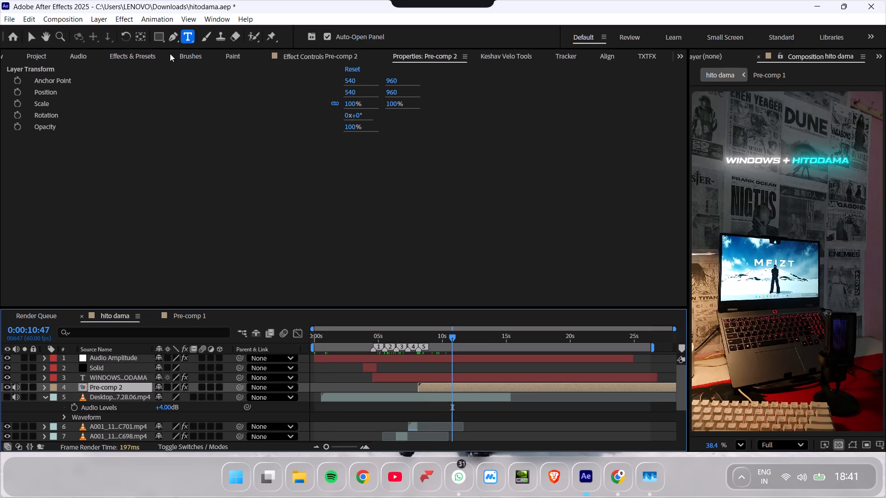
left_click(148, 58)
left_click(156, 70)
type("lumetri")
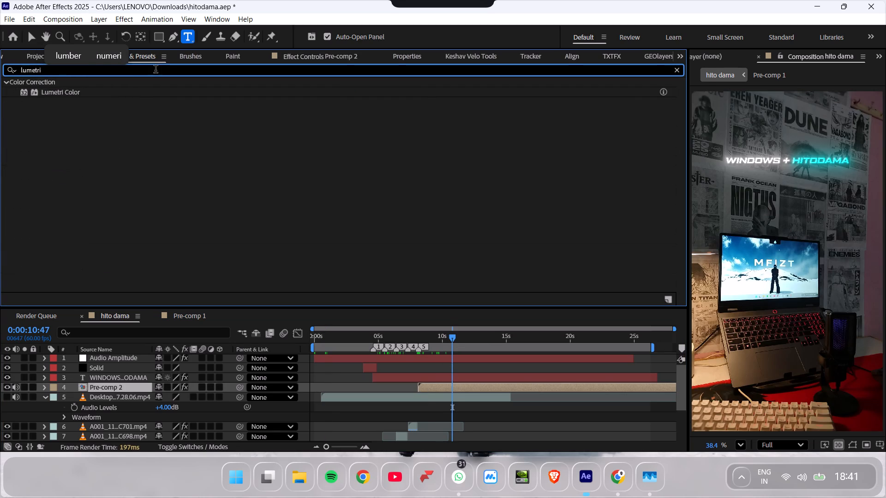
left_click_drag(45, 94, 437, 386)
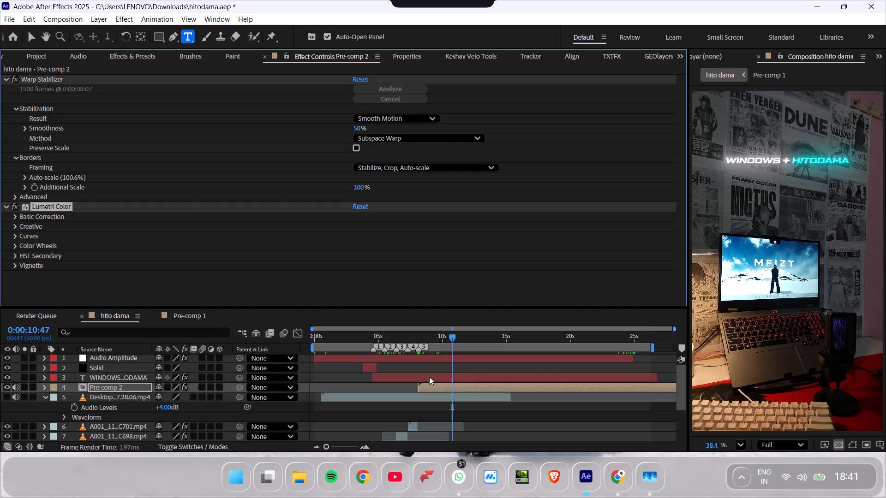
In Pre-comp 2's Lumetri Color basic correction, set Exposure to -0.3, Contrast to 5 and Blacks to -3.
left_click(15, 217)
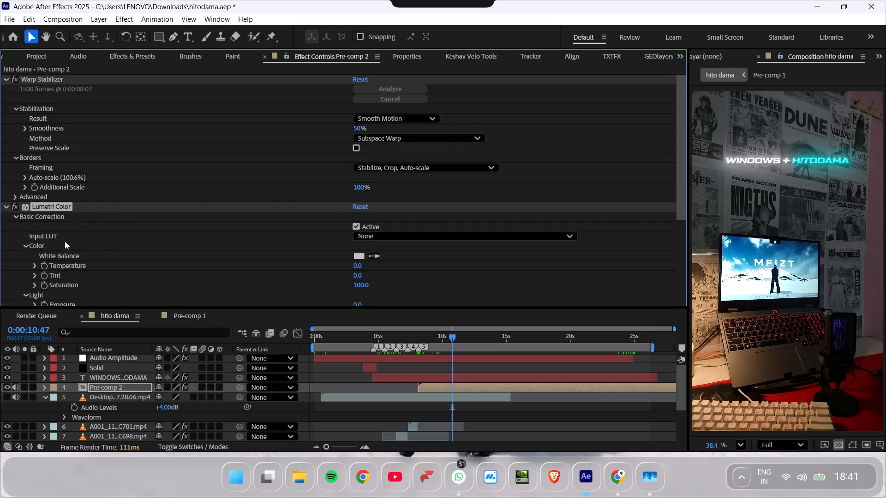
scroll(136, 263, "down", 2)
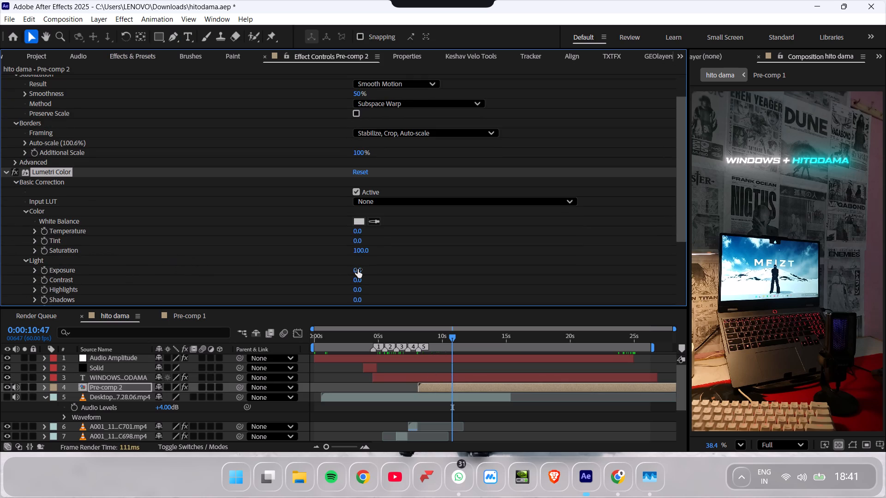
left_click(358, 269)
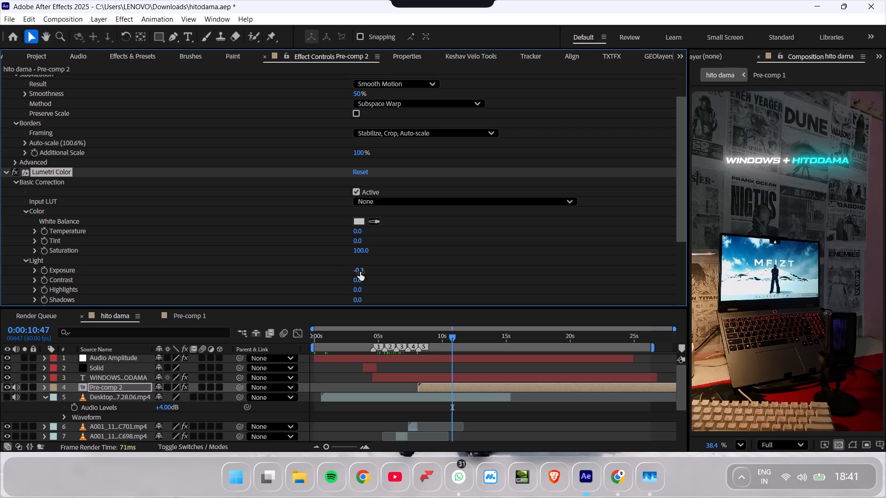
scroll(342, 277, "down", 1)
left_click_drag(358, 263, 367, 266)
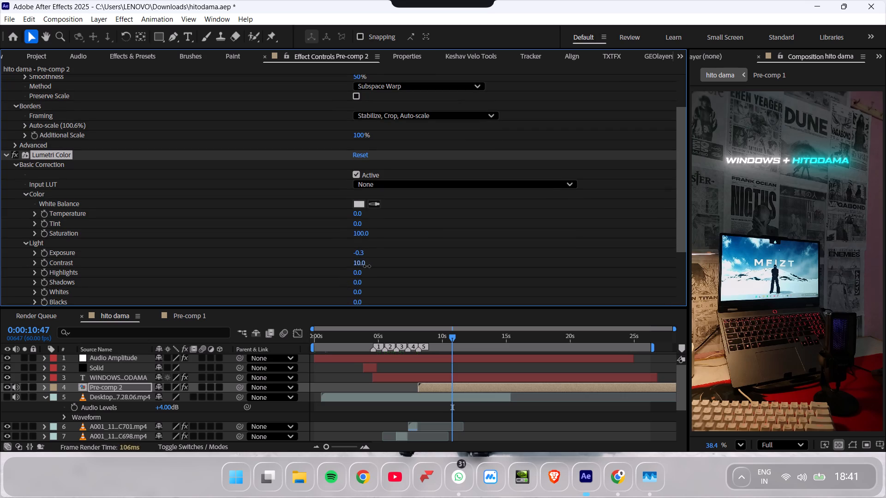
left_click_drag(367, 266, 364, 267)
scroll(334, 267, "down", 1)
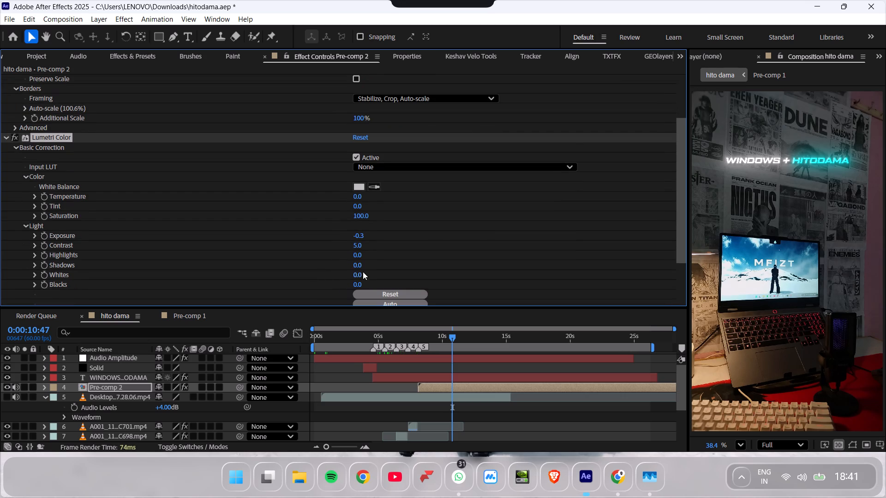
left_click_drag(358, 281, 362, 289)
left_click_drag(362, 289, 350, 287)
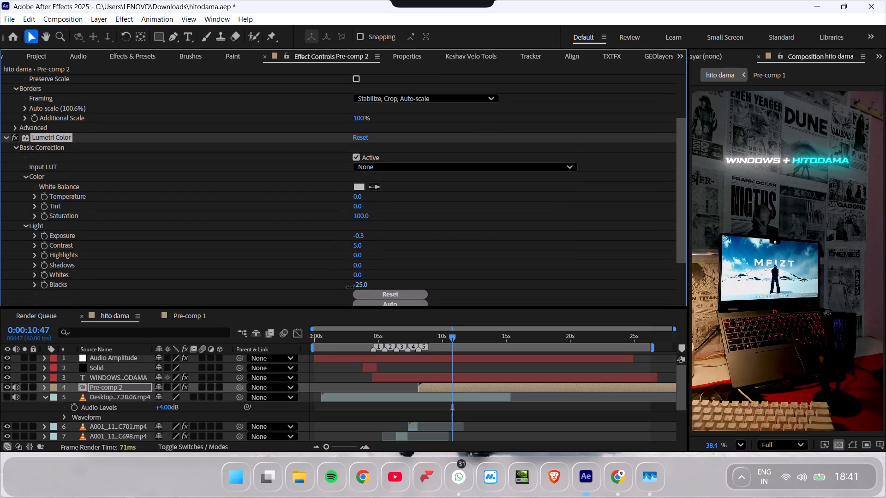
left_click_drag(350, 287, 364, 289)
In Pre-comp 2's Lumetri Color basic correction, set Whites to -38.
left_click_drag(359, 277, 379, 279)
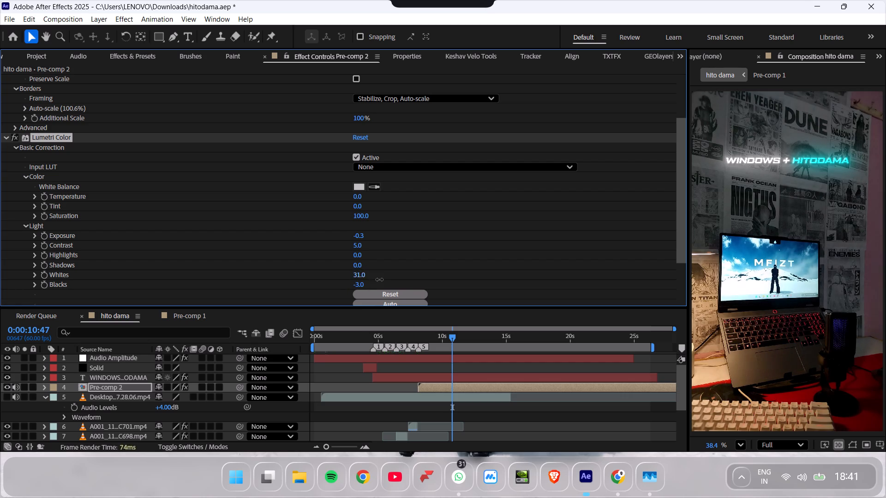
left_click_drag(379, 279, 329, 274)
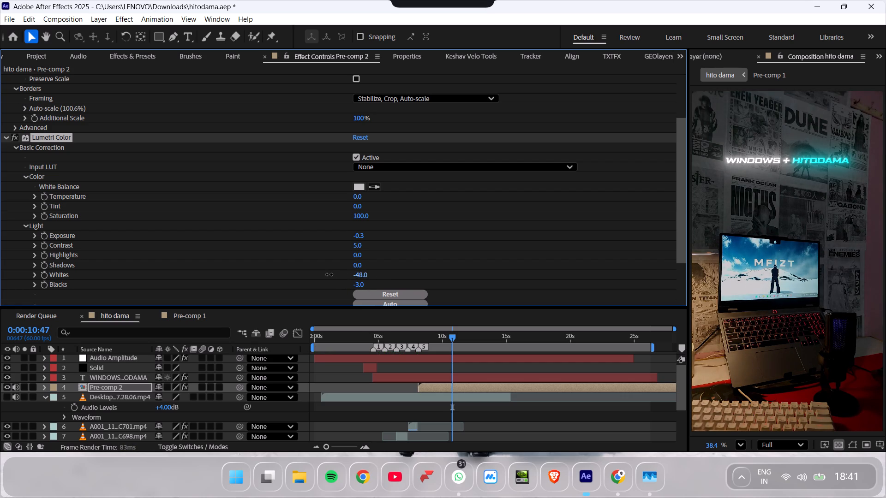
left_click_drag(329, 274, 334, 273)
scroll(302, 259, "down", 6)
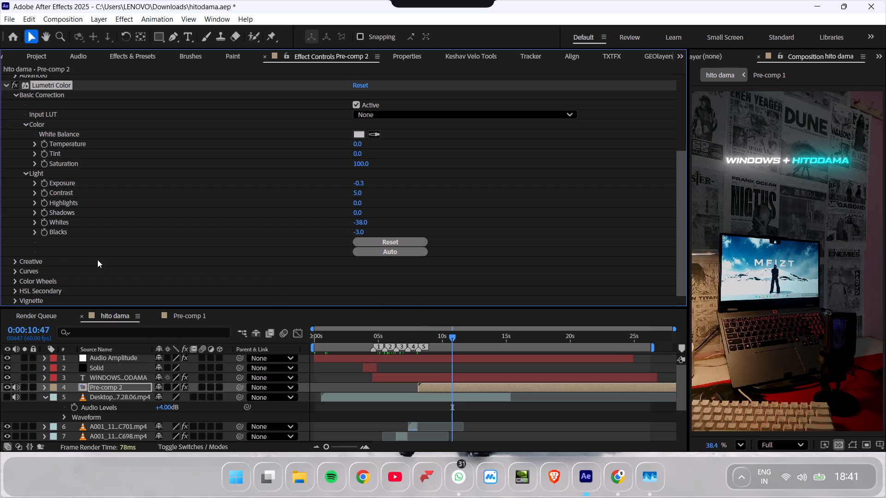
scroll(59, 235, "down", 1)
left_click(20, 95)
Add the hito dama composition to the render queue and render only the new item, with the earlier queued hito dama item excluded.
left_click(1, 17)
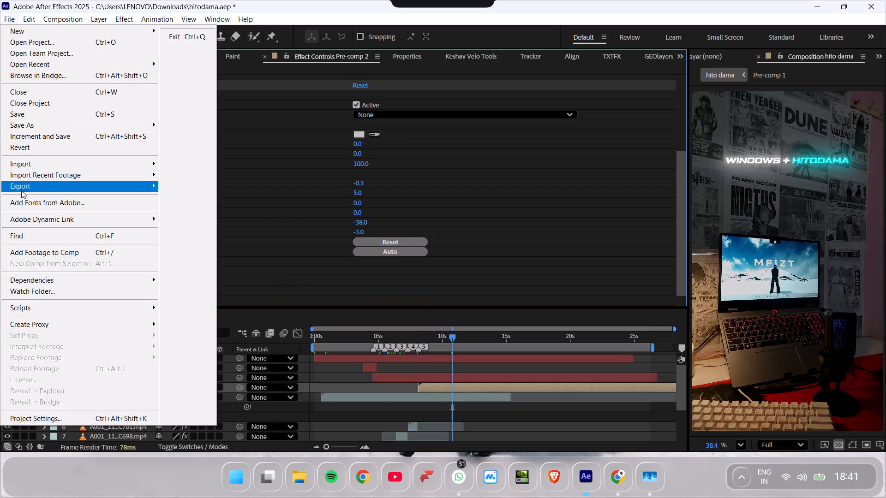
left_click(27, 187)
left_click(251, 200)
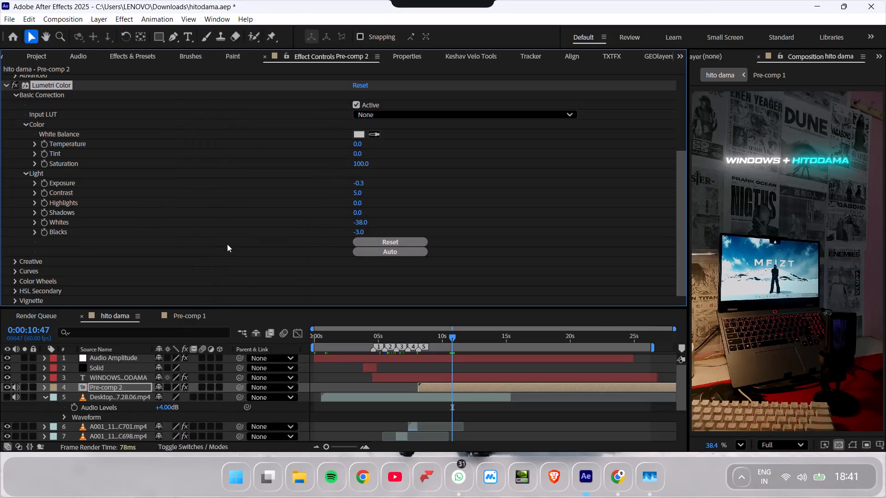
scroll(287, 376, "down", 3)
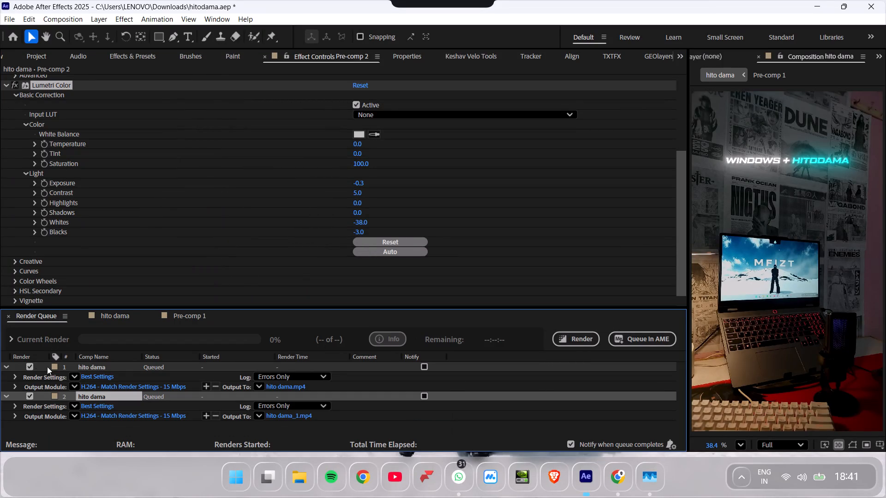
left_click(30, 365)
left_click(584, 338)
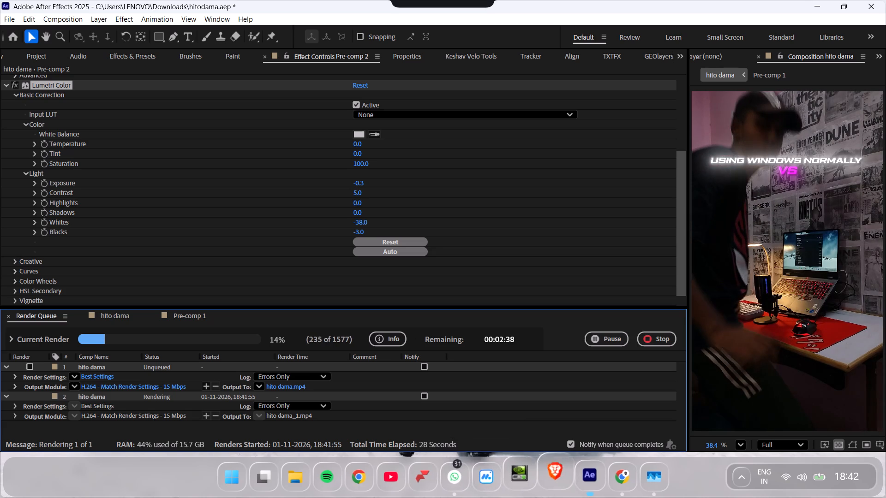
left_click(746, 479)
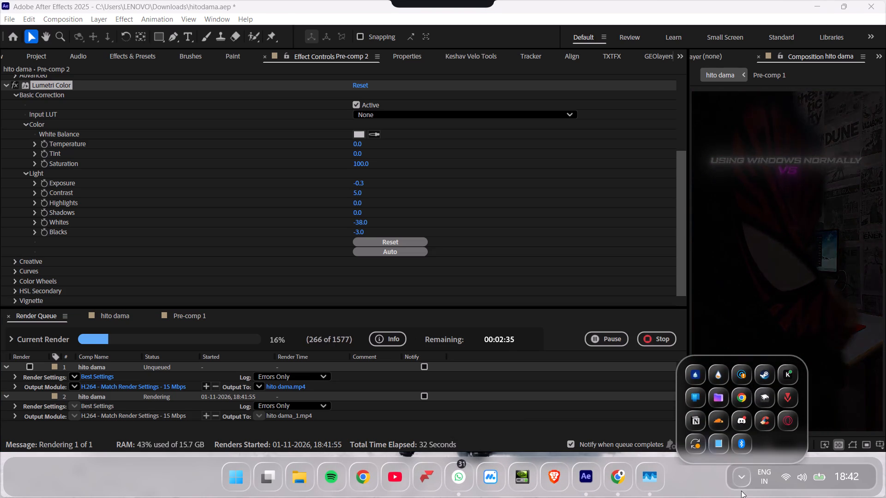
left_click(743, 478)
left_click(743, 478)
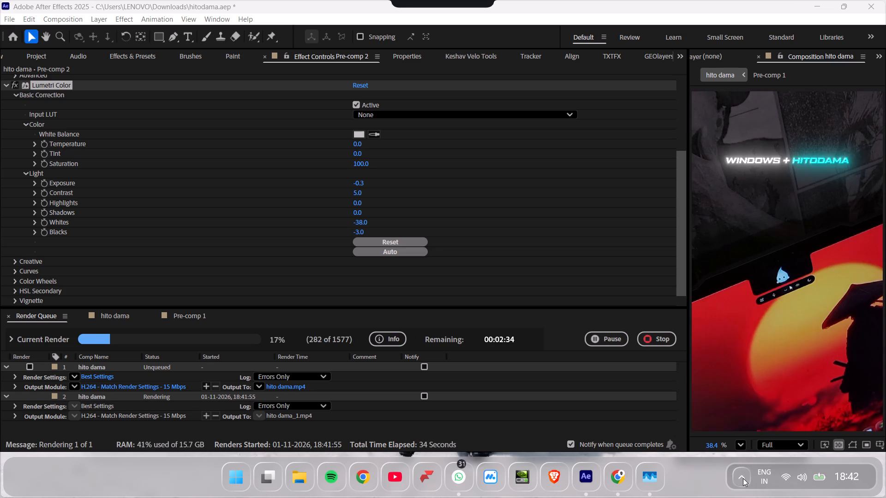
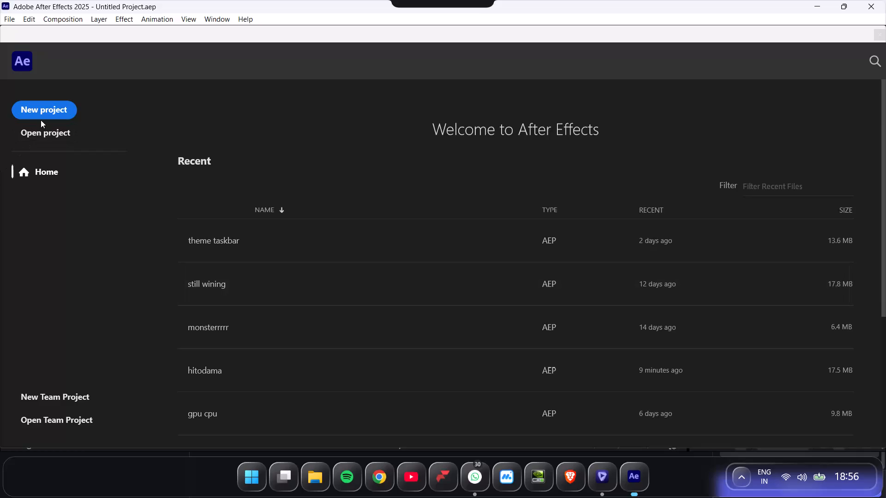
Start a new project and import the hito dama_1_prob3 video from Downloads as footage.
left_click(63, 109)
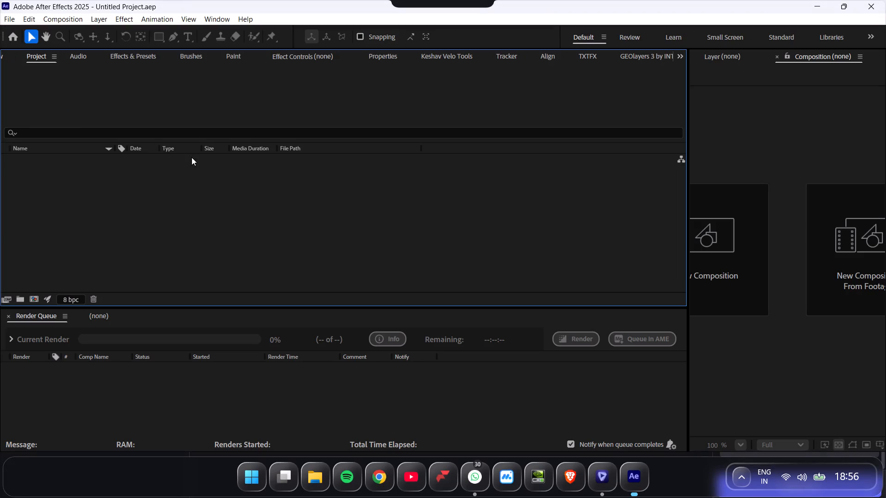
left_click(12, 18)
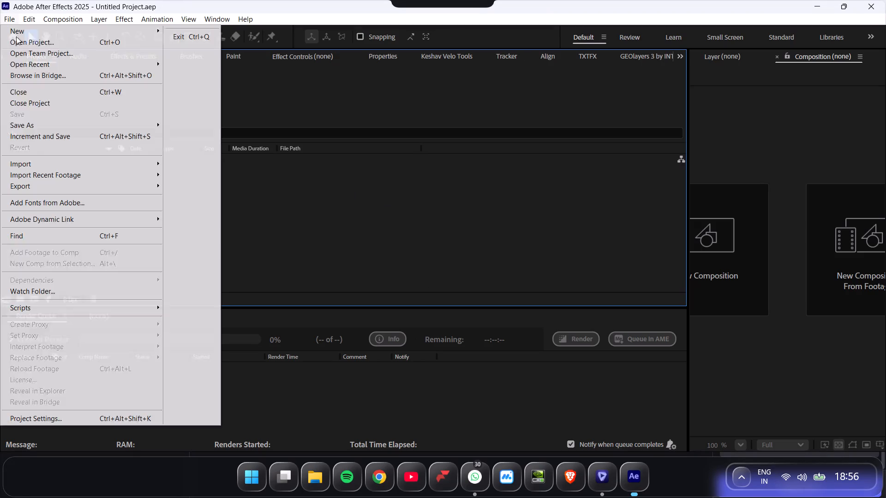
left_click(24, 164)
left_click(277, 161)
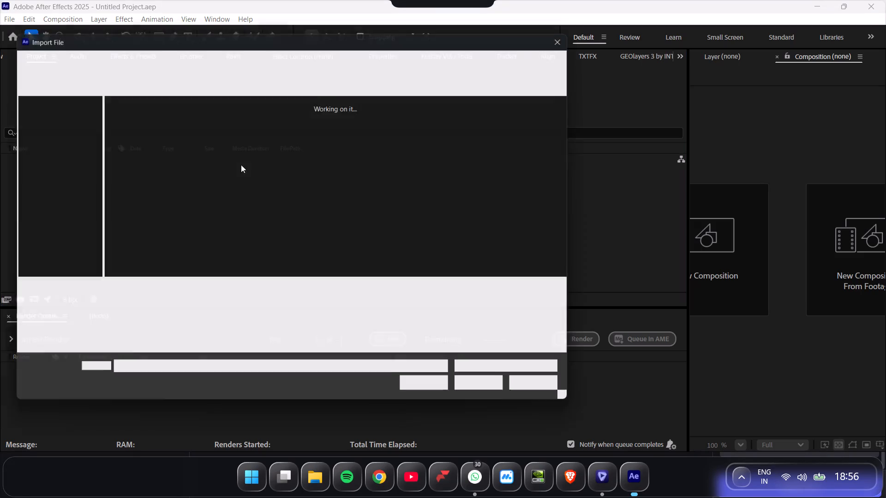
double_click(62, 191)
scroll(168, 158, "up", 4)
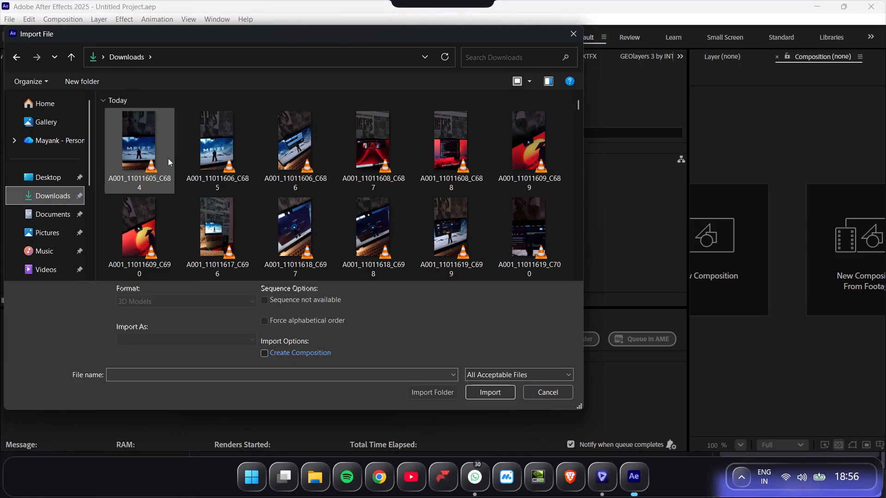
scroll(146, 161, "up", 9)
left_click(152, 148)
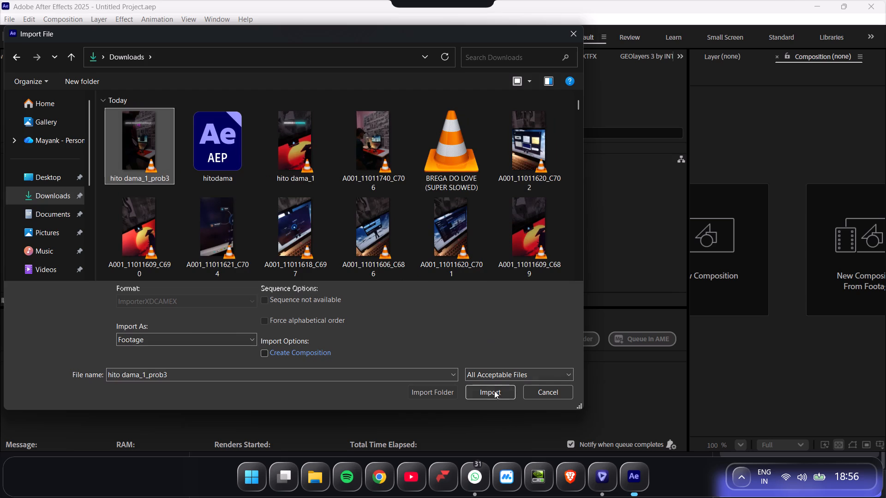
left_click(492, 392)
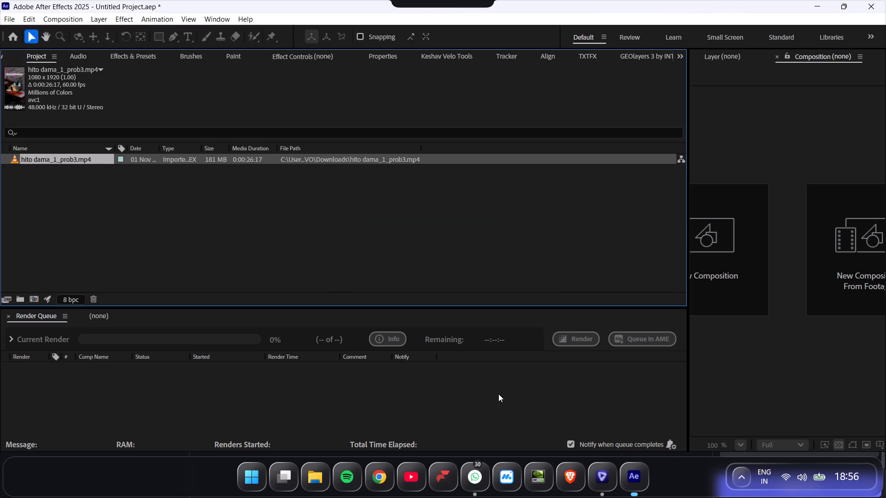
Create a composition from the imported hito dama_1_prob3.mp4 clip by placing it in the empty timeline.
left_click(95, 315)
left_click_drag(86, 156, 343, 412)
Preview the hito dama_1_prob3 composition from its first frame to check the enhanced video.
left_click_drag(357, 341, 235, 331)
key("space")
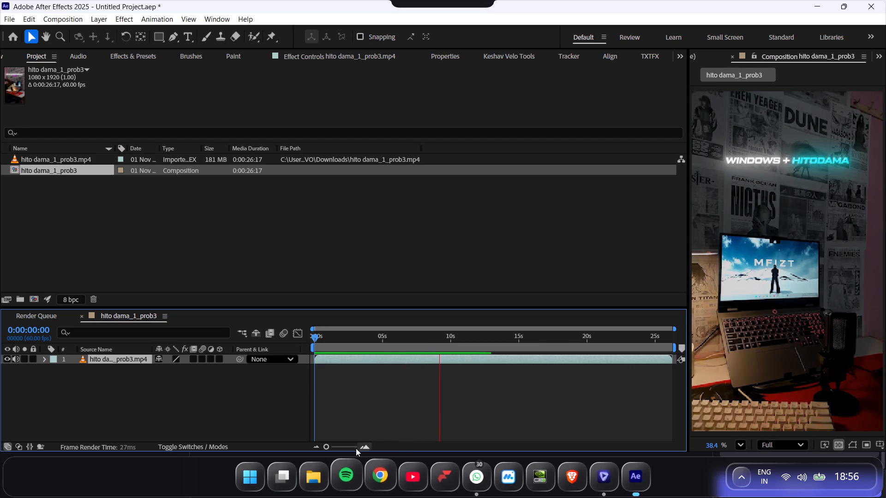
left_click_drag(339, 446, 297, 446)
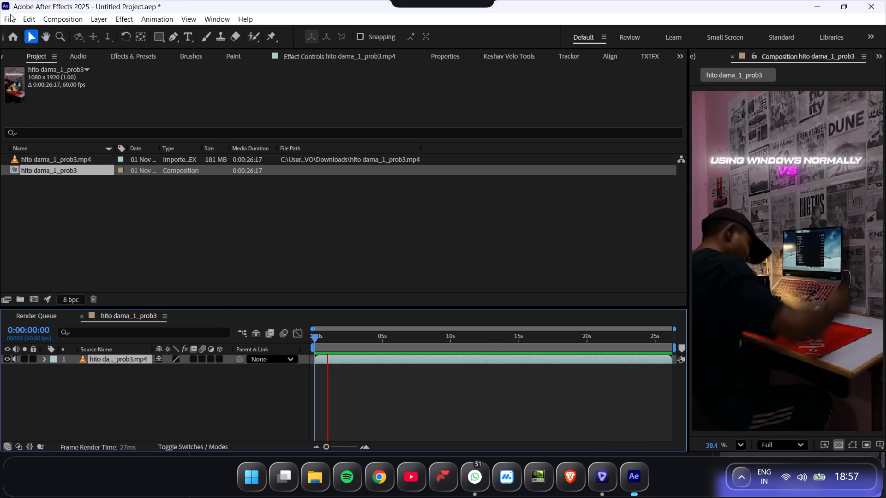
Add the hito dama_1_prob3 composition to the Render Queue.
left_click(13, 24)
left_click(68, 187)
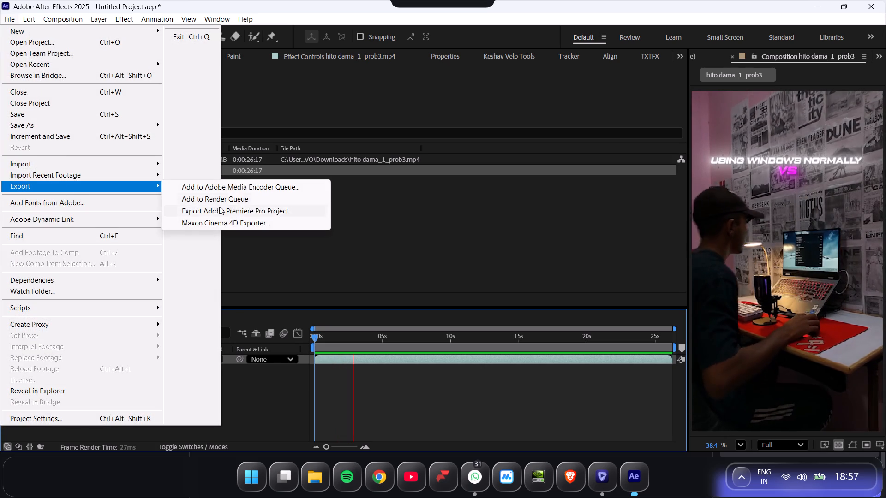
left_click(231, 198)
scroll(344, 383, "down", 1)
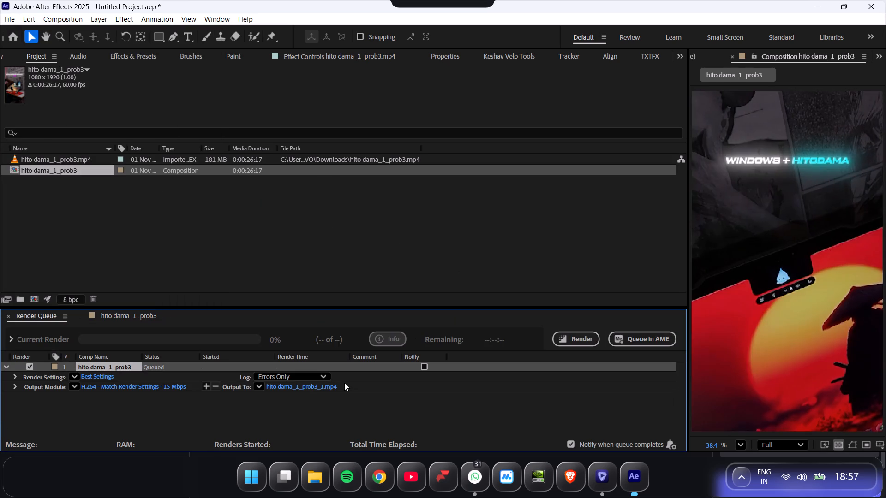
scroll(344, 383, "down", 1)
Set the render's output file to "hitodama final" in the Downloads folder, as H.264 mp4.
left_click(306, 384)
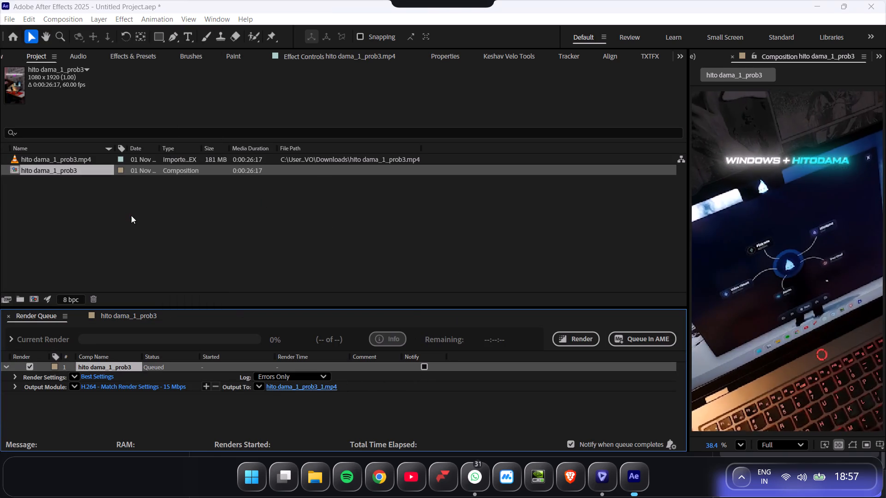
scroll(52, 147, "up", 5)
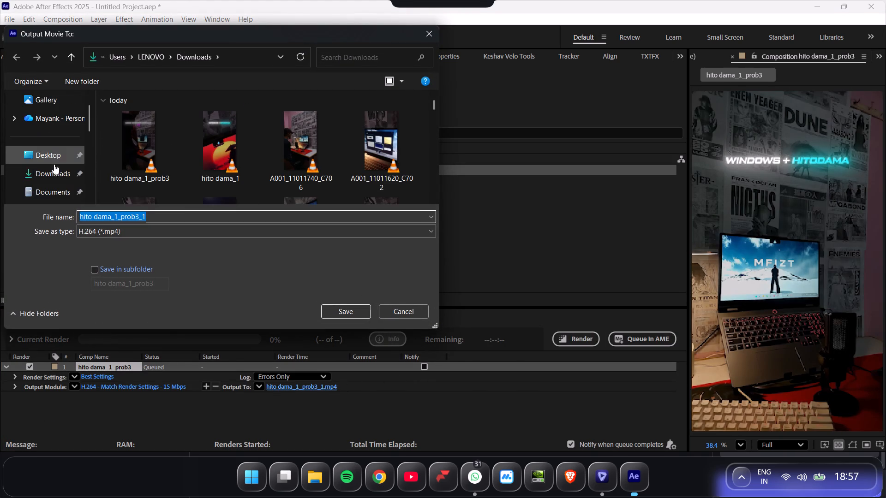
double_click(54, 167)
left_click(157, 236)
key("BackSpace")
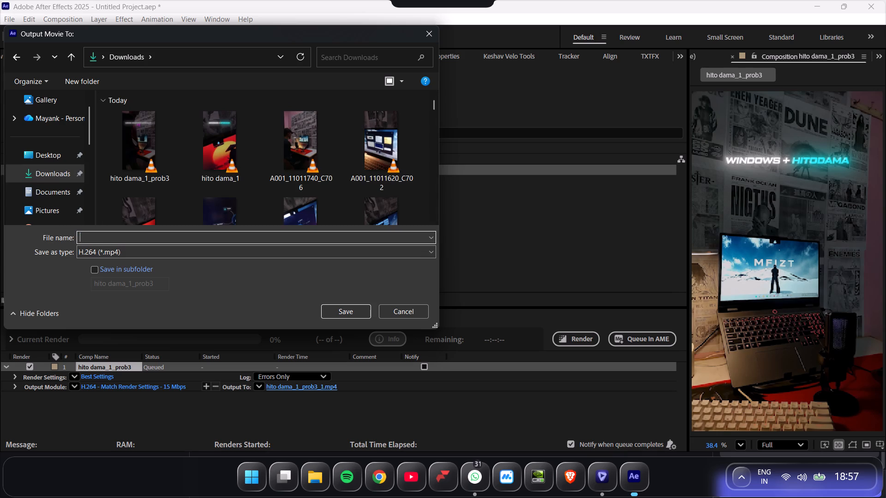
type("hito")
type("dama final")
key("Return")
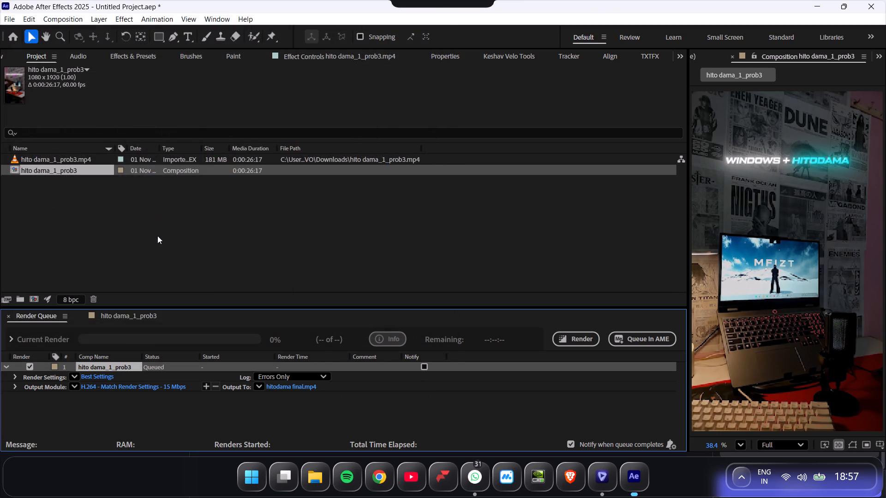
Start rendering the queued hito dama_1_prob3 composition.
left_click(562, 344)
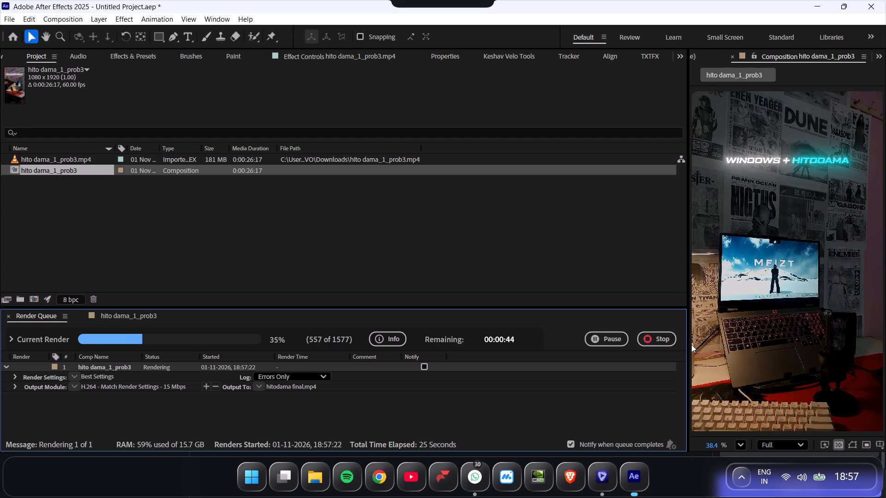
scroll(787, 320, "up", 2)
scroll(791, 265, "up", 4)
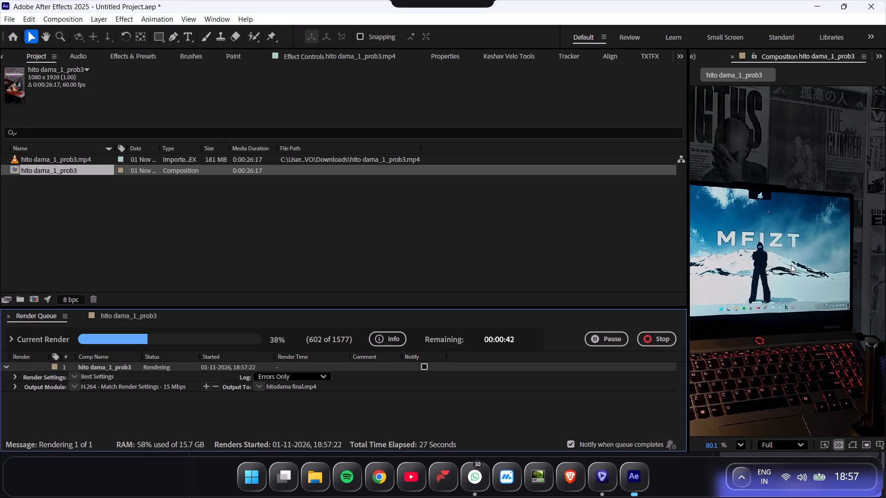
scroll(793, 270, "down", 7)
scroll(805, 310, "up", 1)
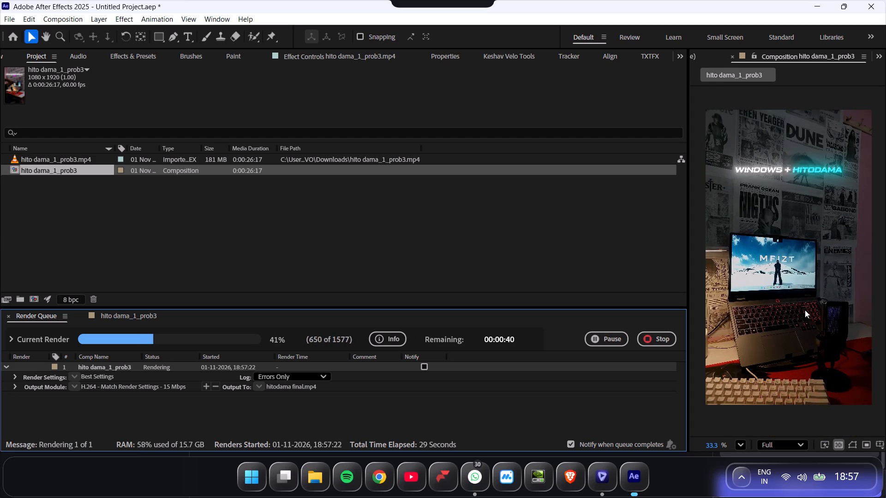
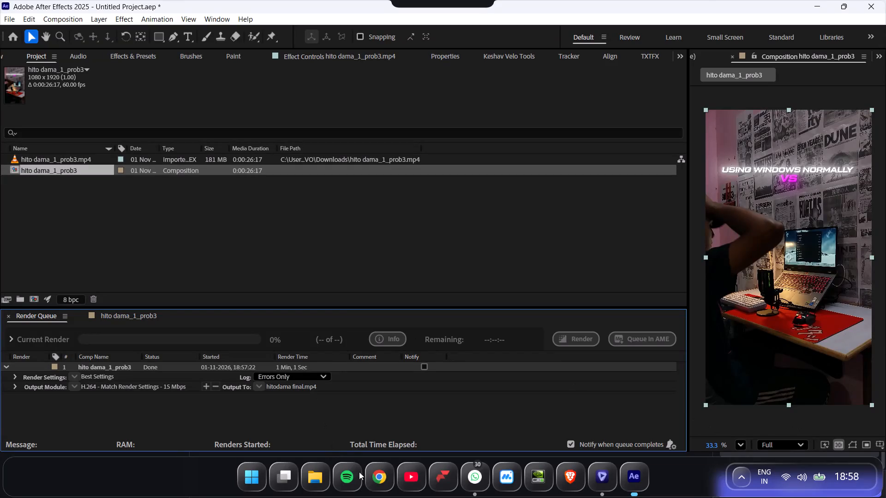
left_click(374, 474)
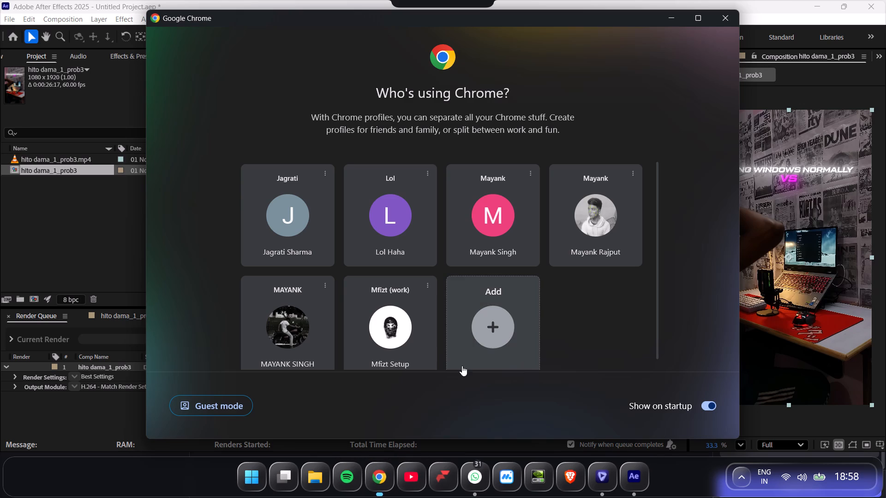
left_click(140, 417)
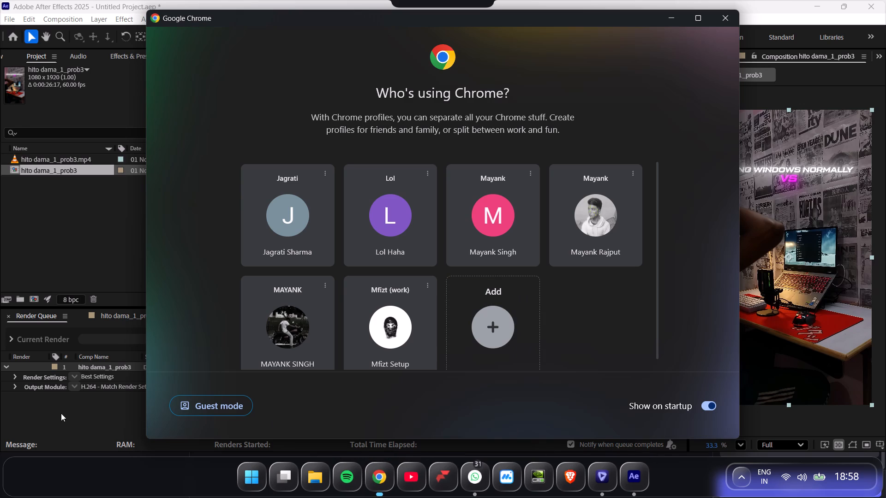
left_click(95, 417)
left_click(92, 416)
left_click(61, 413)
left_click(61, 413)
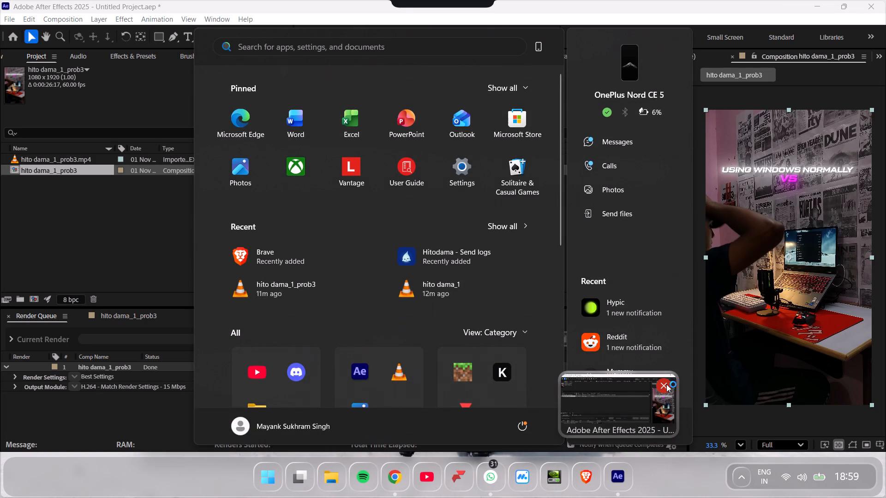
Quit After Effects without saving the changes to the untitled project.
left_click(101, 265)
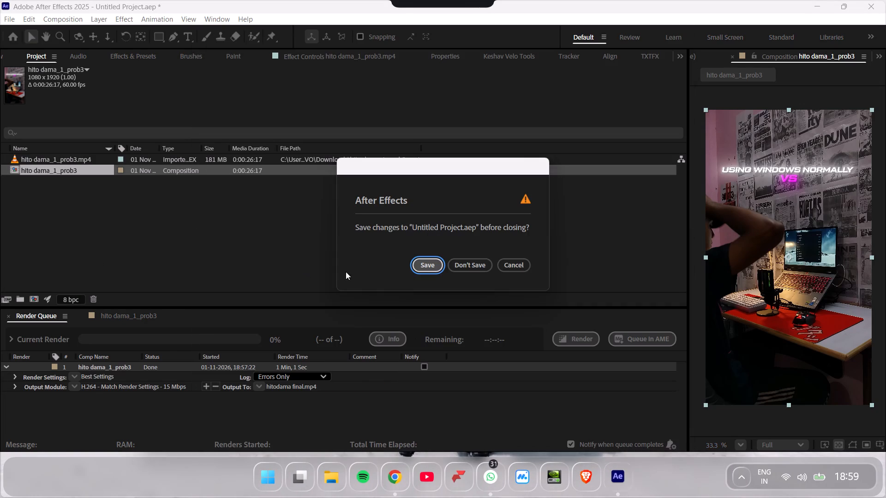
left_click(474, 267)
Switch to Google Chrome with the Mfizt (work) profile and maximize its new window.
left_click(394, 480)
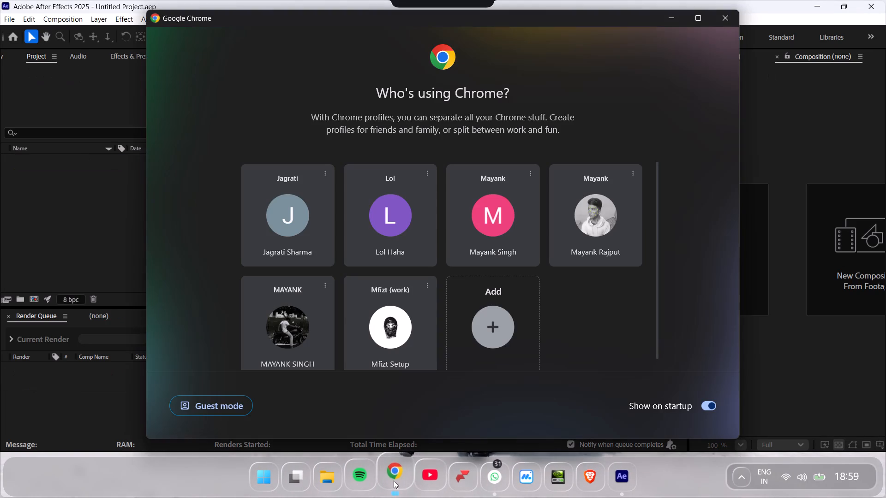
left_click(398, 325)
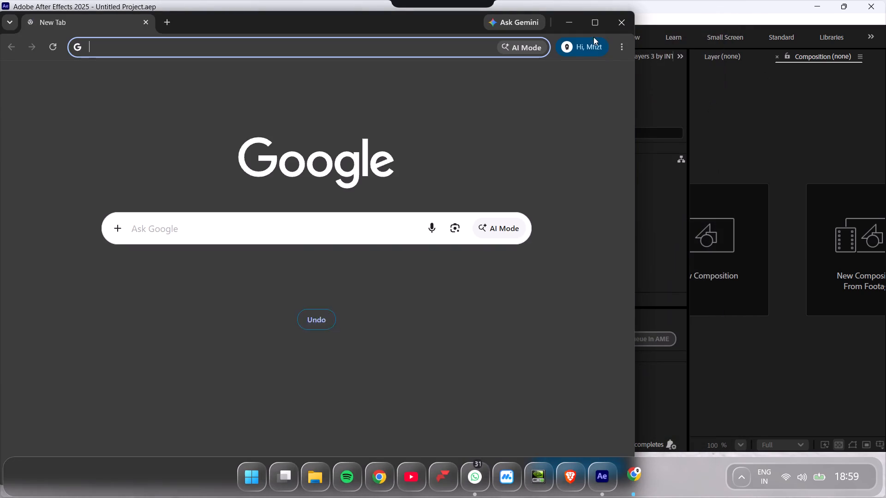
left_click(596, 15)
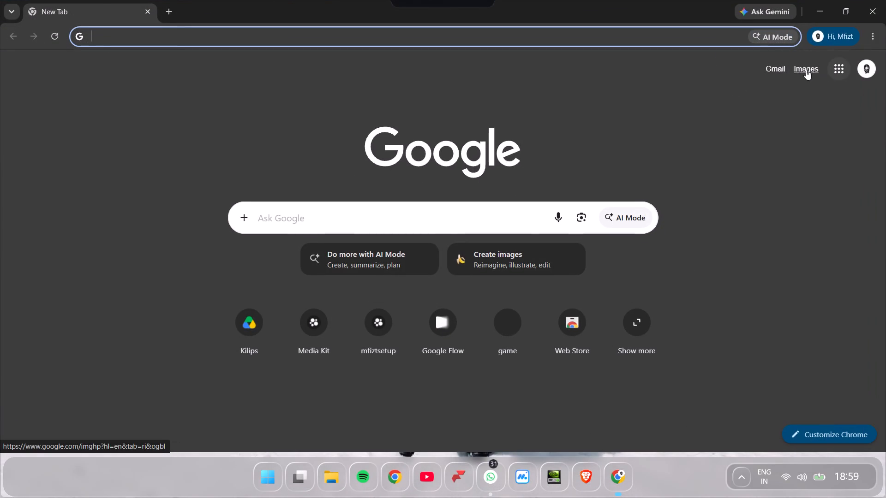
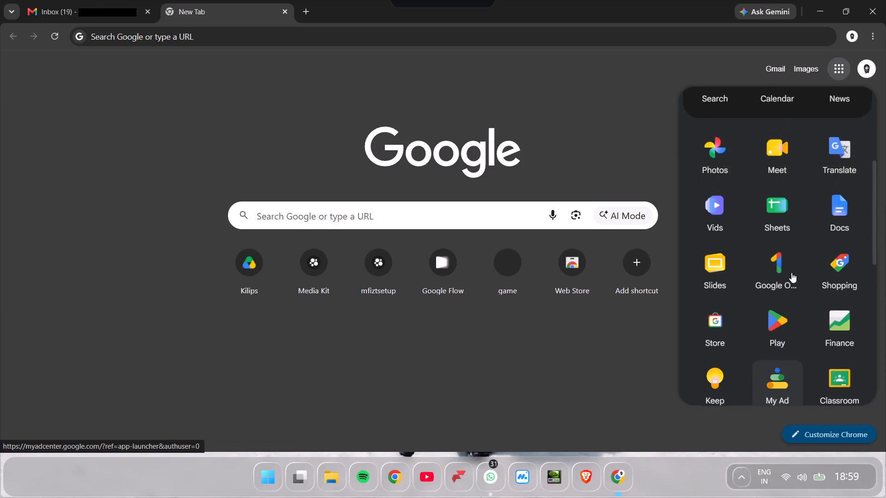
Find Google Drive among the Google apps and open it in the current tab.
scroll(775, 253, "down", 5)
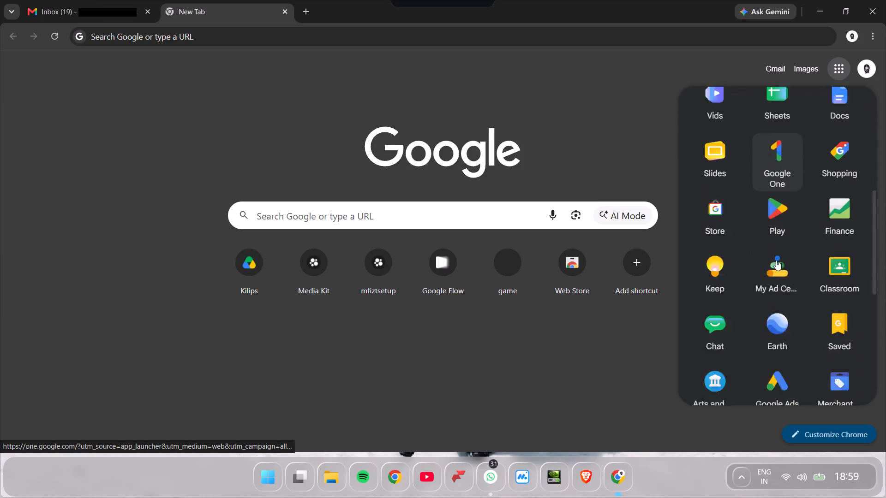
scroll(776, 260, "down", 8)
scroll(776, 260, "up", 14)
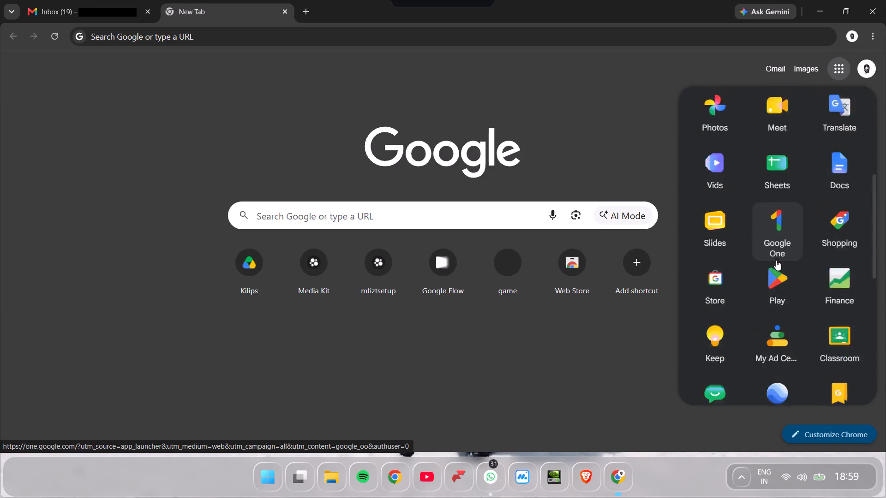
scroll(776, 260, "up", 1)
left_click(789, 121)
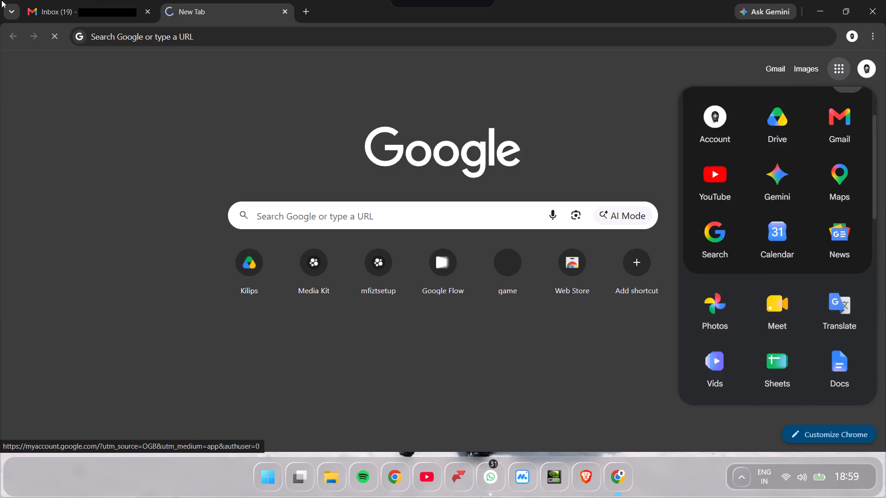
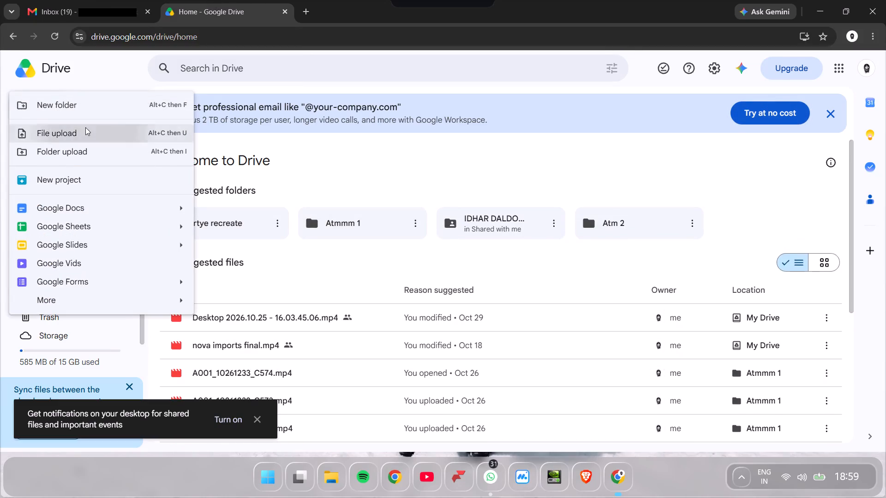
Upload the "hitodama final" video from the Downloads folder to Google Drive.
double_click(67, 169)
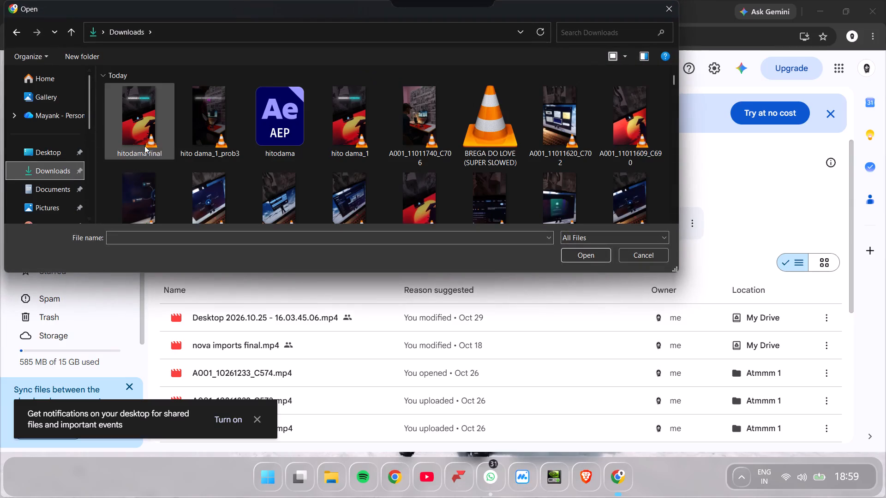
left_click(149, 139)
scroll(175, 152, "up", 2)
left_click(579, 260)
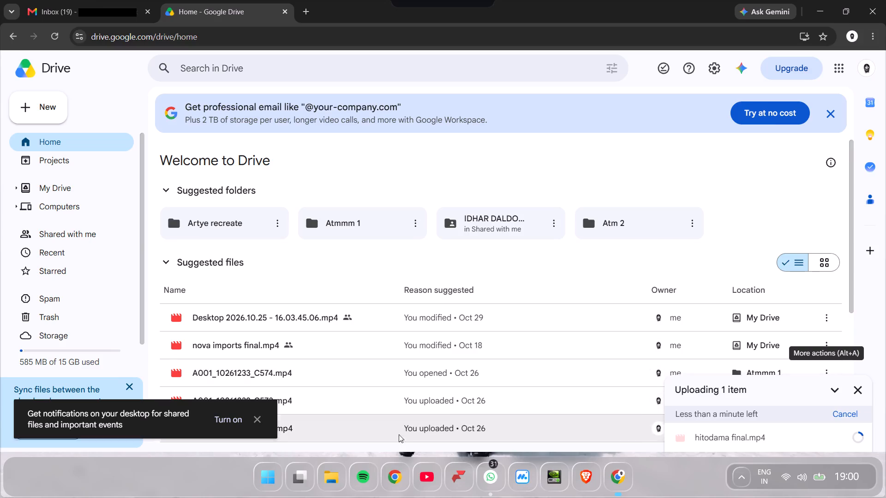
Switch to Spotify.
left_click(364, 477)
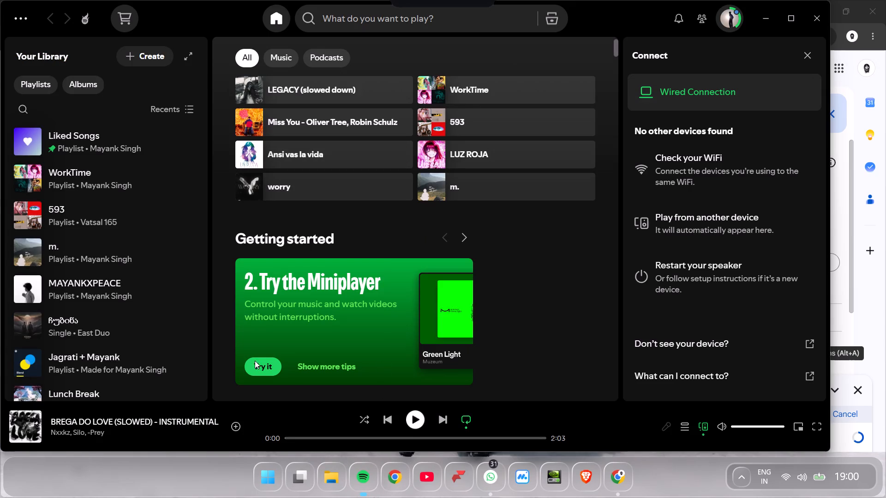
Search Spotify for "sailo", play Sailor Song by Gigi Perez, and lower the playback volume.
left_click(43, 208)
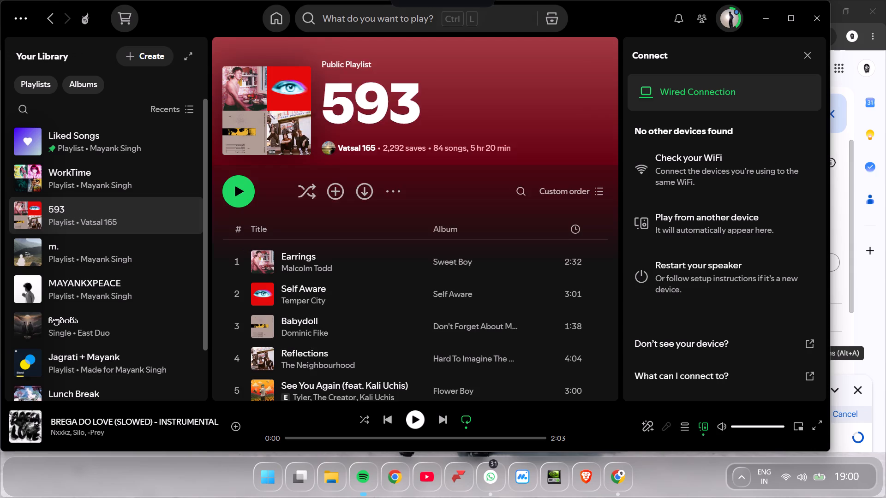
left_click(371, 22)
key("s")
key("a")
type("ilo")
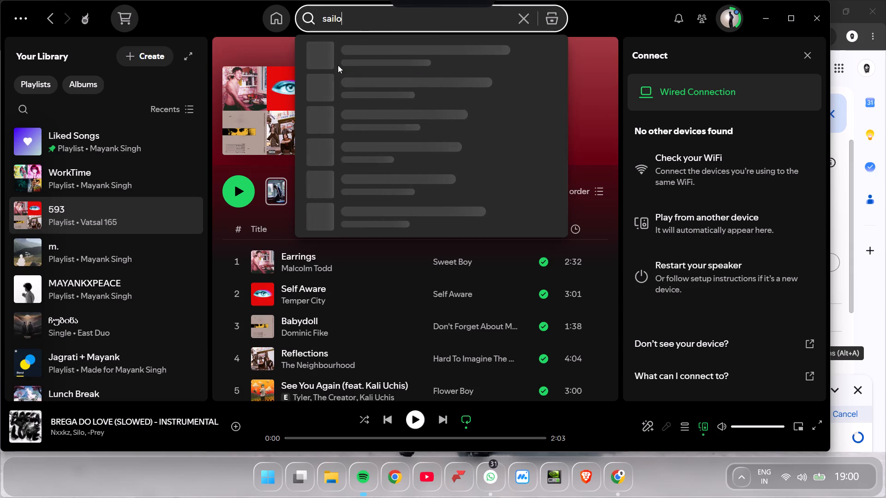
left_click(320, 198)
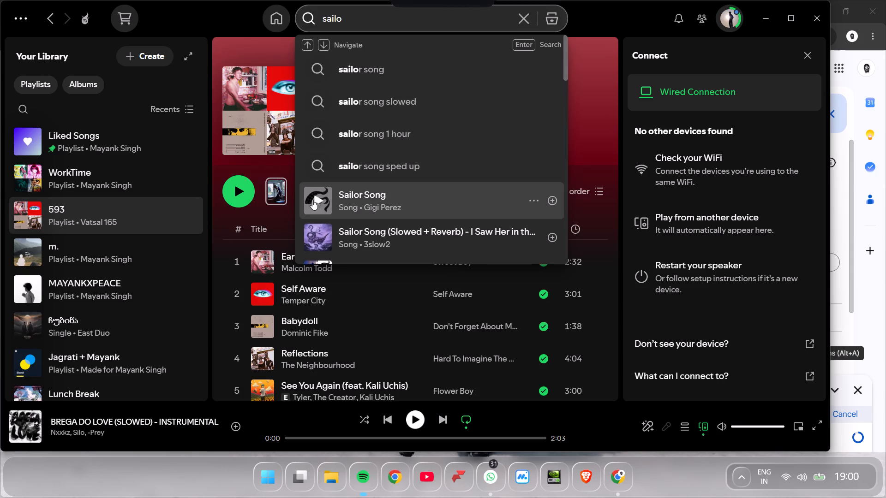
left_click_drag(780, 429, 762, 429)
Switch to Google Drive in Chrome, open the uploaded hitodama final.mp4 and set its general access to Anyone with the link.
left_click(864, 214)
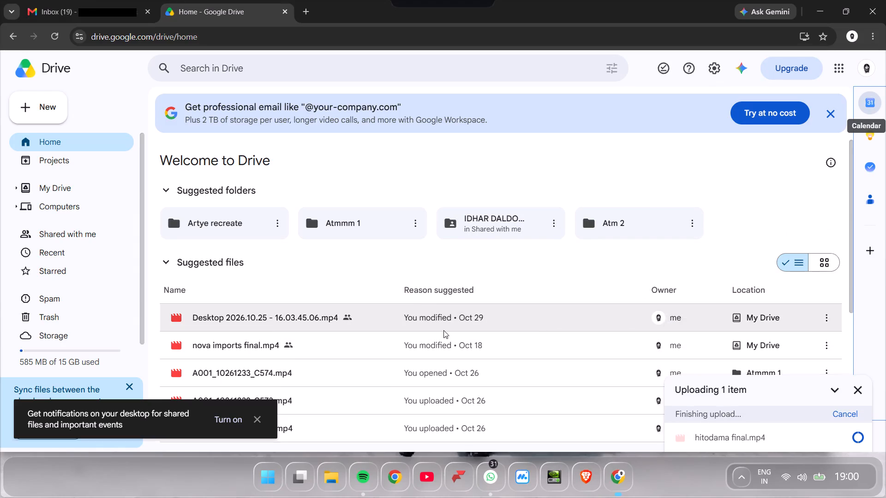
left_click(753, 436)
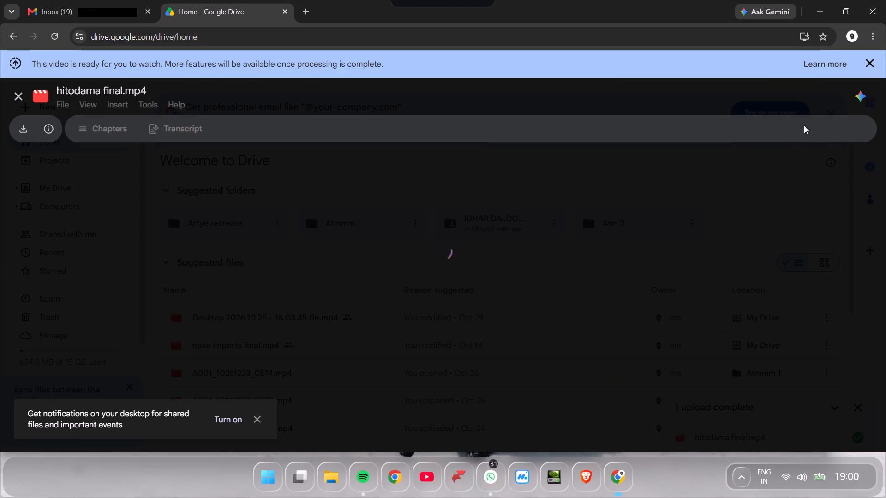
left_click(831, 98)
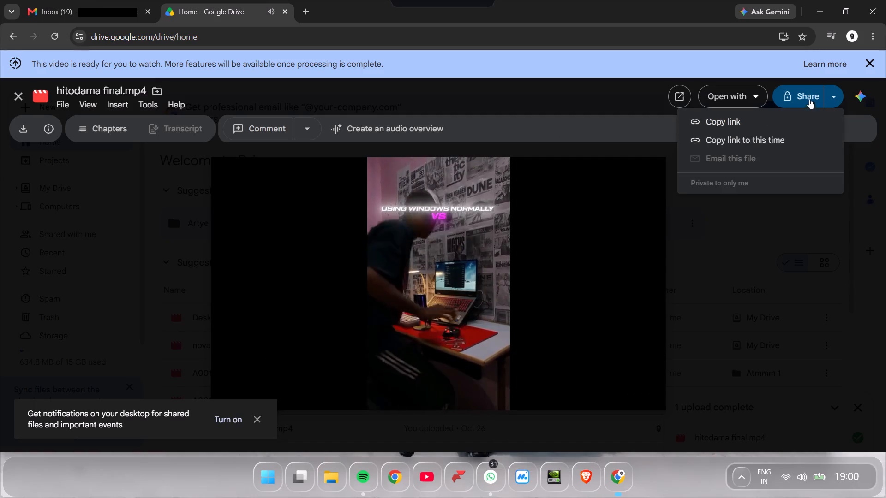
left_click(808, 93)
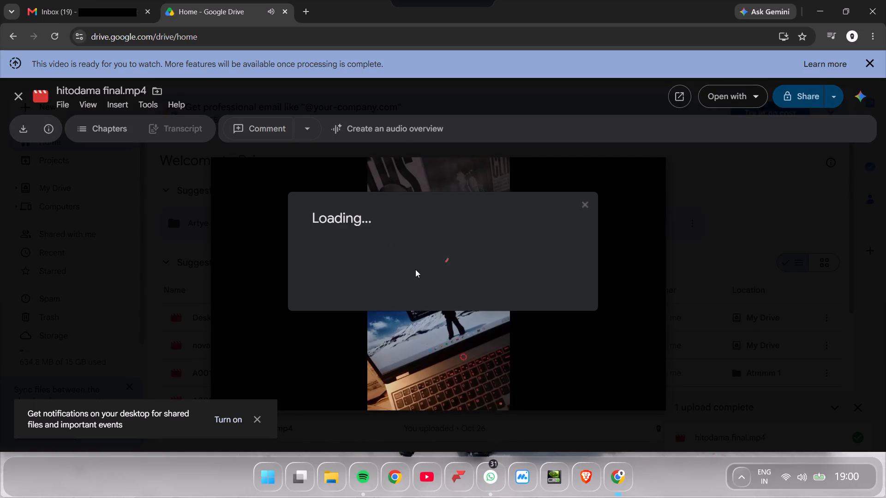
left_click(372, 299)
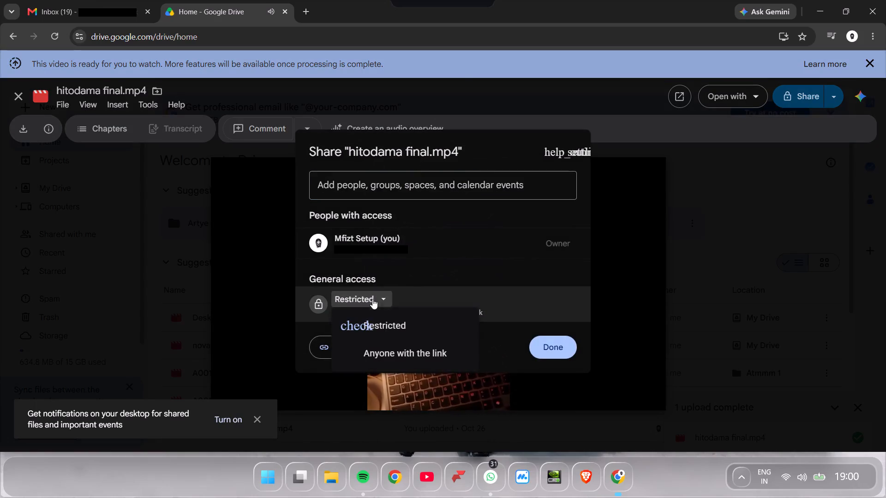
left_click(390, 351)
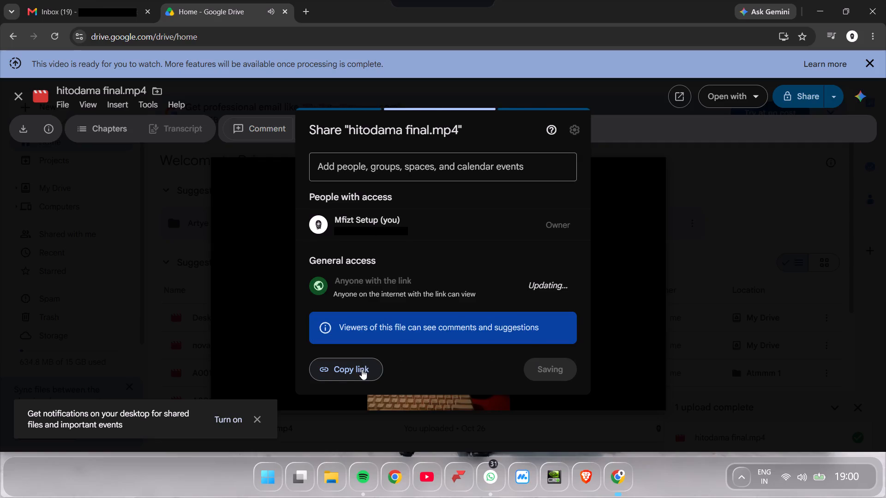
Copy the share link of hitodama final.mp4, then close the sharing settings and the video preview.
left_click(365, 371)
left_click(565, 369)
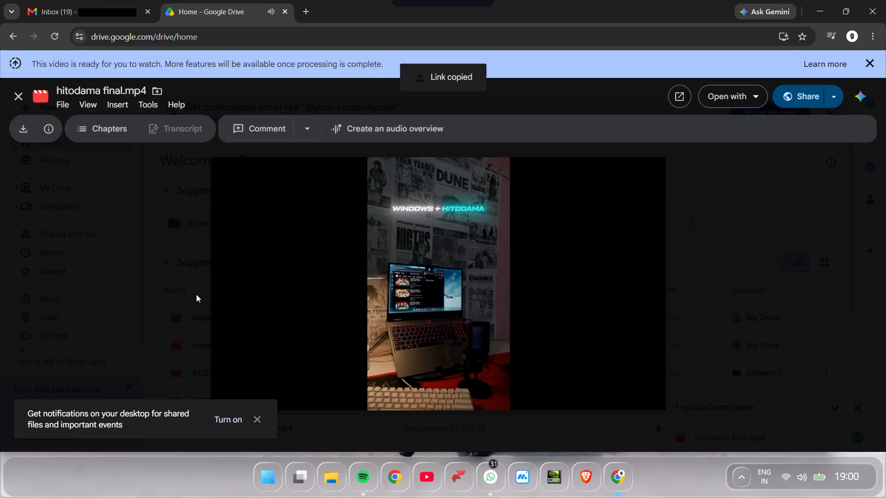
left_click(20, 96)
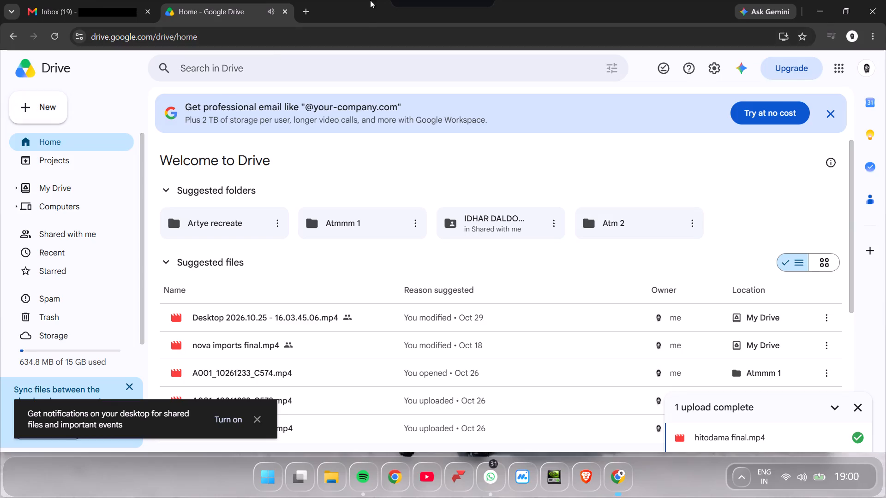
Search for "instagram" in a new browser tab, open the Instagram site and go to its Messages inbox.
left_click(307, 11)
left_click(313, 42)
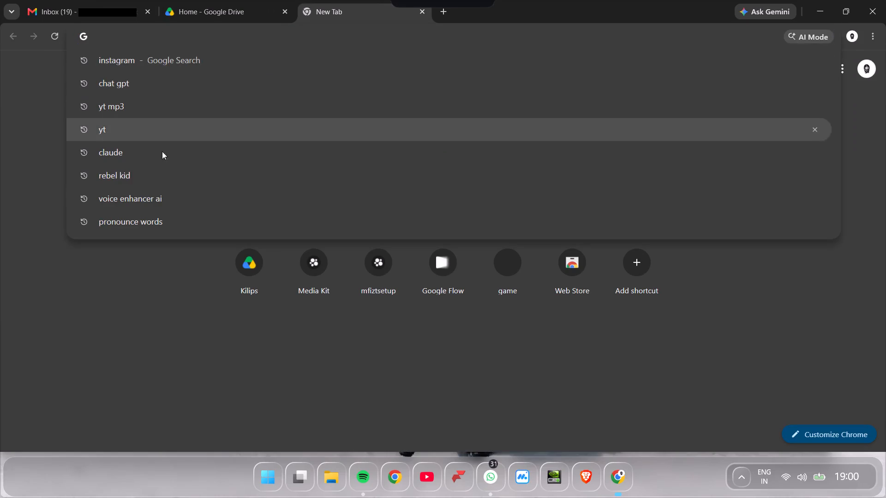
left_click(144, 324)
left_click(247, 36)
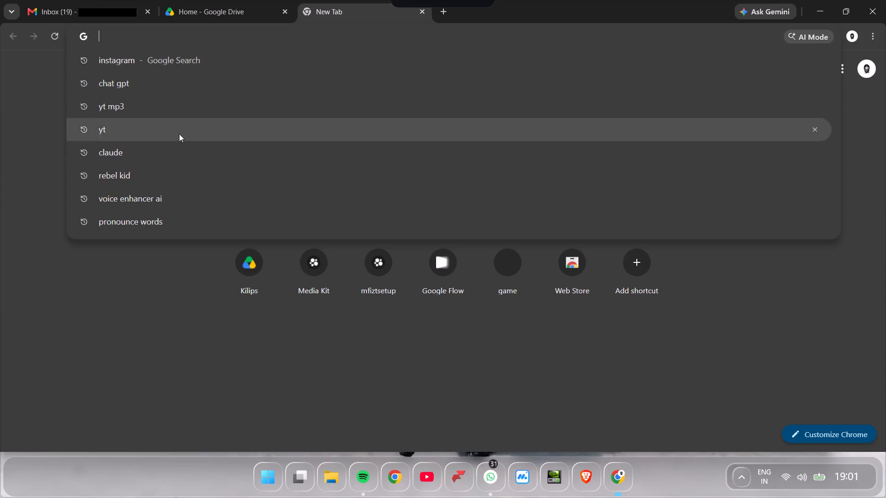
left_click(220, 0)
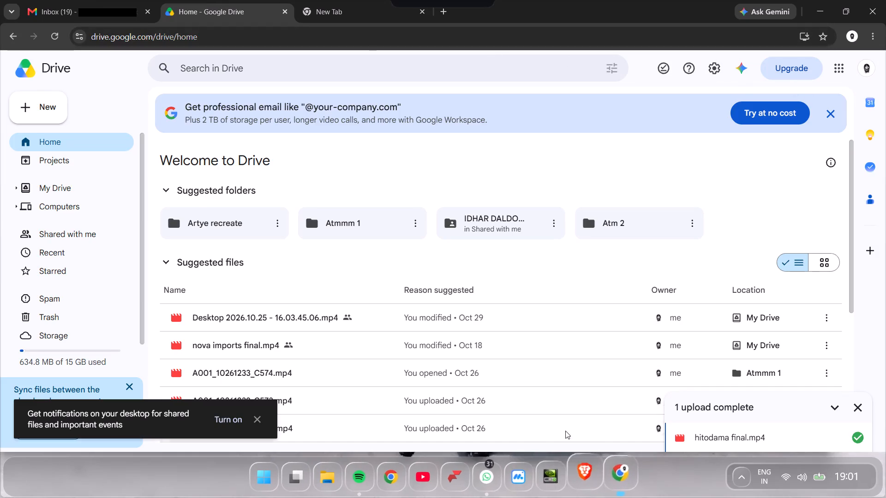
left_click(328, 9)
left_click(289, 37)
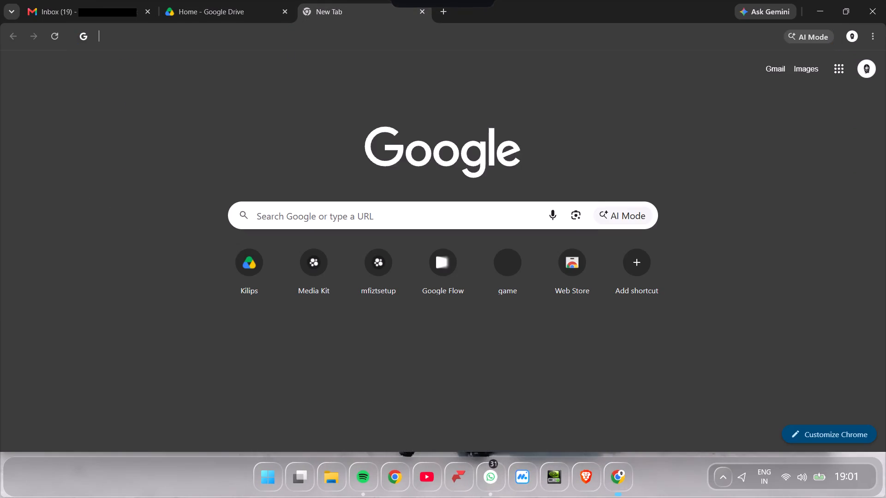
left_click(196, 59)
left_click(149, 184)
left_click(257, 0)
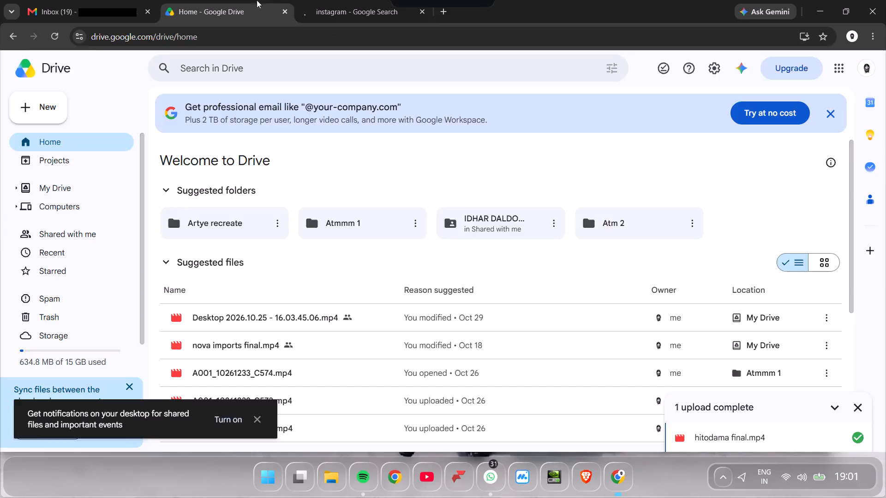
left_click(339, 0)
left_click(35, 188)
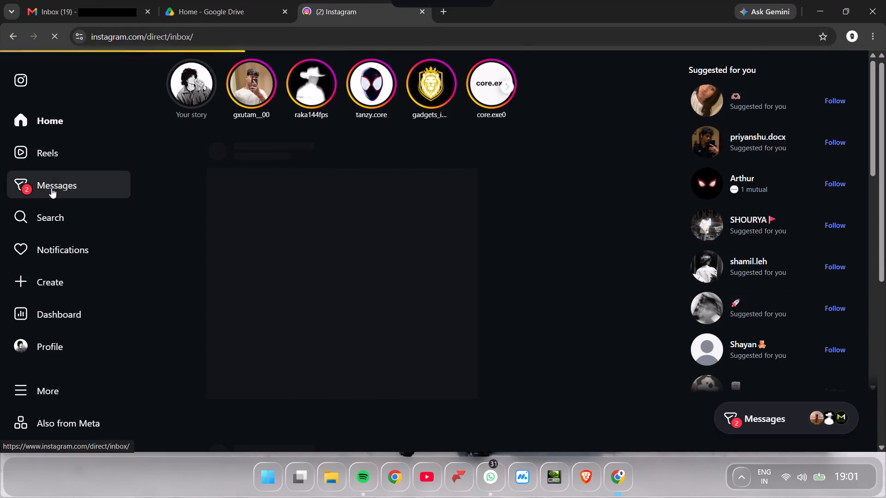